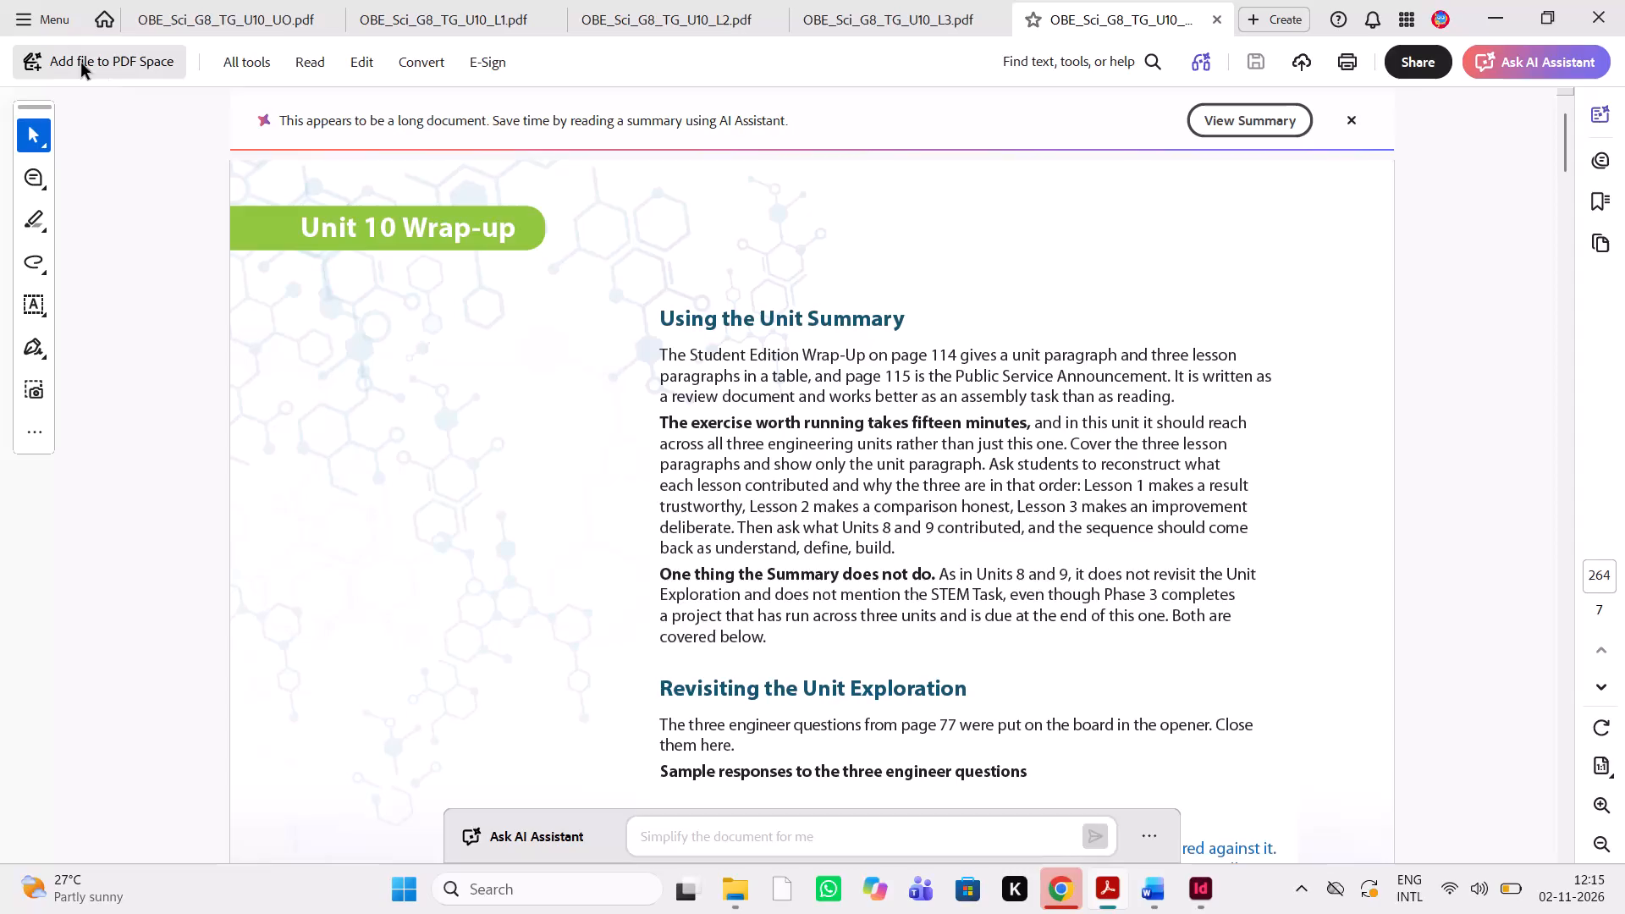
Combine the five open Unit 10 PDFs (UO, L1, L2, L3 and UC) into a single PDF.
{"action": "left_click", "coordinate": [23, 18]}
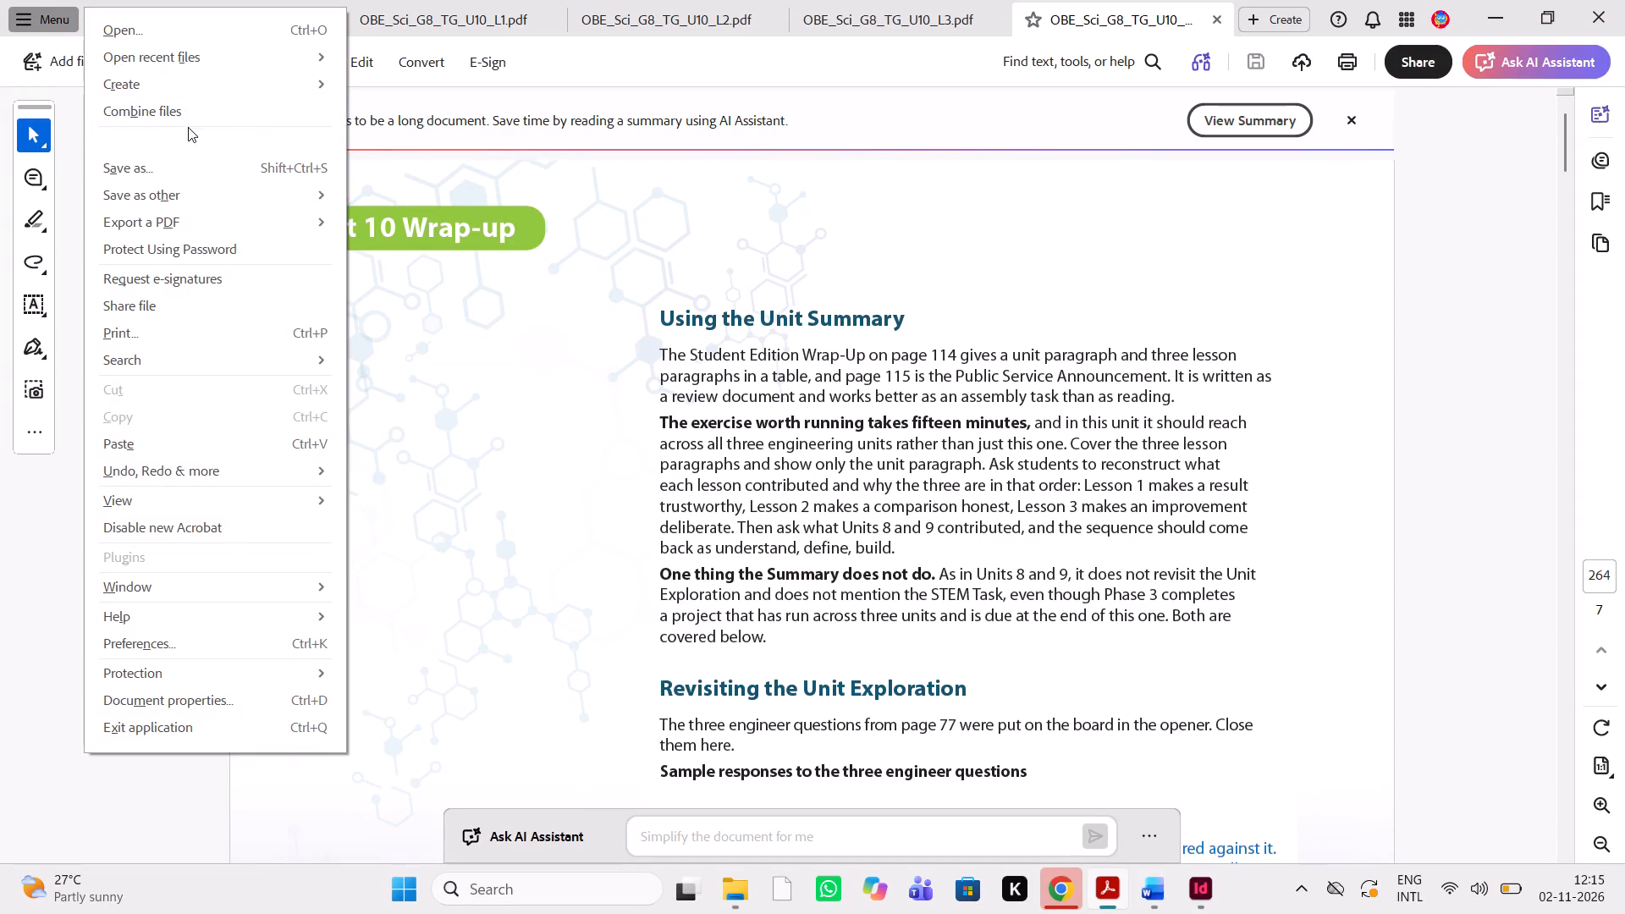
{"action": "left_click", "coordinate": [266, 108]}
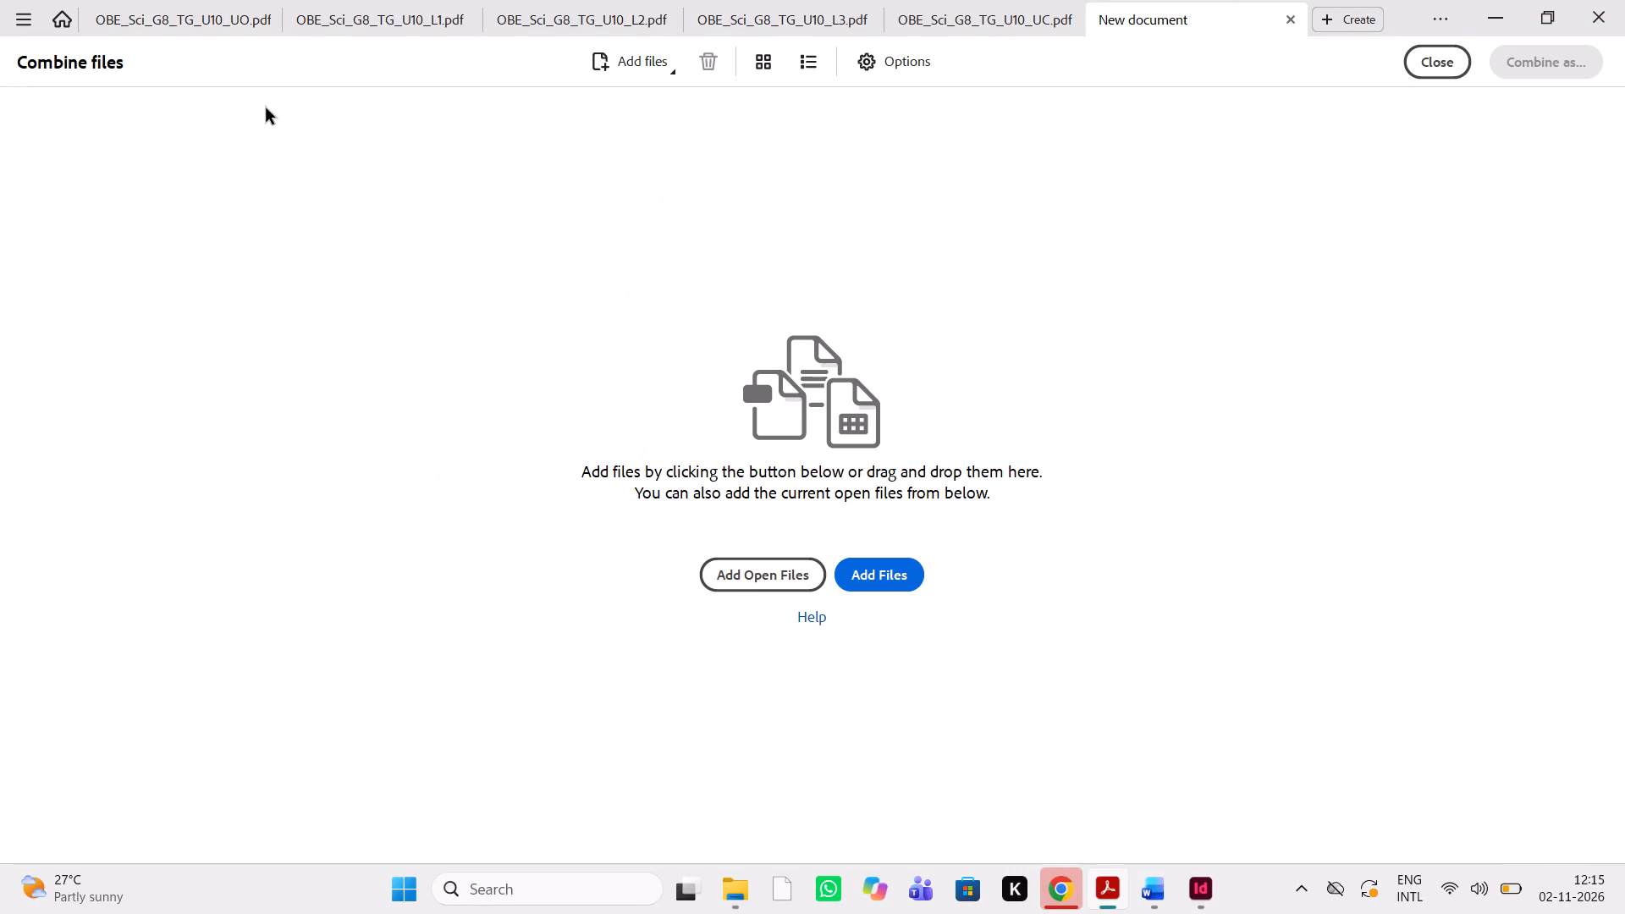
{"action": "left_click", "coordinate": [745, 583]}
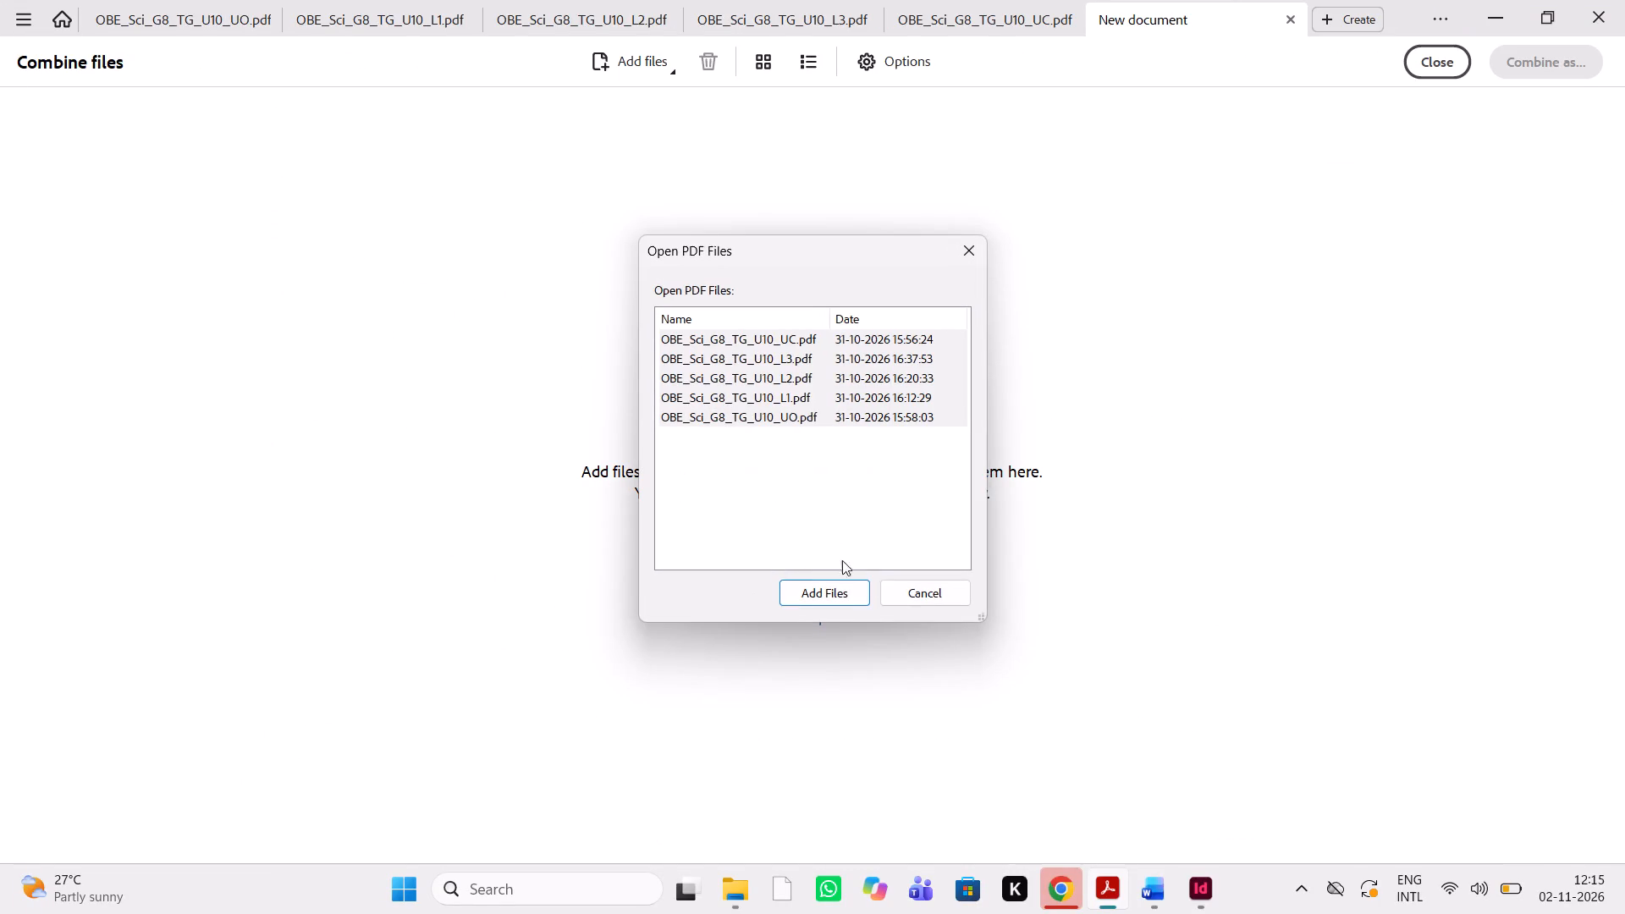
{"action": "left_click", "coordinate": [849, 591]}
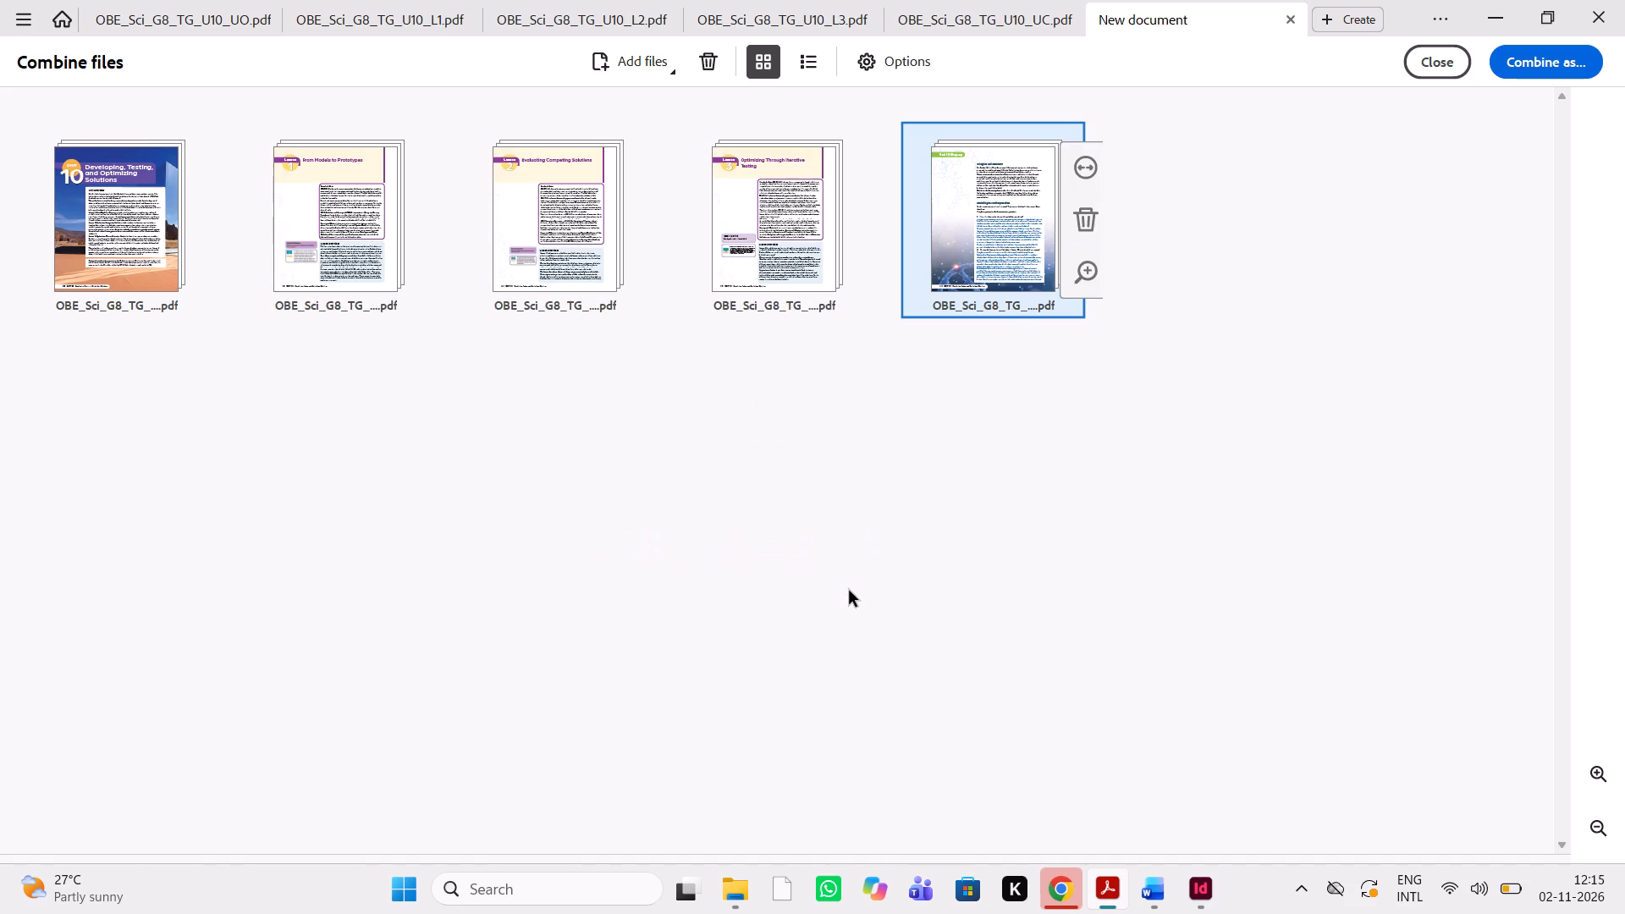
{"action": "left_click", "coordinate": [1509, 63]}
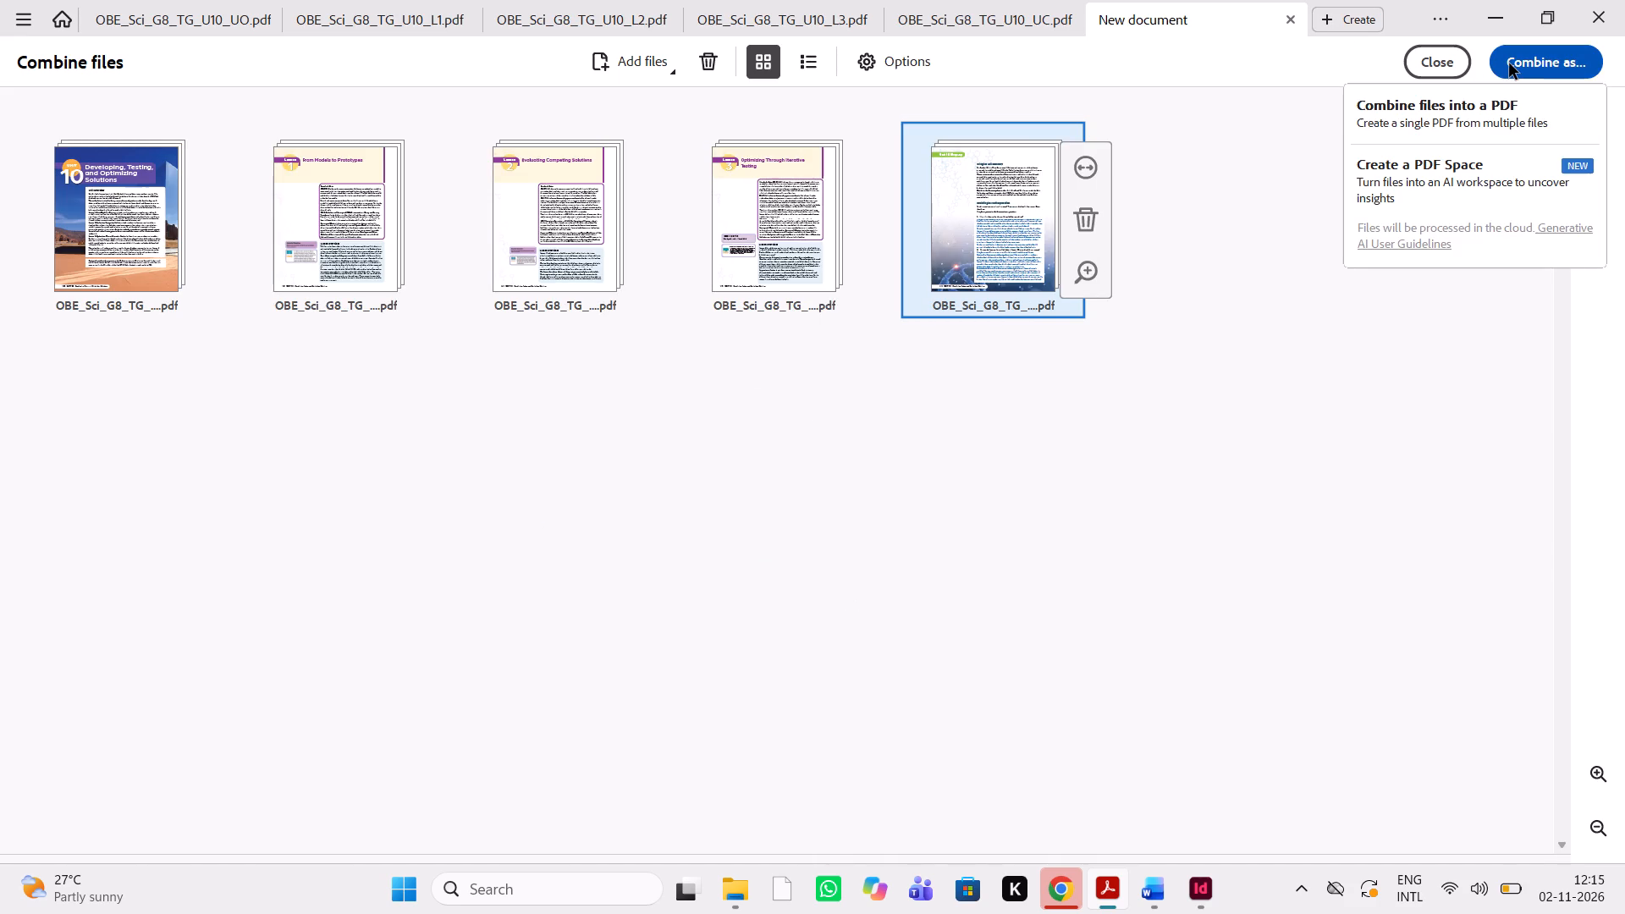
{"action": "left_click", "coordinate": [1478, 123]}
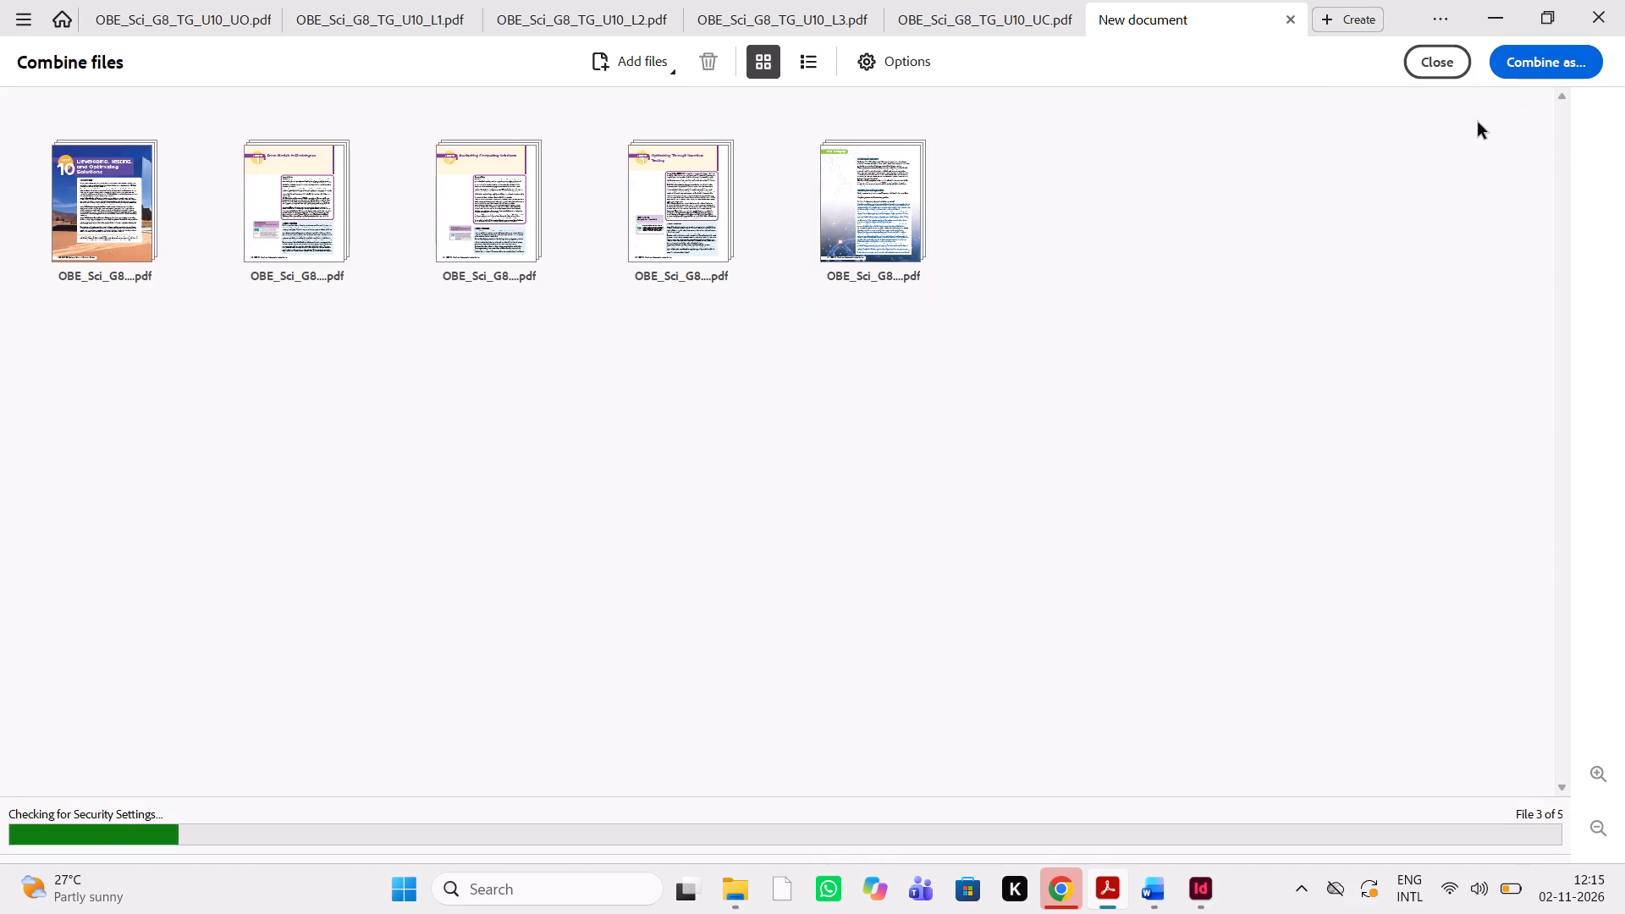
Close the Word document left open from earlier and the empty Chrome window.
{"action": "left_click", "coordinate": [1155, 895]}
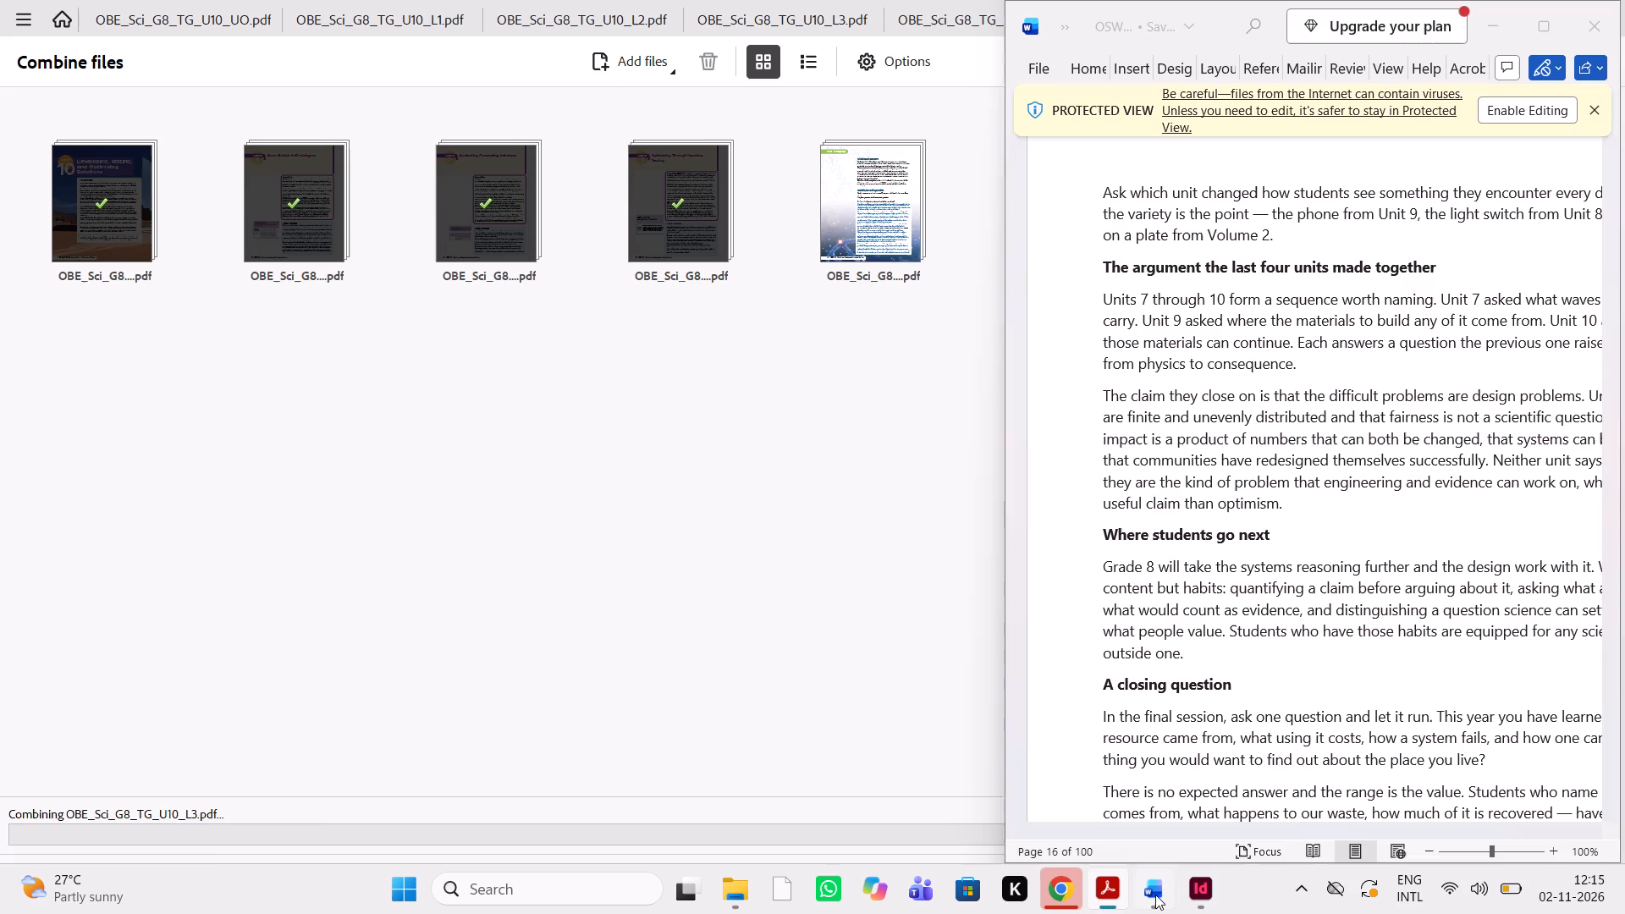
{"action": "left_click", "coordinate": [1601, 30]}
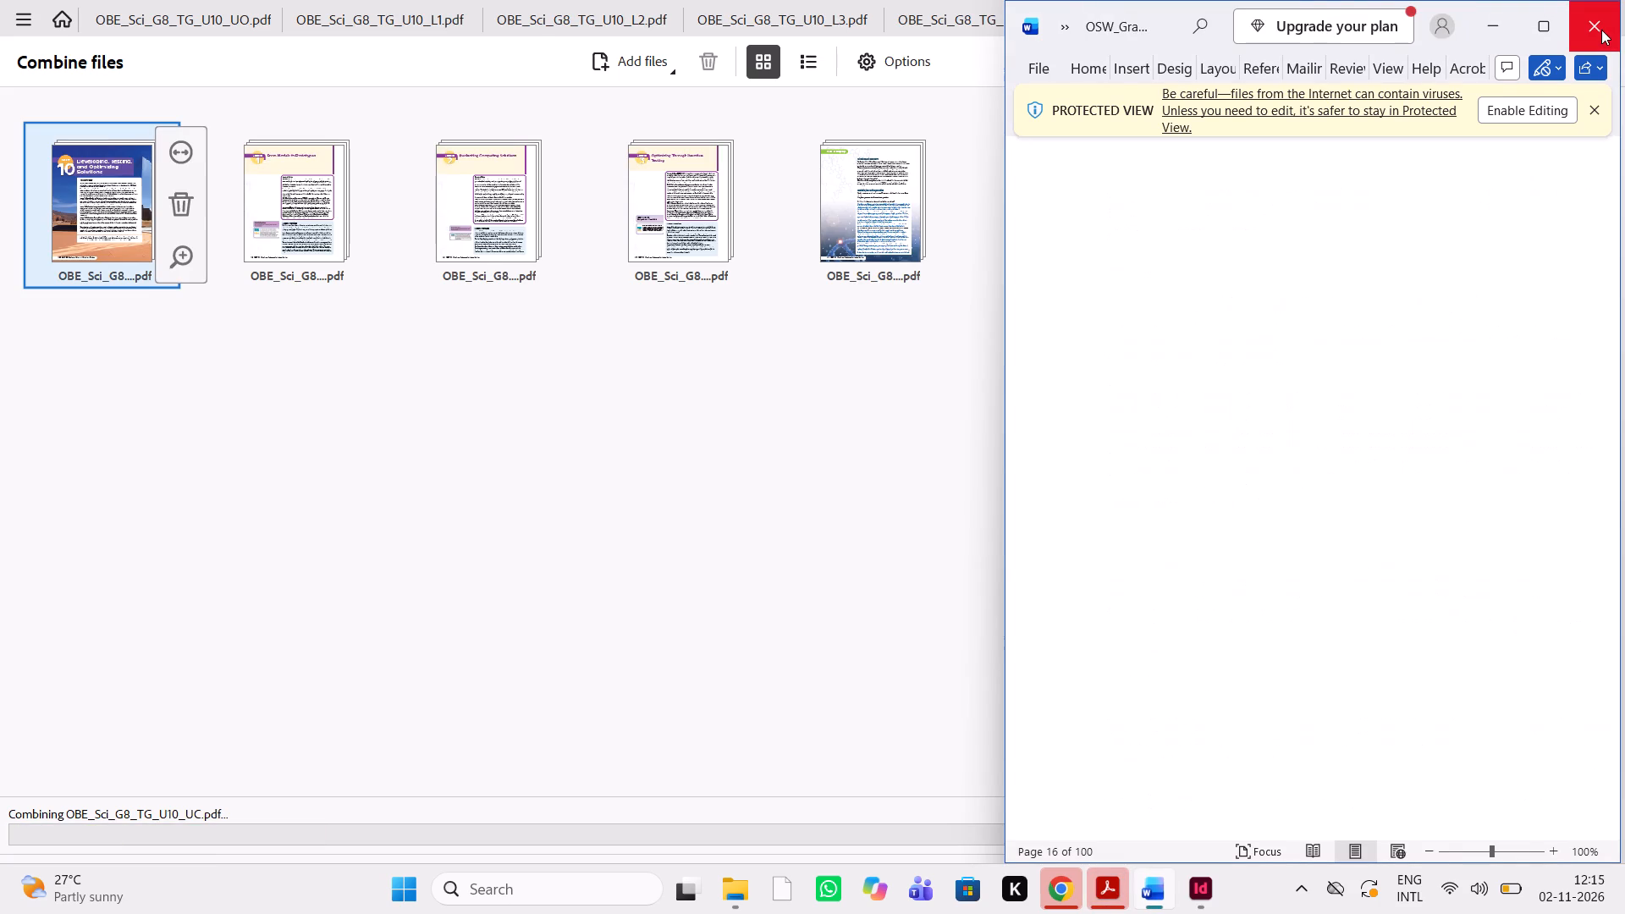
{"action": "left_click", "coordinate": [732, 907]}
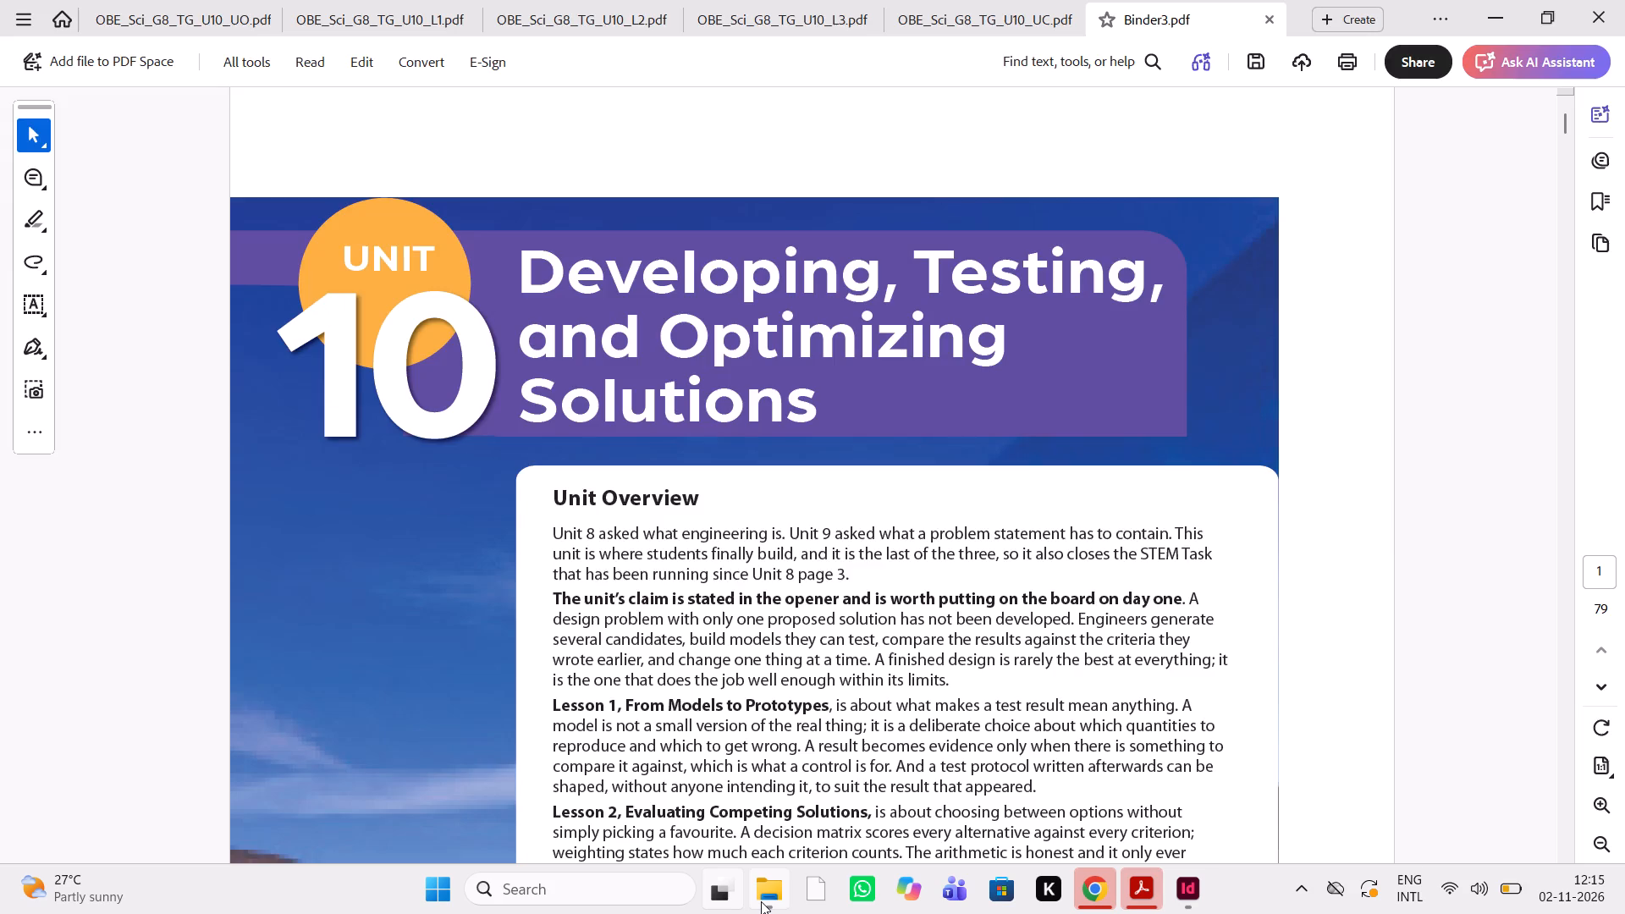
{"action": "left_click", "coordinate": [761, 901]}
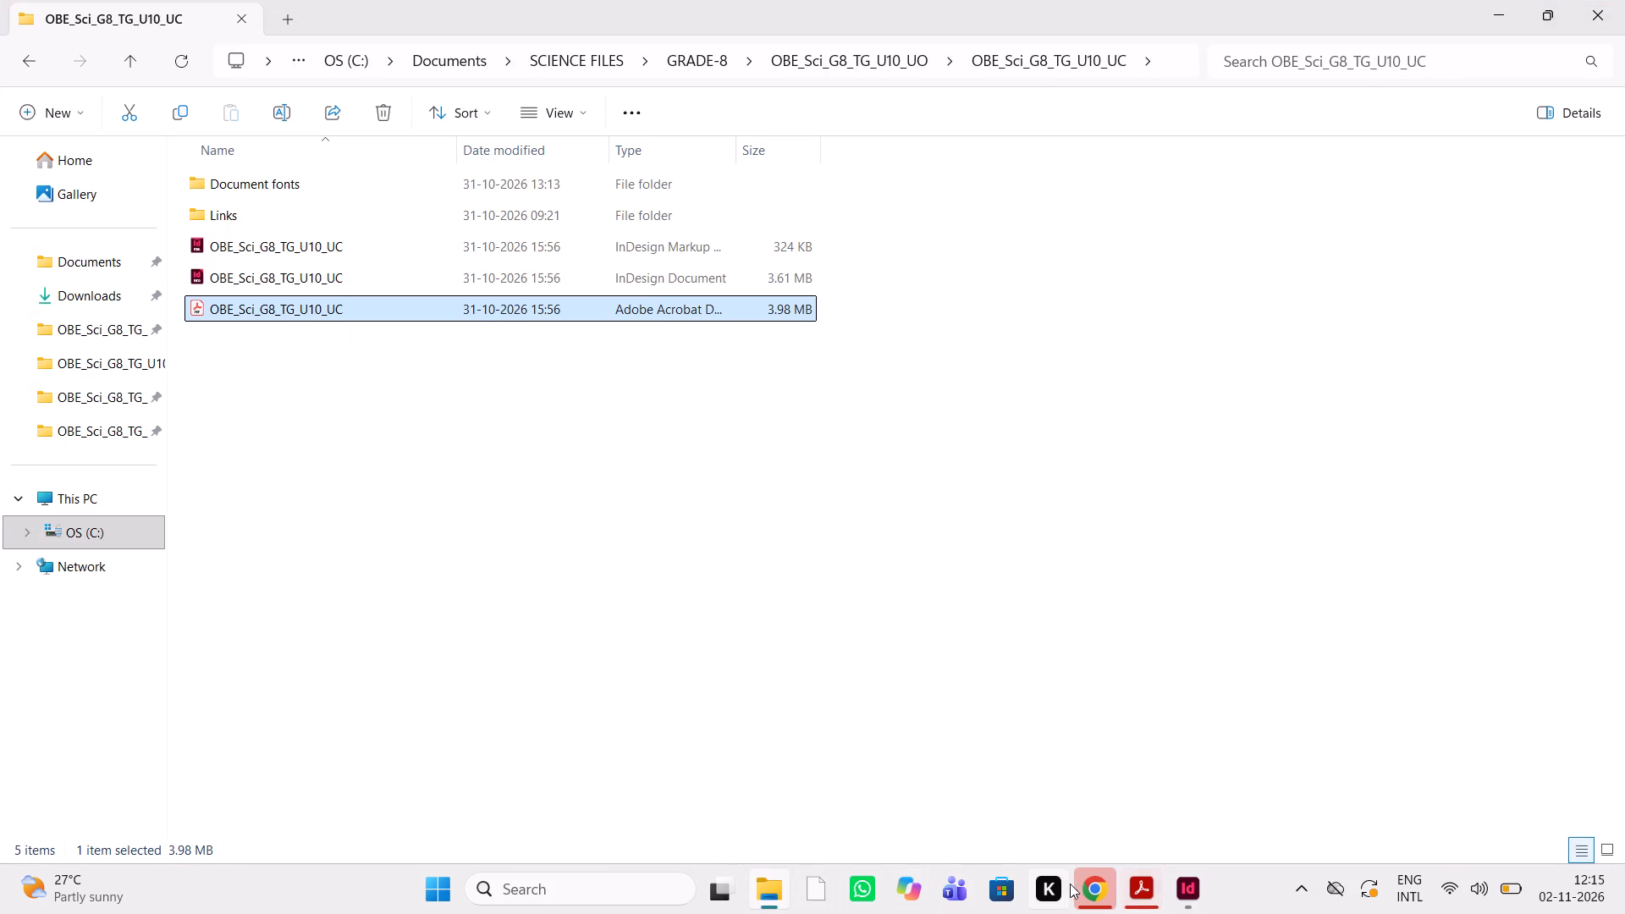
{"action": "left_click", "coordinate": [1073, 887]}
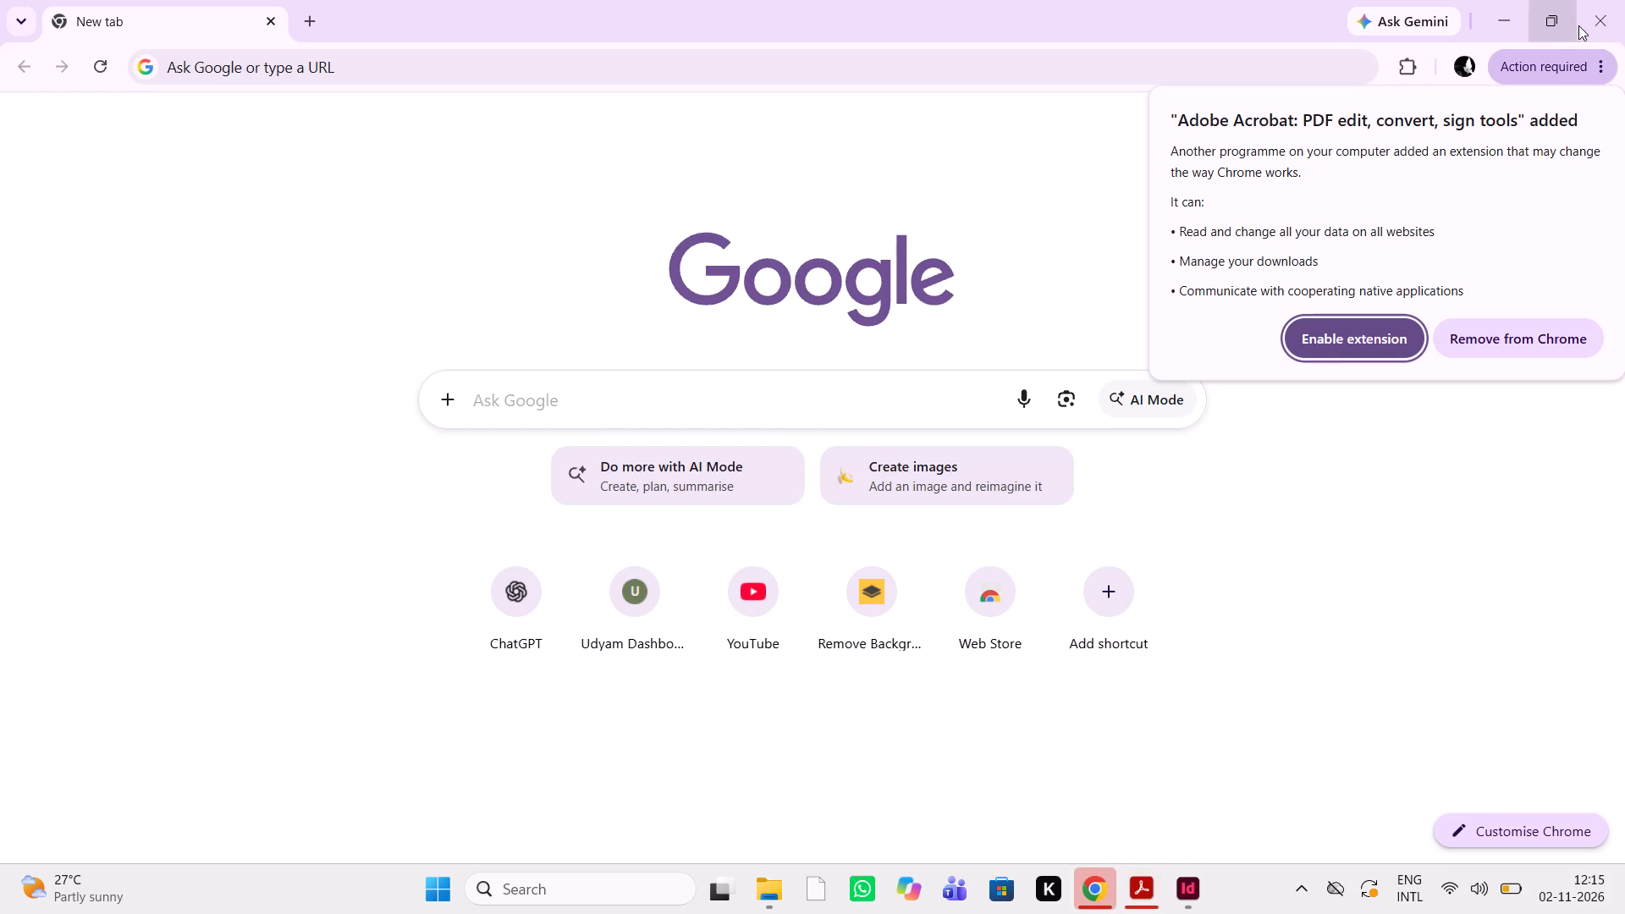
{"action": "left_click", "coordinate": [1594, 18]}
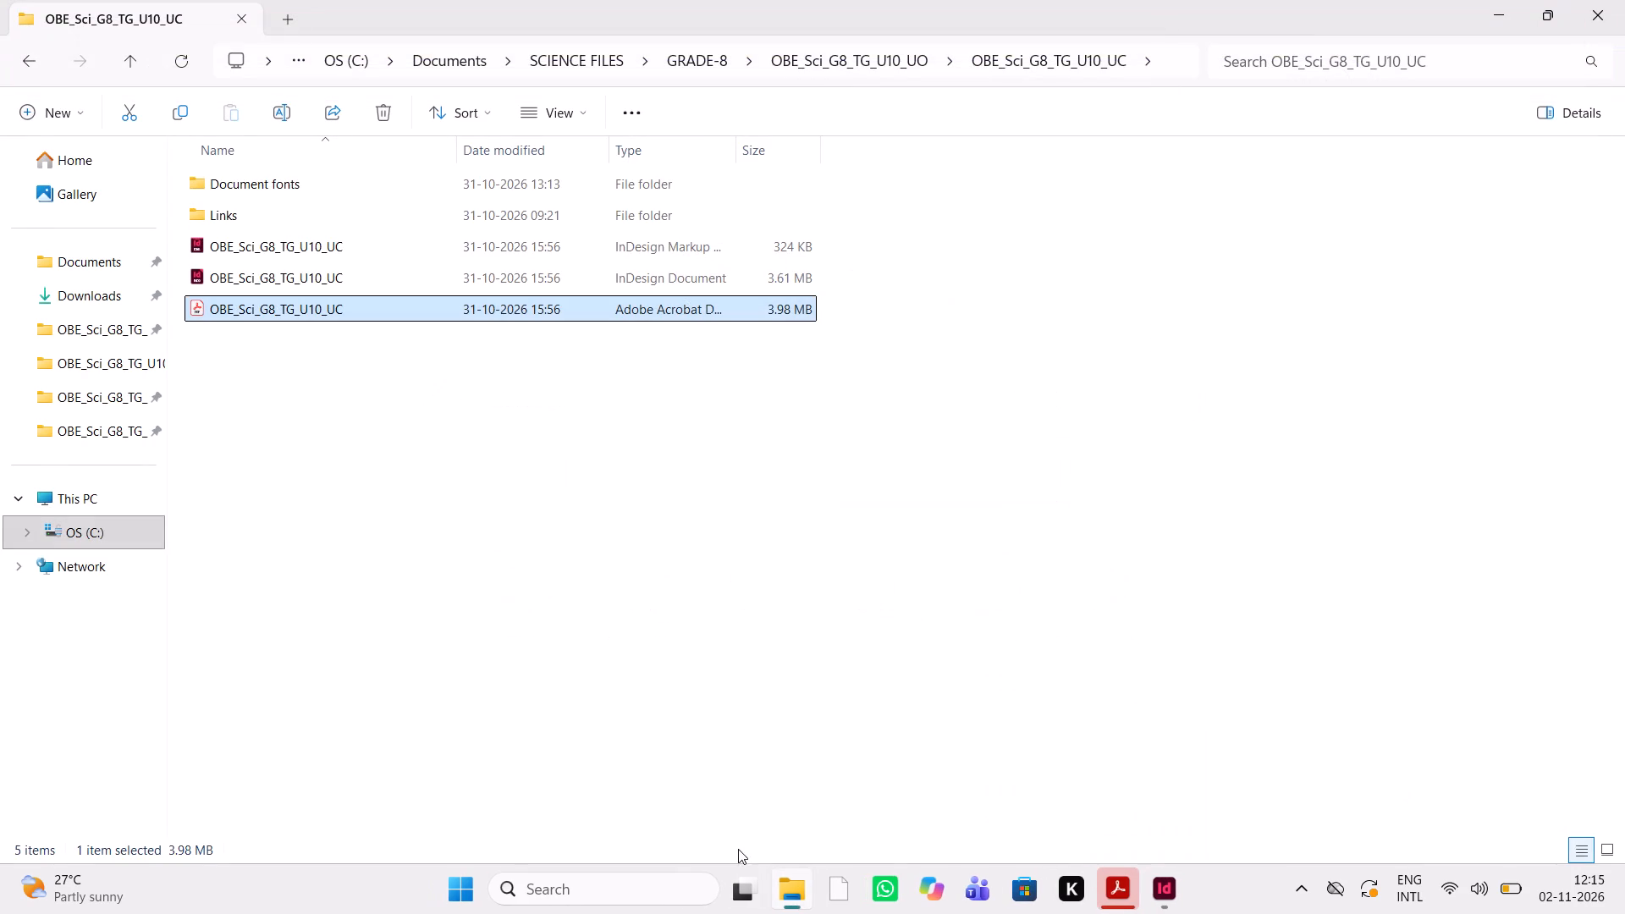
Open OSW_Grade8_KSA_Unit10_Teacher_Guide from the MSF FILES folder in SCIENCE FILES and extend its Word window down to the taskbar.
{"action": "double_click", "coordinate": [102, 273]}
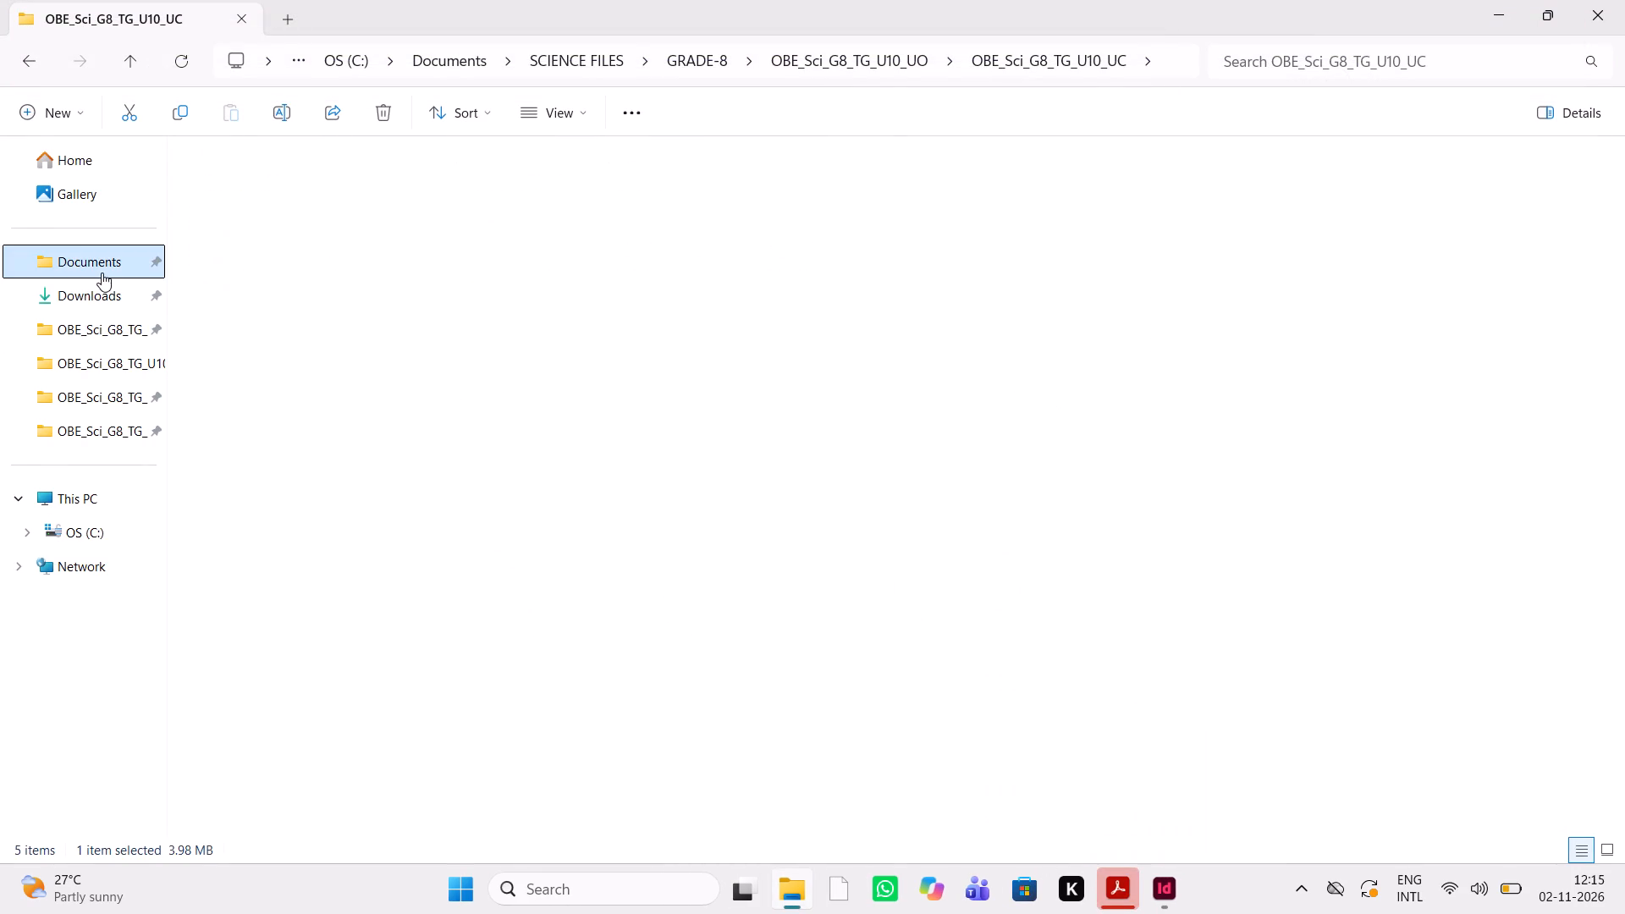
{"action": "double_click", "coordinate": [798, 353]}
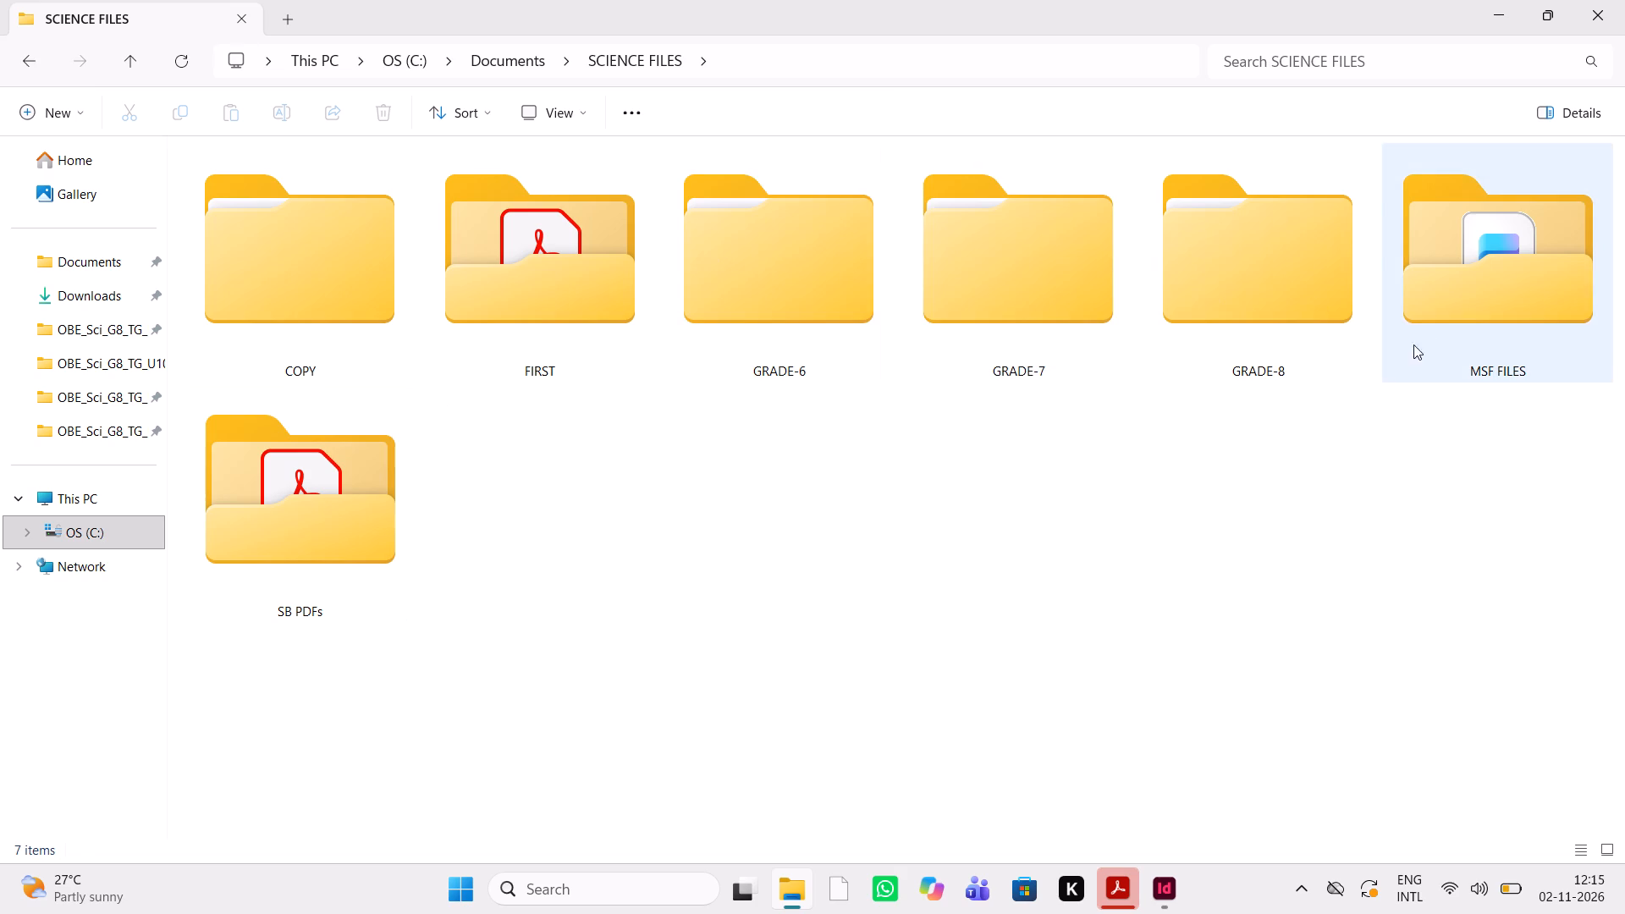
{"action": "double_click", "coordinate": [1429, 338]}
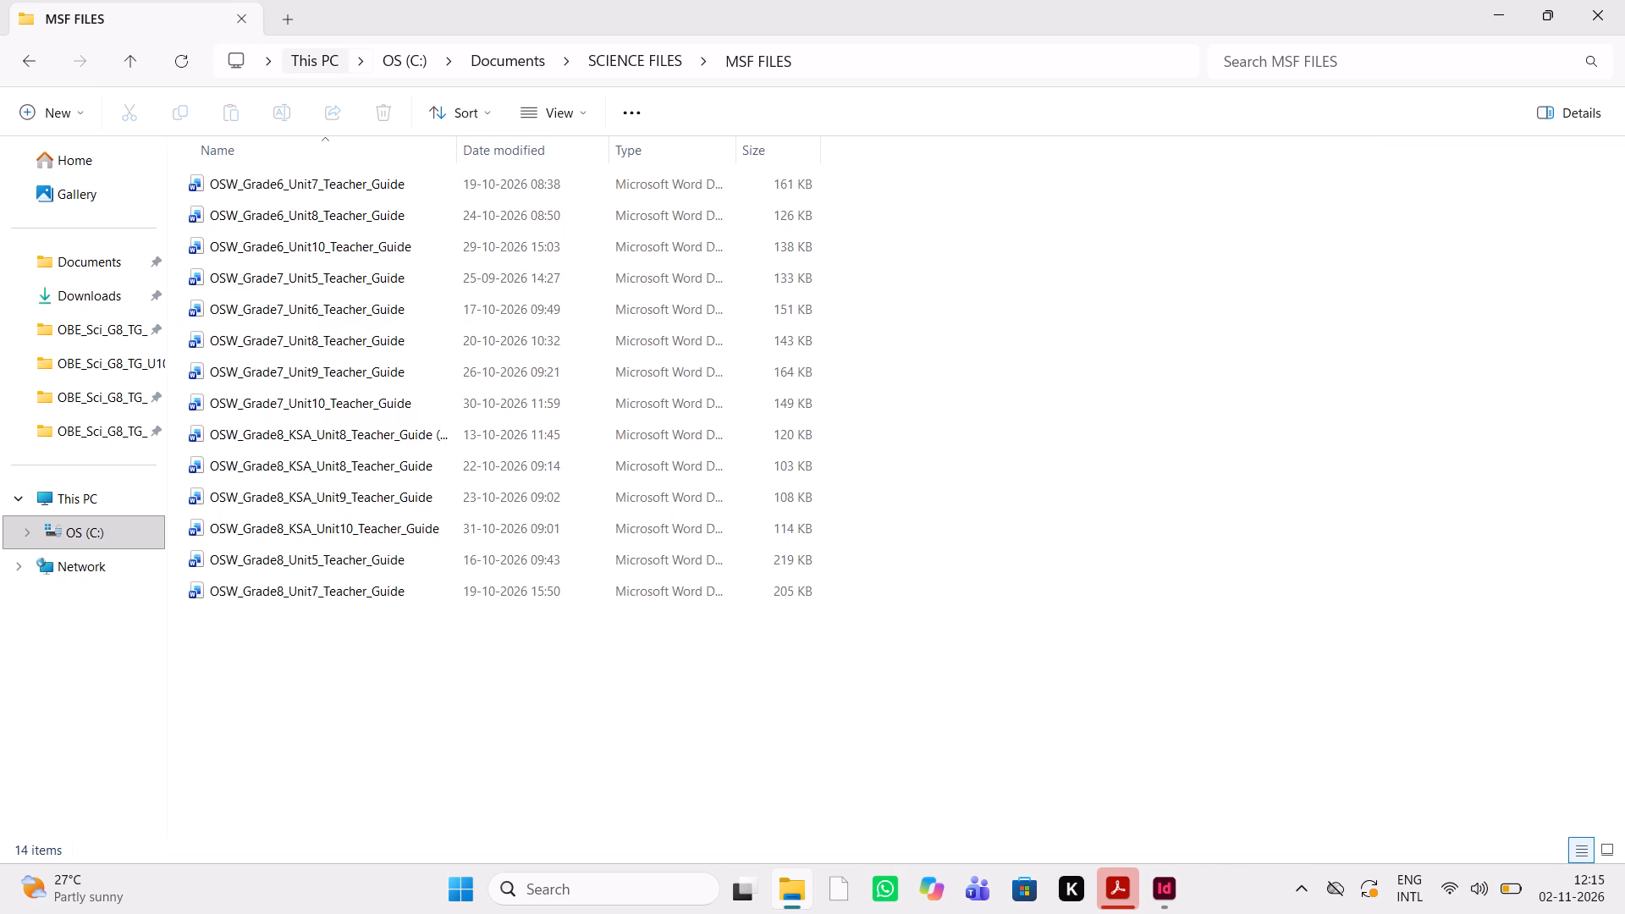
{"action": "left_click", "coordinate": [375, 529]}
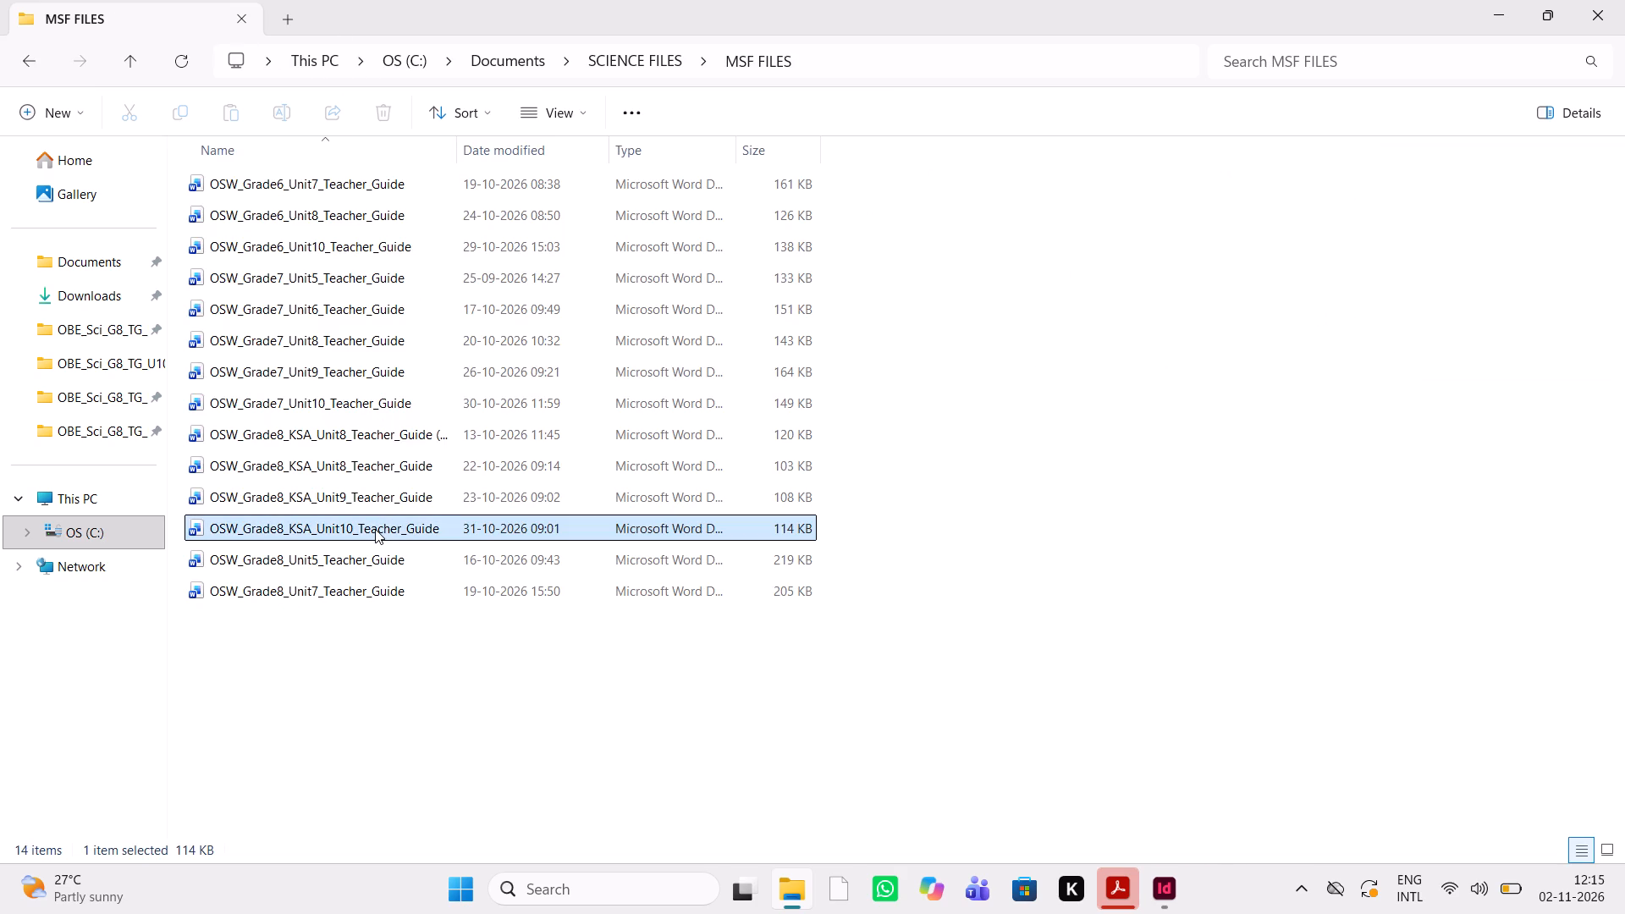
{"action": "key", "text": "Return"}
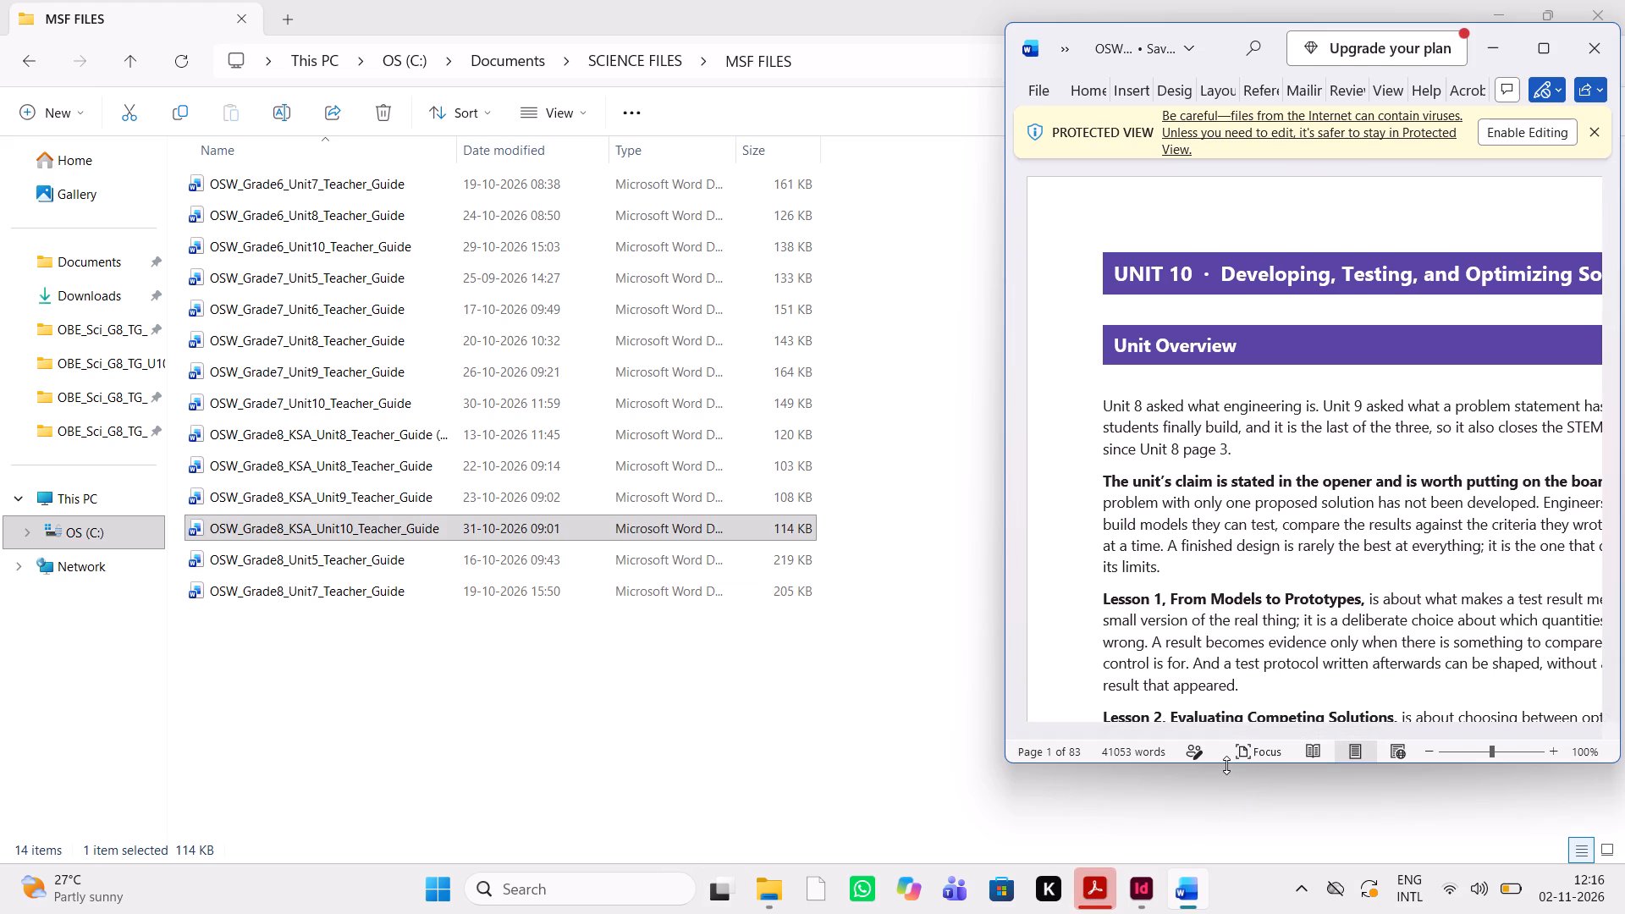
{"action": "left_click_drag", "start_coordinate": [1226, 765], "coordinate": [1251, 862]}
Switch to Acrobat and close the five separate Unit 10 PDFs, keeping only the combined PDF open.
{"action": "left_click", "coordinate": [1096, 896]}
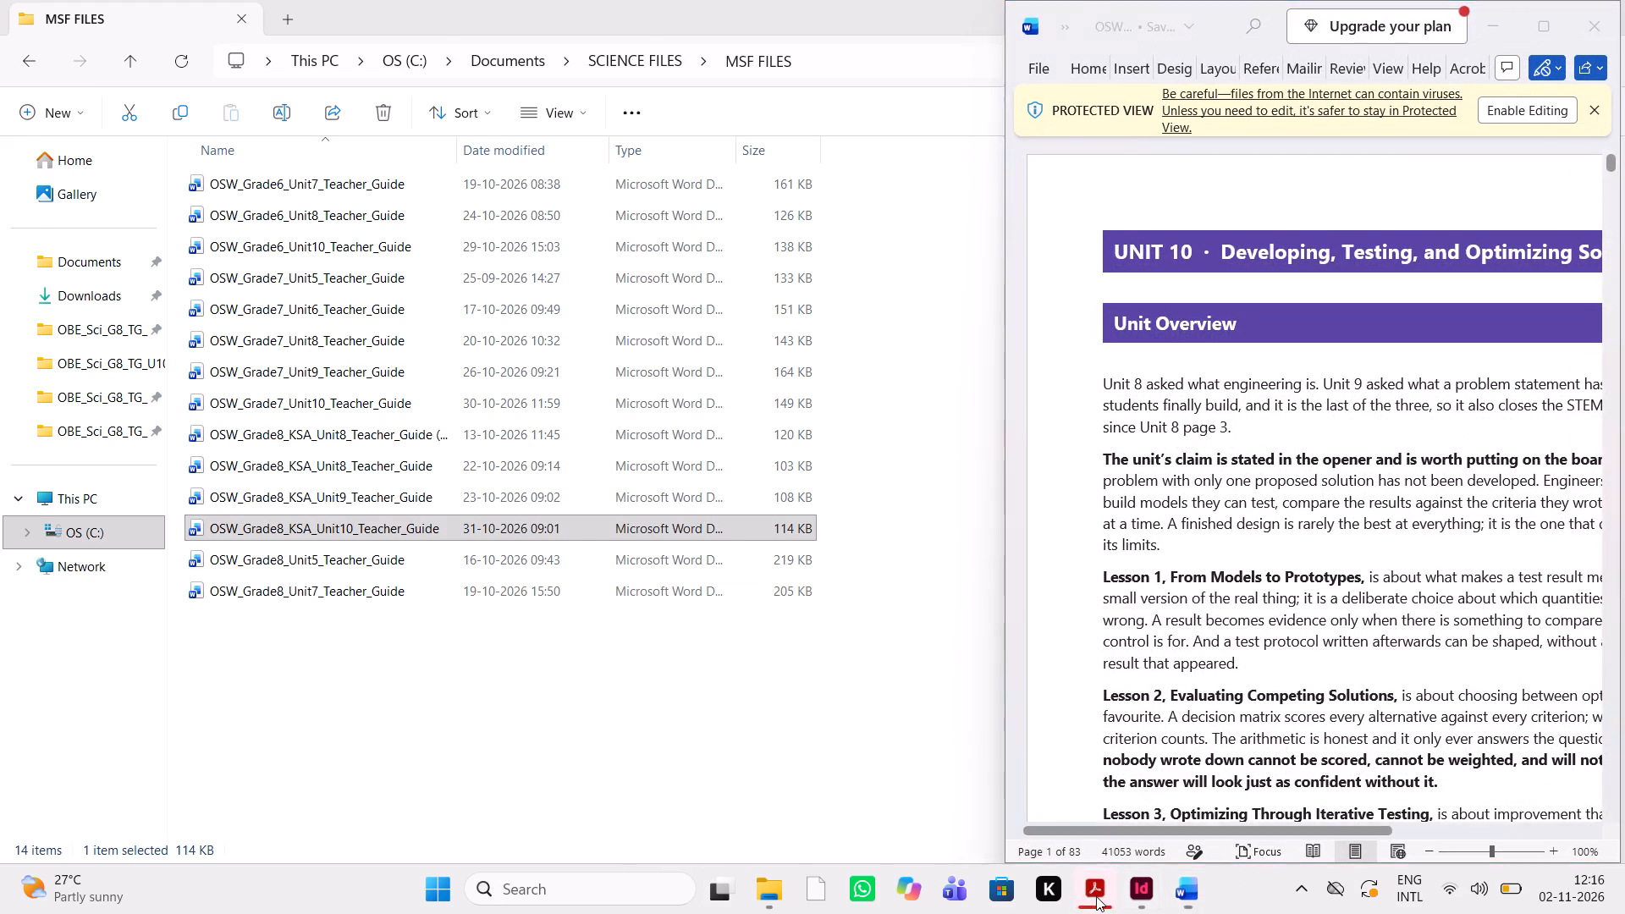
{"action": "left_click", "coordinate": [265, 21]}
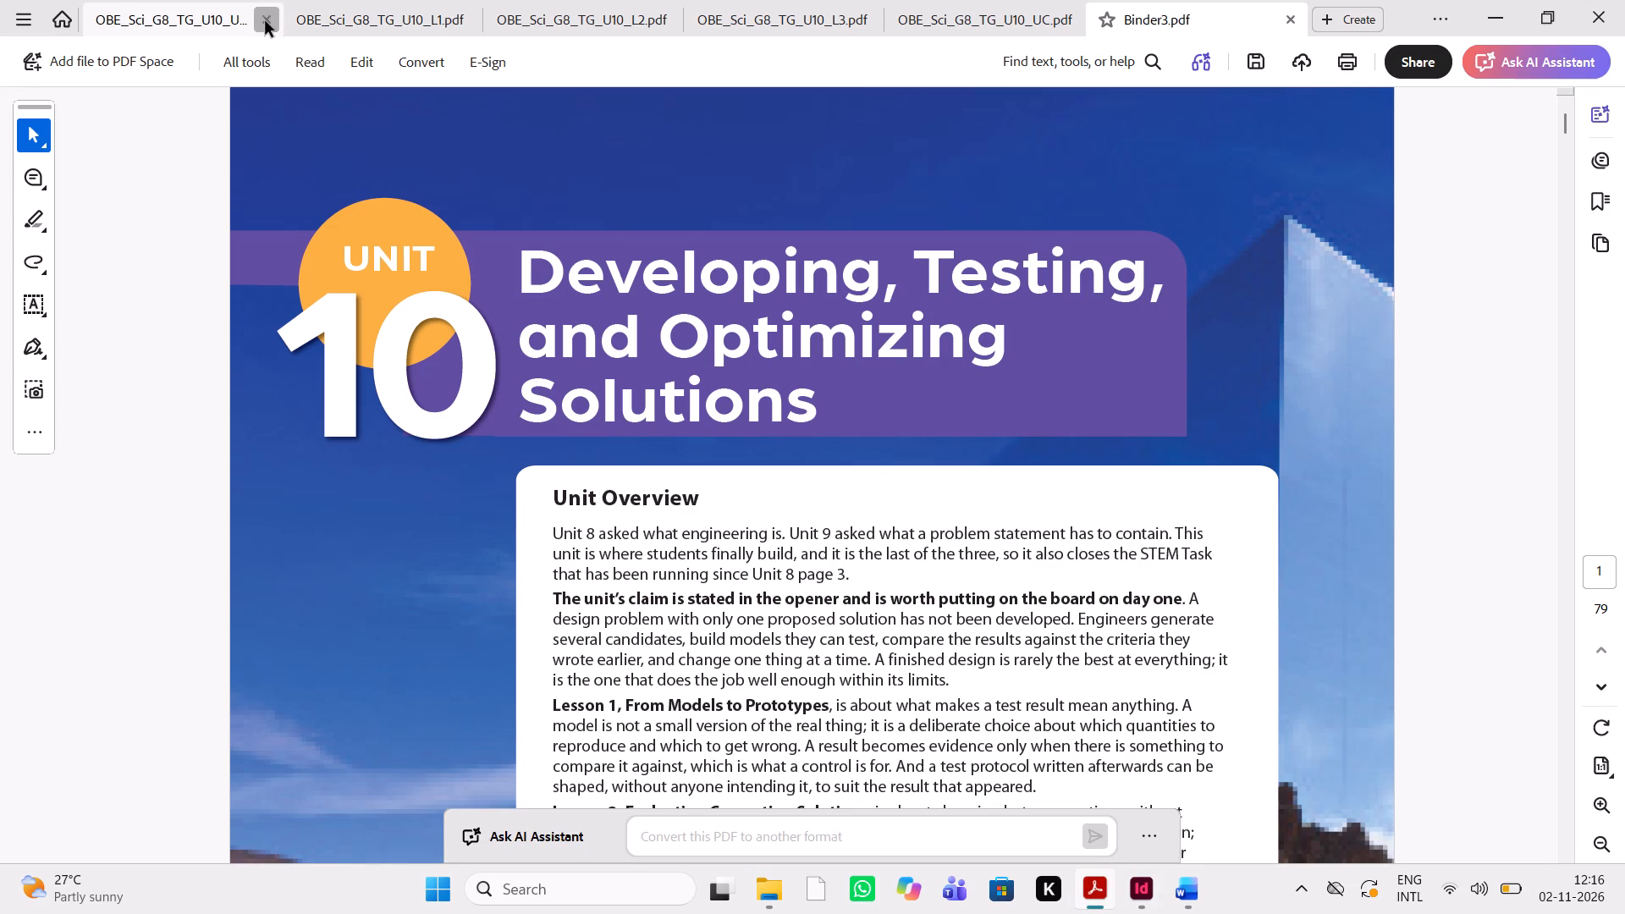
{"action": "left_click", "coordinate": [333, 20]}
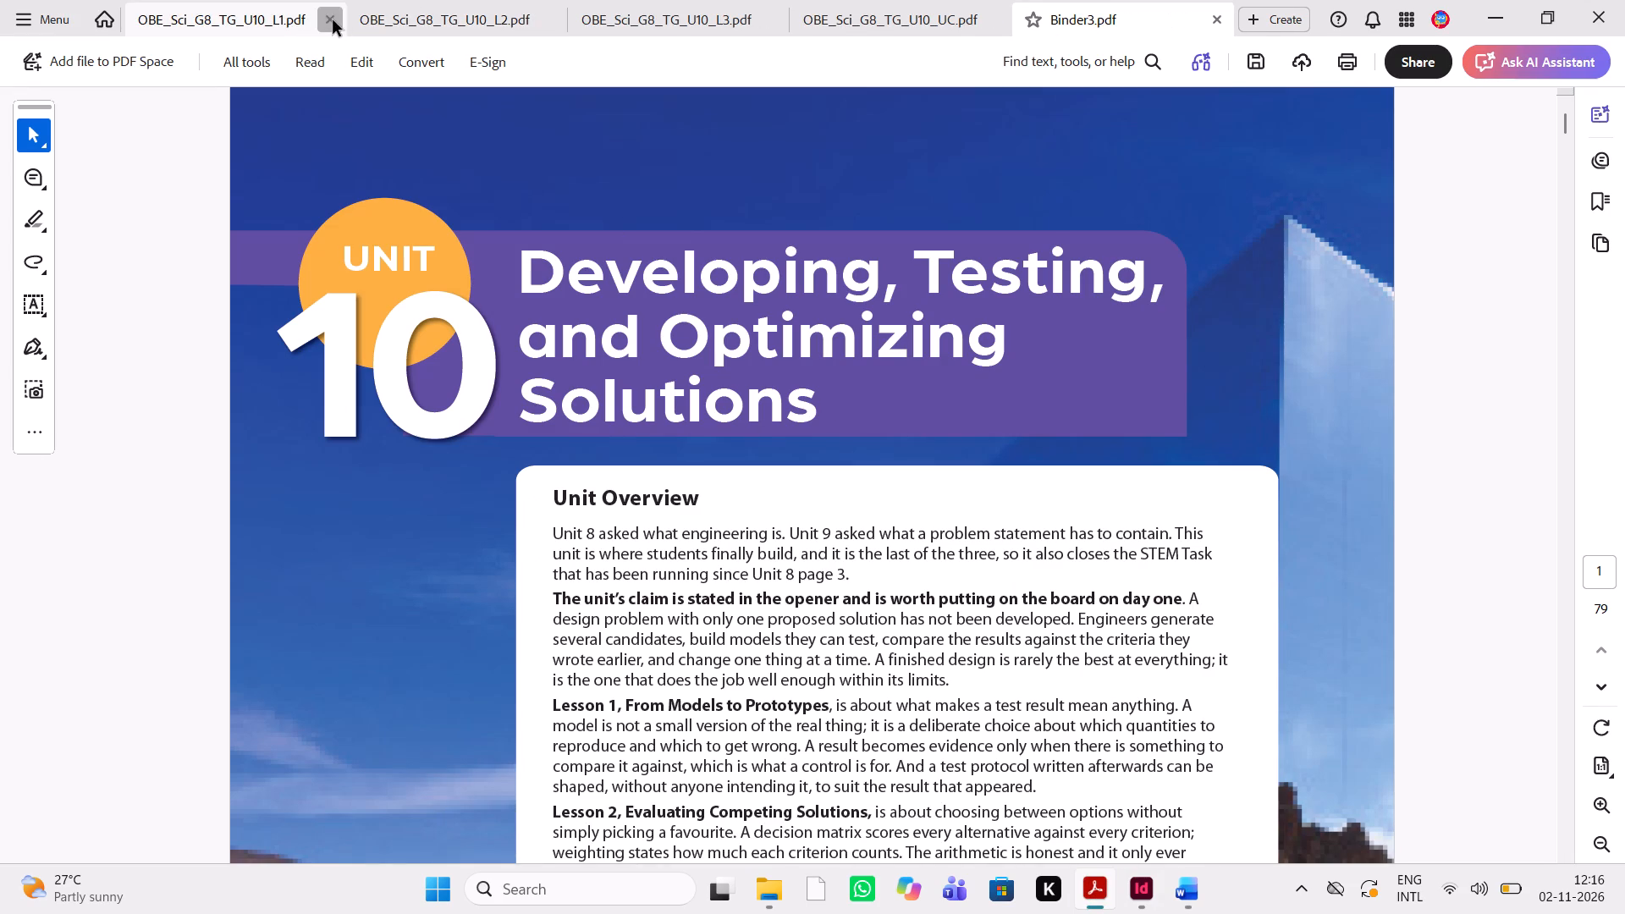
{"action": "left_click", "coordinate": [332, 25]}
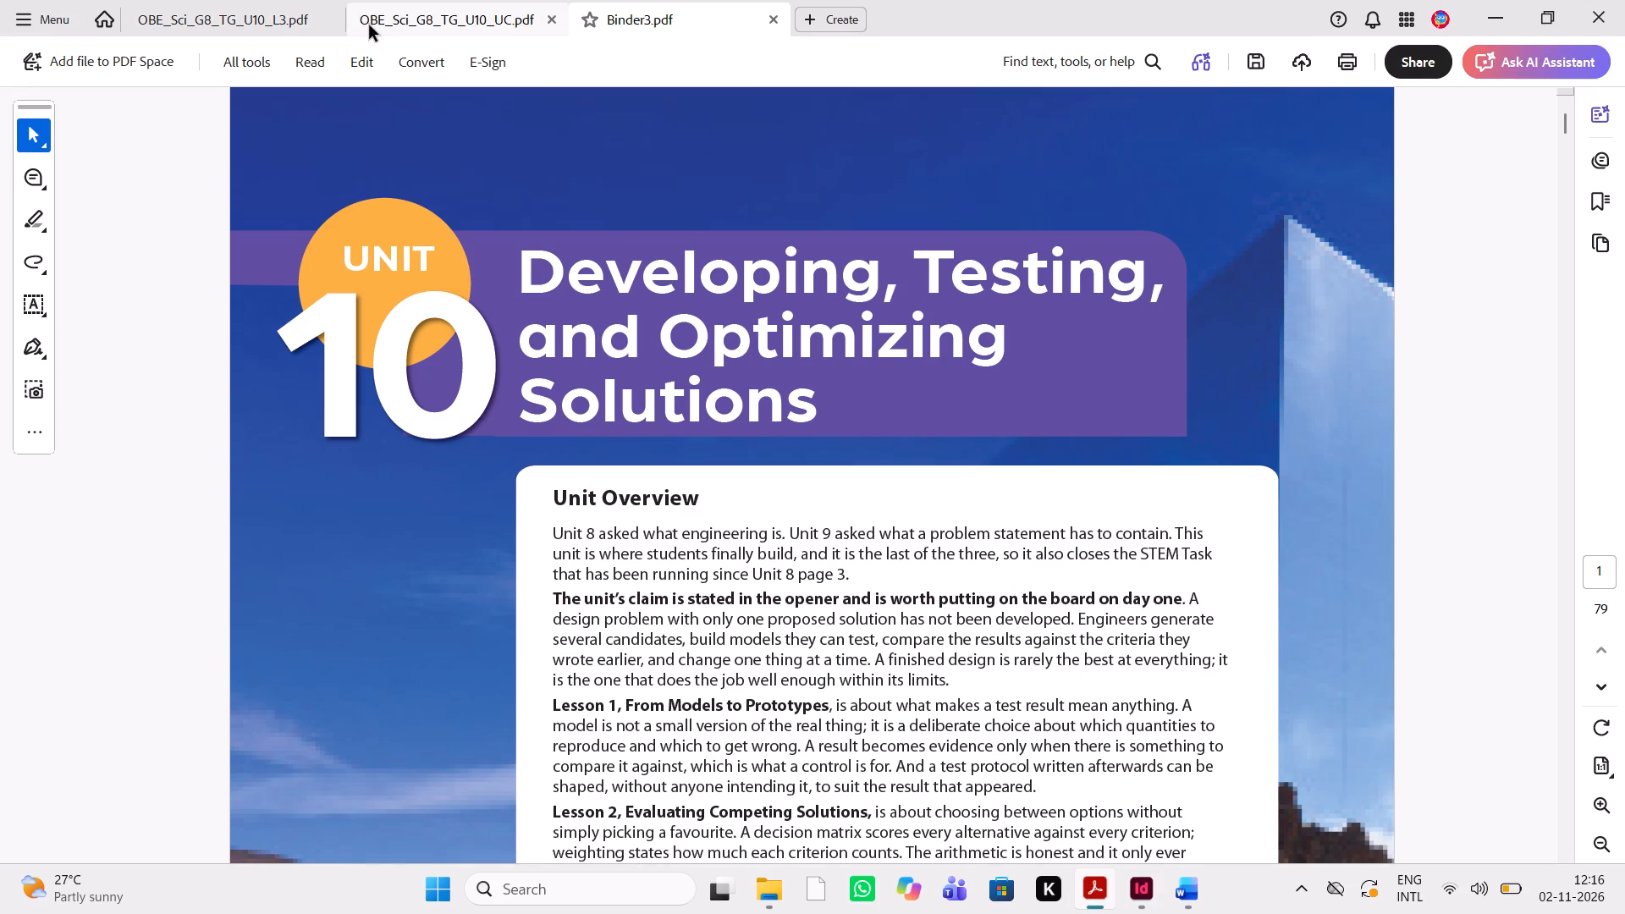
{"action": "left_click", "coordinate": [330, 21]}
{"action": "left_click", "coordinate": [330, 21]}
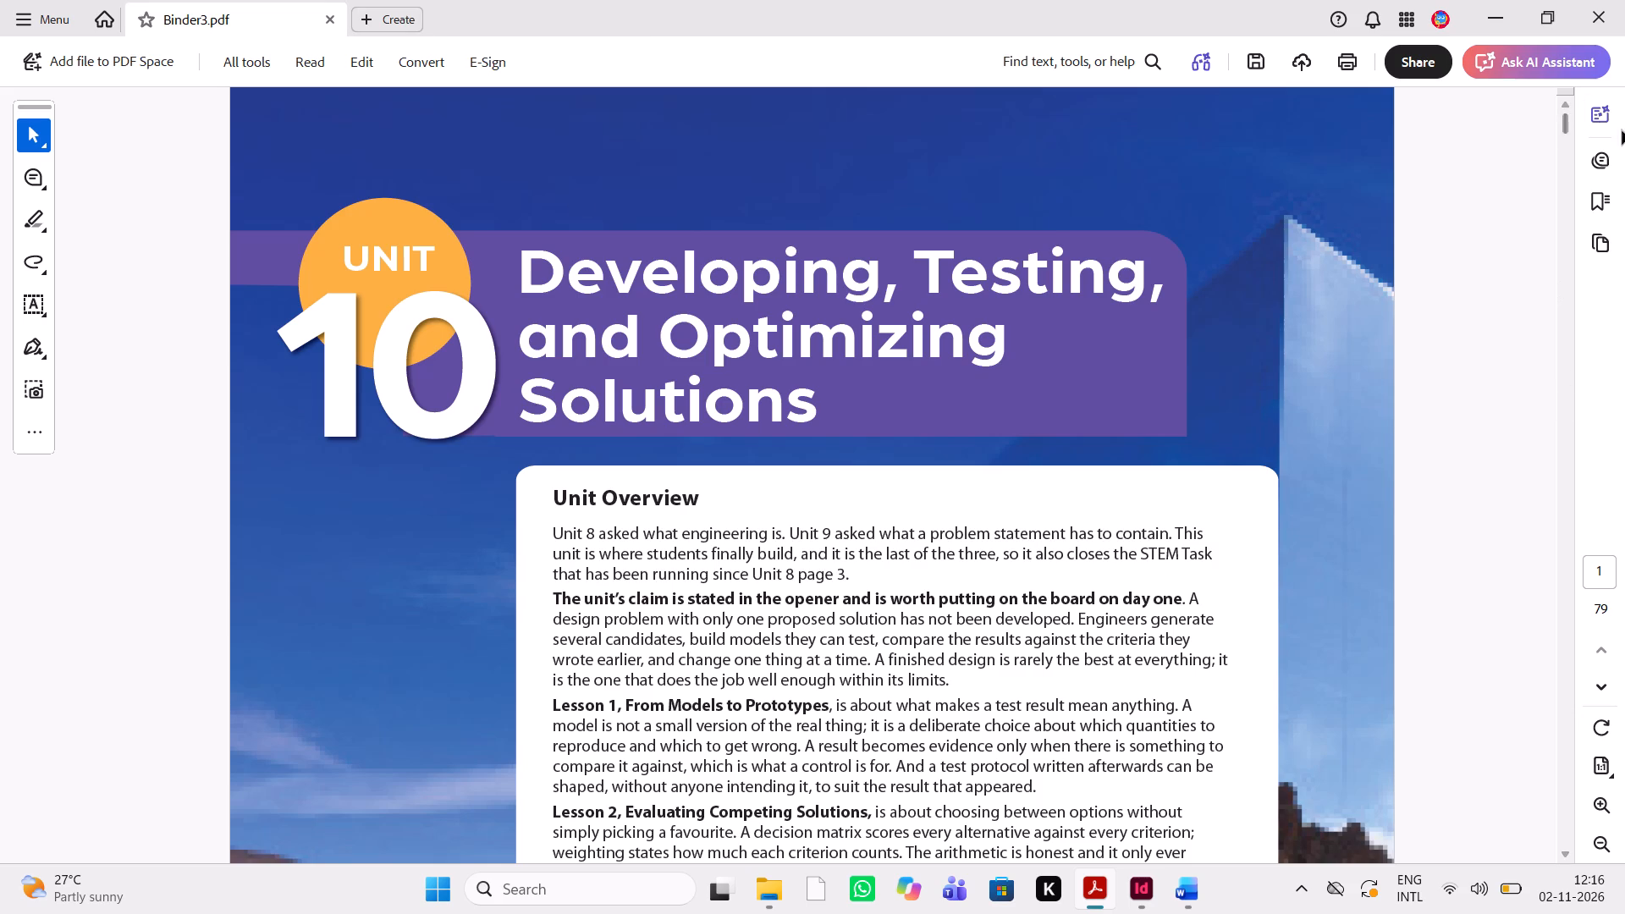
Show the combined PDF's comments and bring the Word teacher guide up beside it.
{"action": "left_click", "coordinate": [1599, 166]}
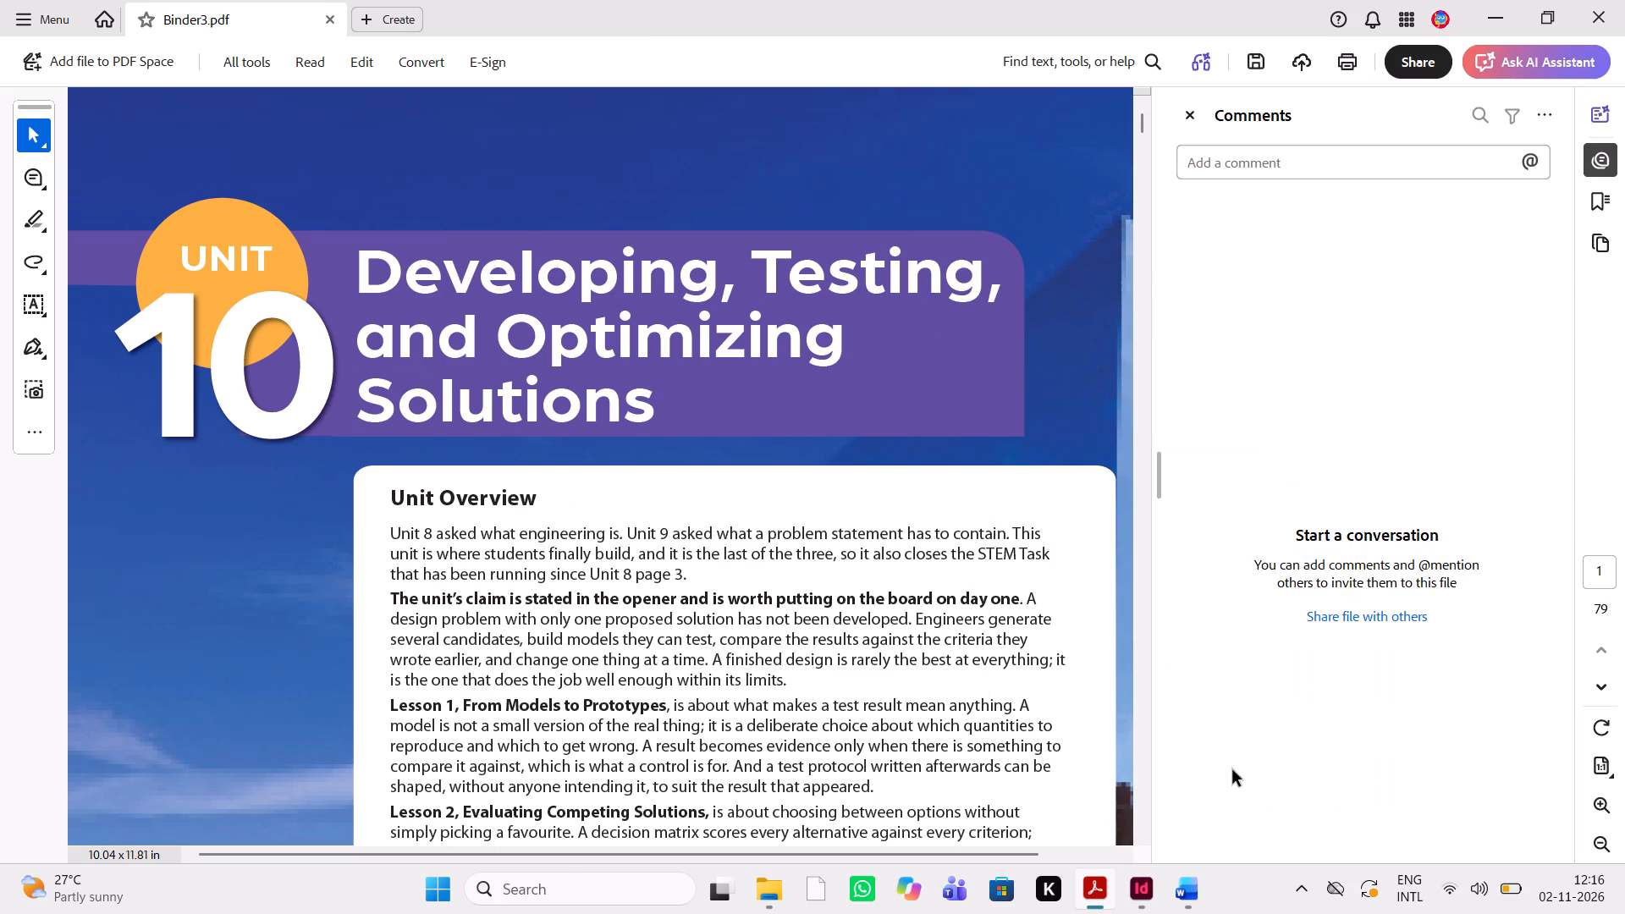
{"action": "left_click", "coordinate": [1190, 896]}
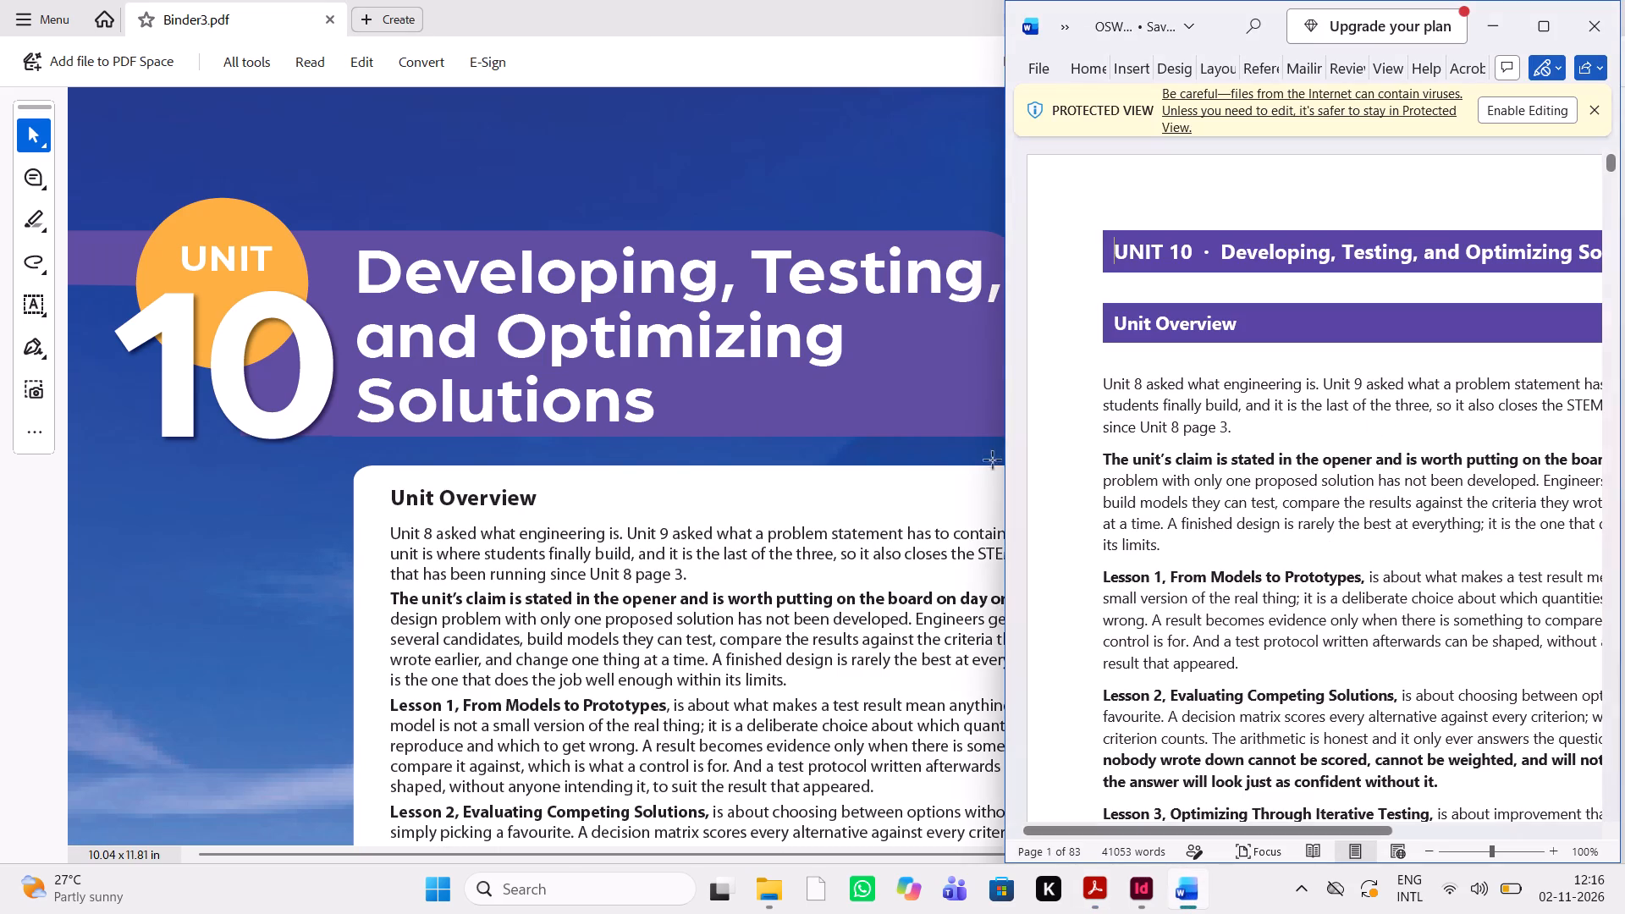
Compare the Unit Overview text in the combined PDF with the Word teacher guide.
{"action": "scroll", "coordinate": [1194, 458], "scroll_direction": "up", "scroll_amount": 1}
{"action": "scroll", "coordinate": [1194, 458], "scroll_direction": "down", "scroll_amount": 2}
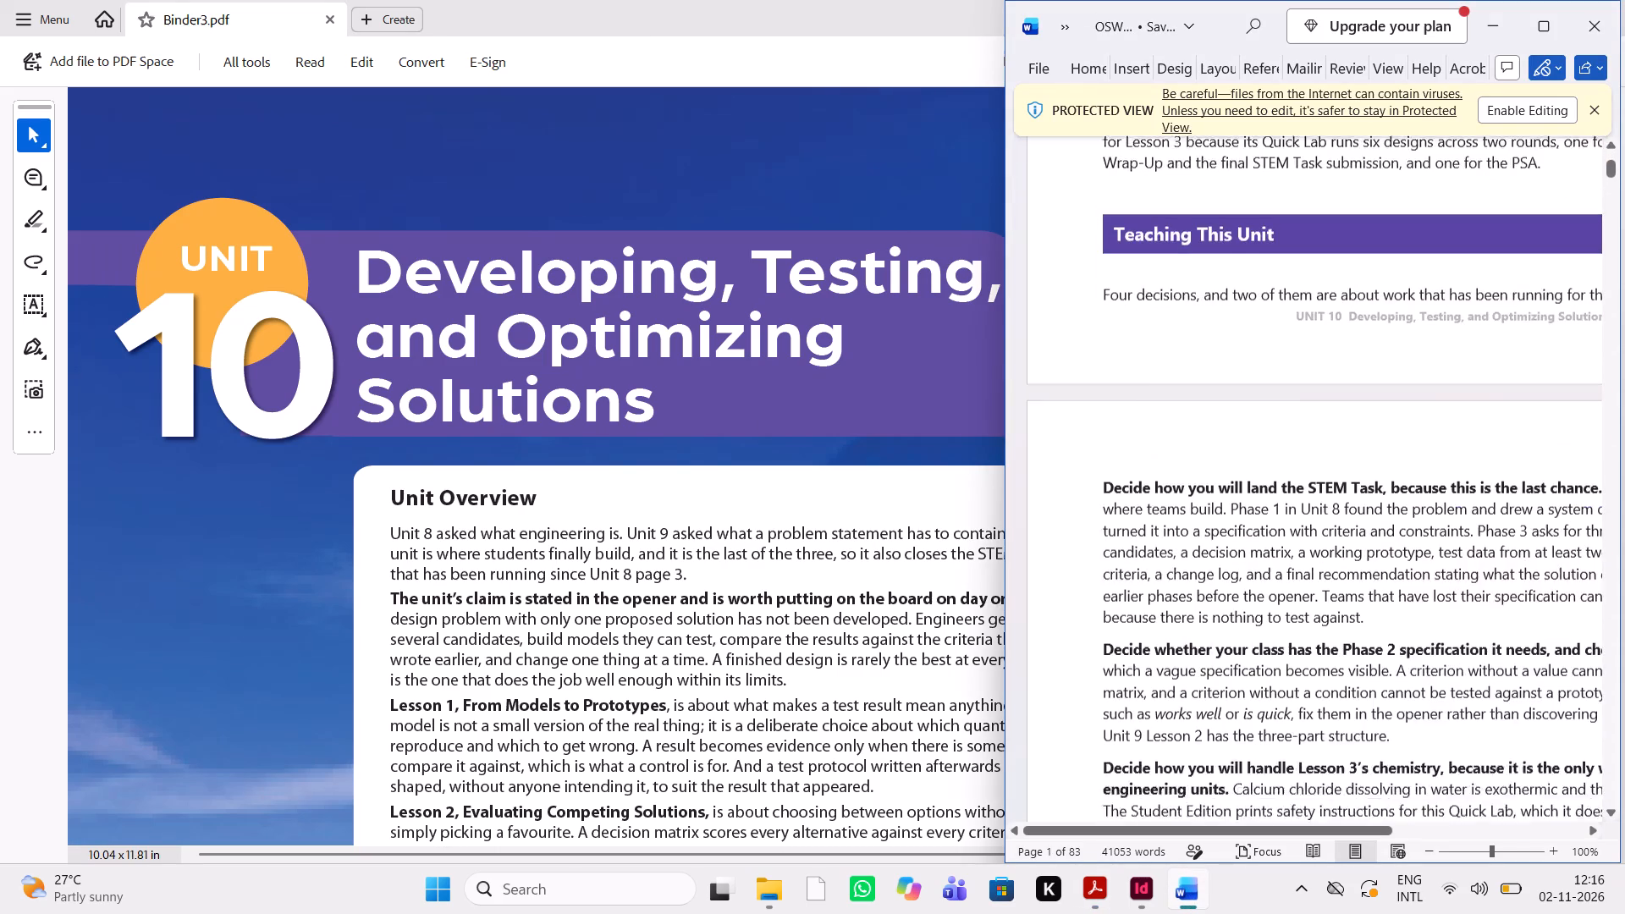
{"action": "scroll", "coordinate": [1194, 458], "scroll_direction": "down", "scroll_amount": 1}
{"action": "scroll", "coordinate": [1194, 458], "scroll_direction": "up", "scroll_amount": 3}
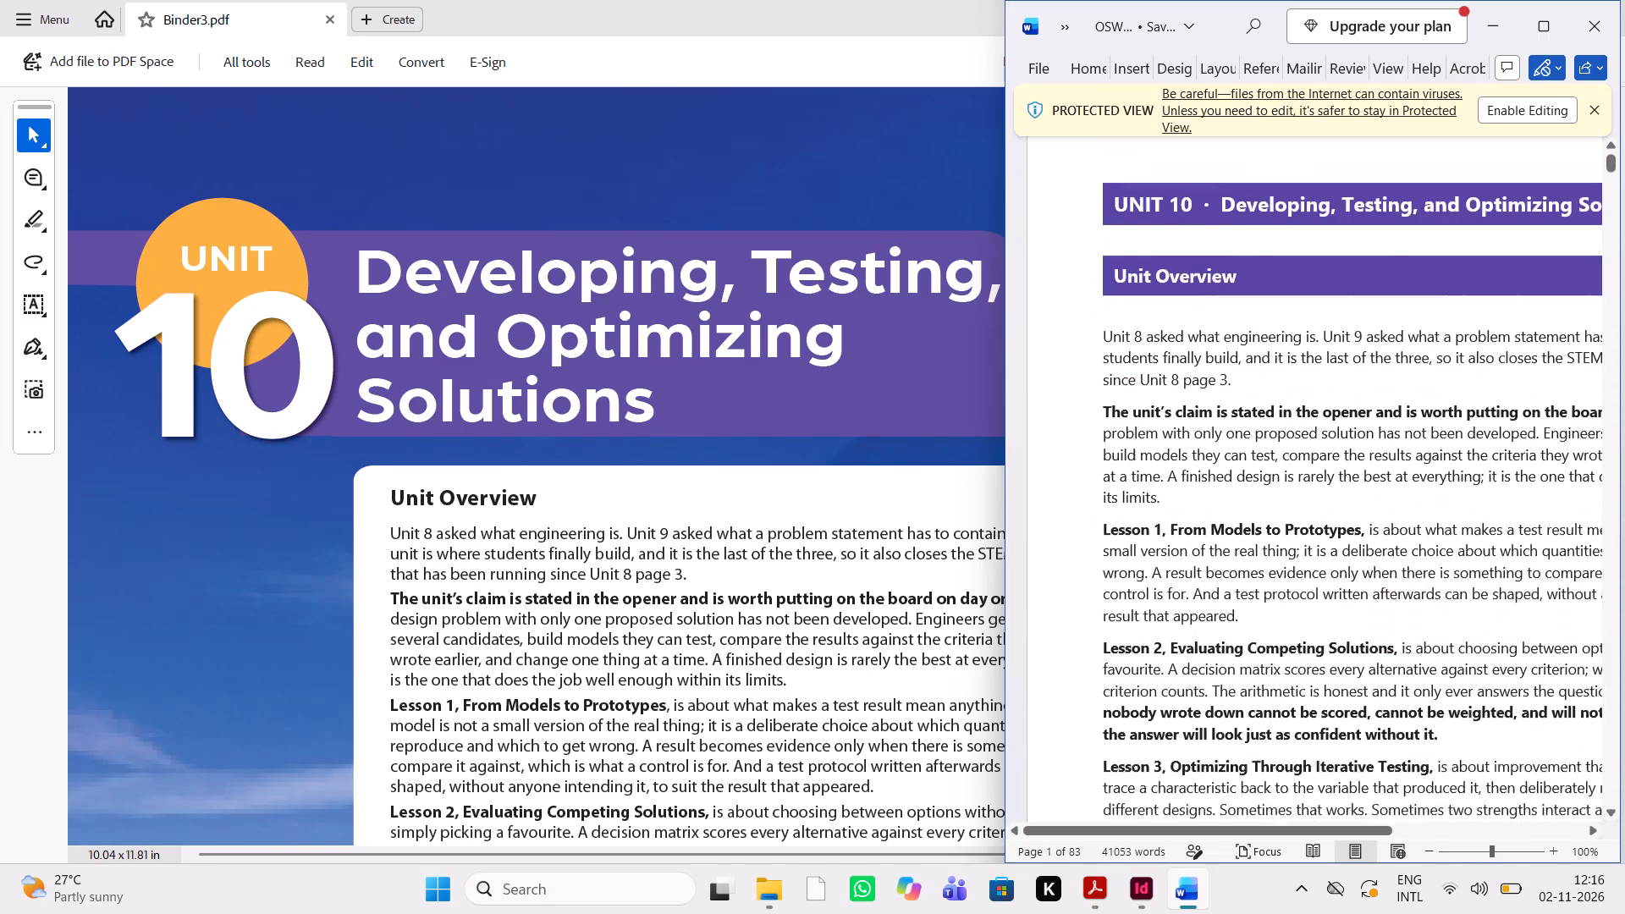
{"action": "scroll", "coordinate": [1194, 458], "scroll_direction": "up", "scroll_amount": 1}
{"action": "scroll", "coordinate": [642, 264], "scroll_direction": "down", "scroll_amount": 2}
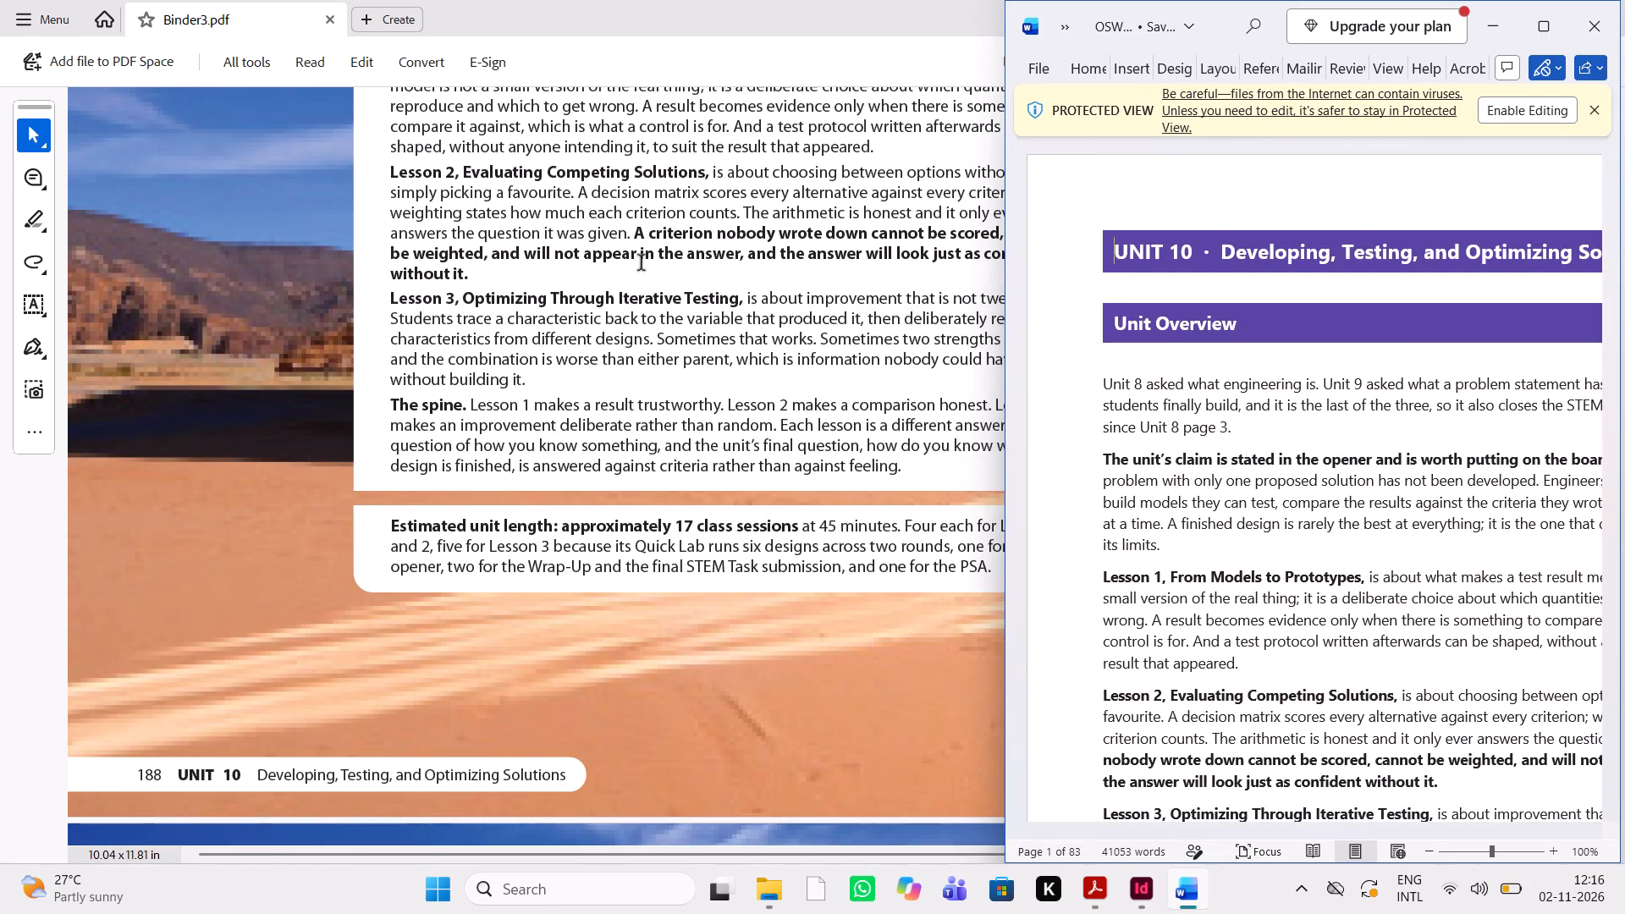
{"action": "scroll", "coordinate": [642, 264], "scroll_direction": "up", "scroll_amount": 1}
{"action": "scroll", "coordinate": [1197, 499], "scroll_direction": "down", "scroll_amount": 1}
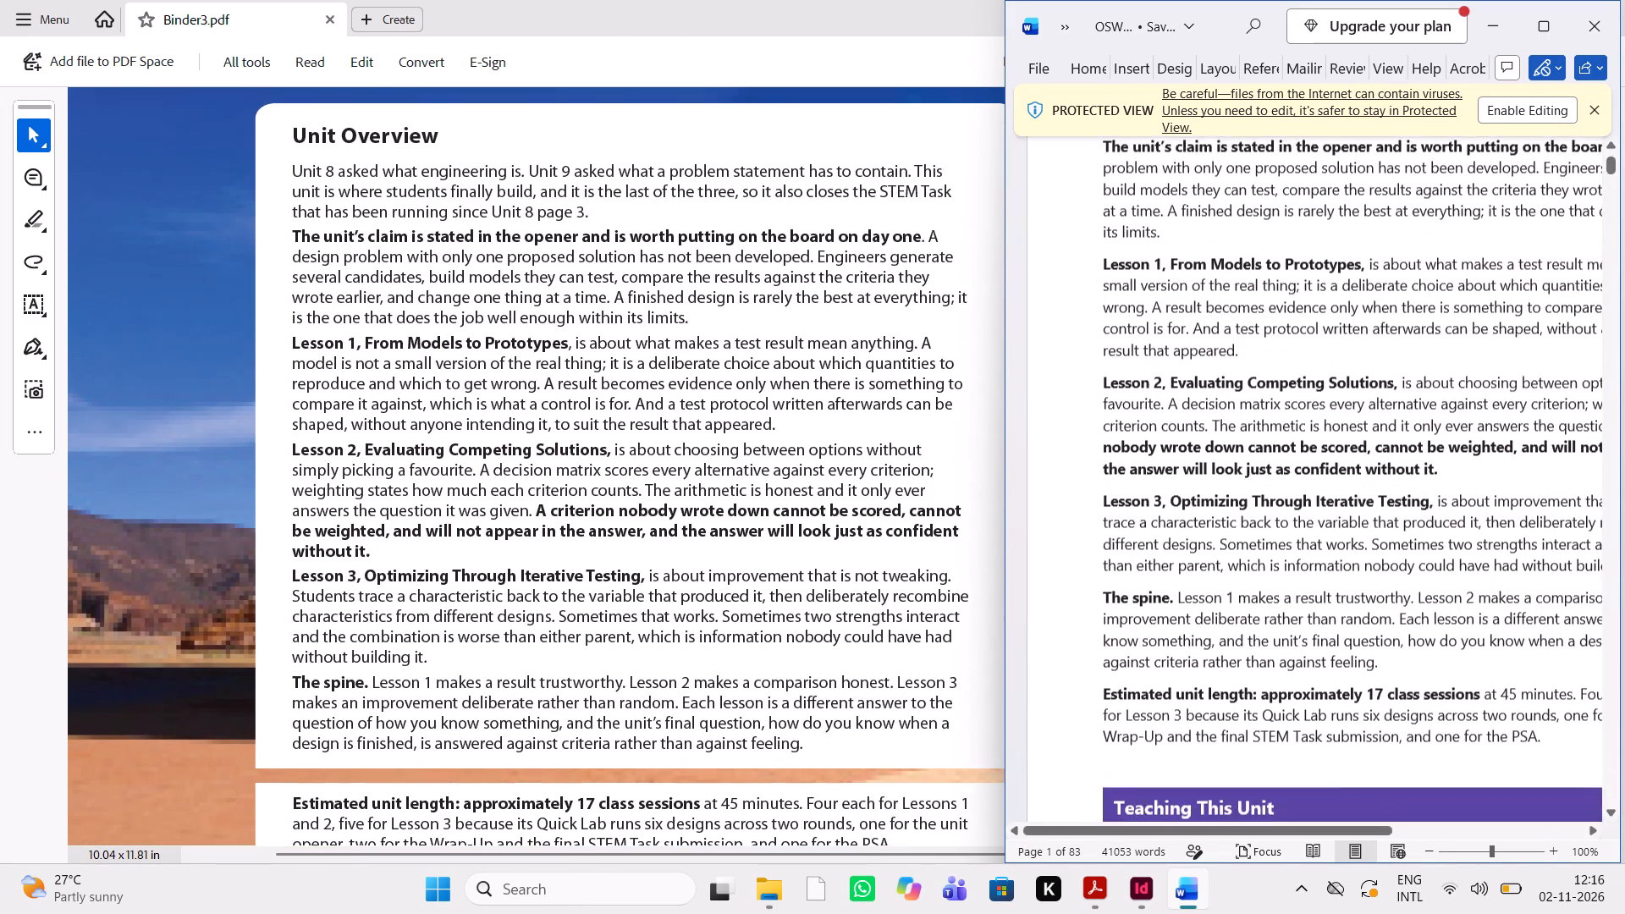
{"action": "scroll", "coordinate": [1197, 499], "scroll_direction": "down", "scroll_amount": 1}
{"action": "scroll", "coordinate": [1197, 499], "scroll_direction": "left", "scroll_amount": 1}
{"action": "scroll", "coordinate": [1197, 499], "scroll_direction": "down", "scroll_amount": 1}
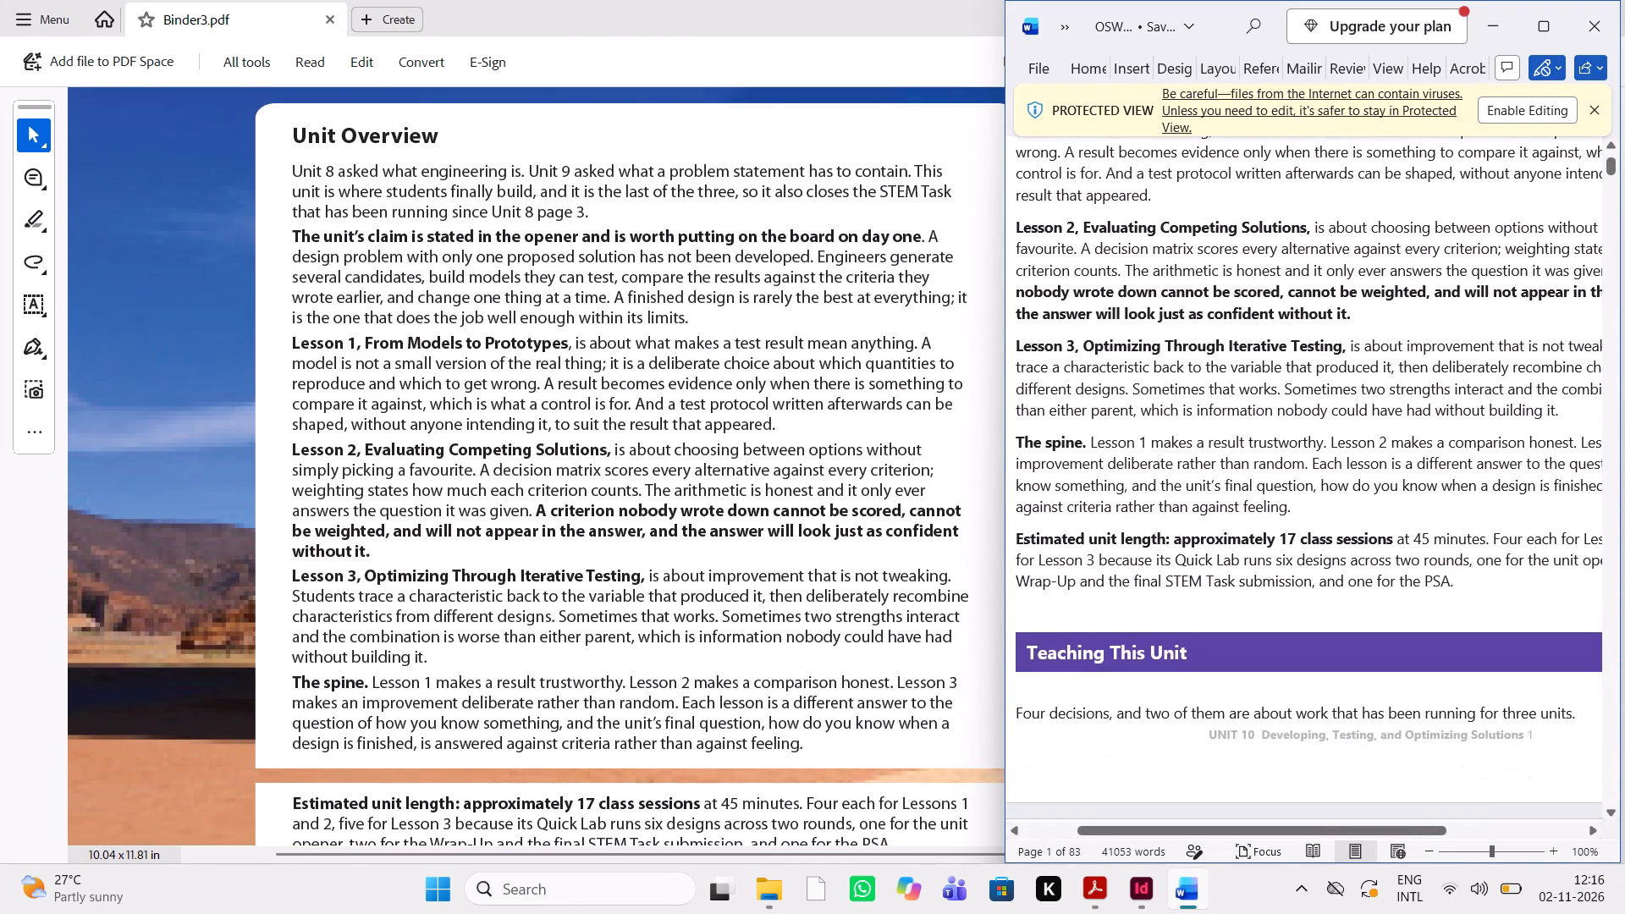
Compare the Teaching This Unit section in the combined PDF with the Word teacher guide.
{"action": "scroll", "coordinate": [726, 478], "scroll_direction": "down", "scroll_amount": 2}
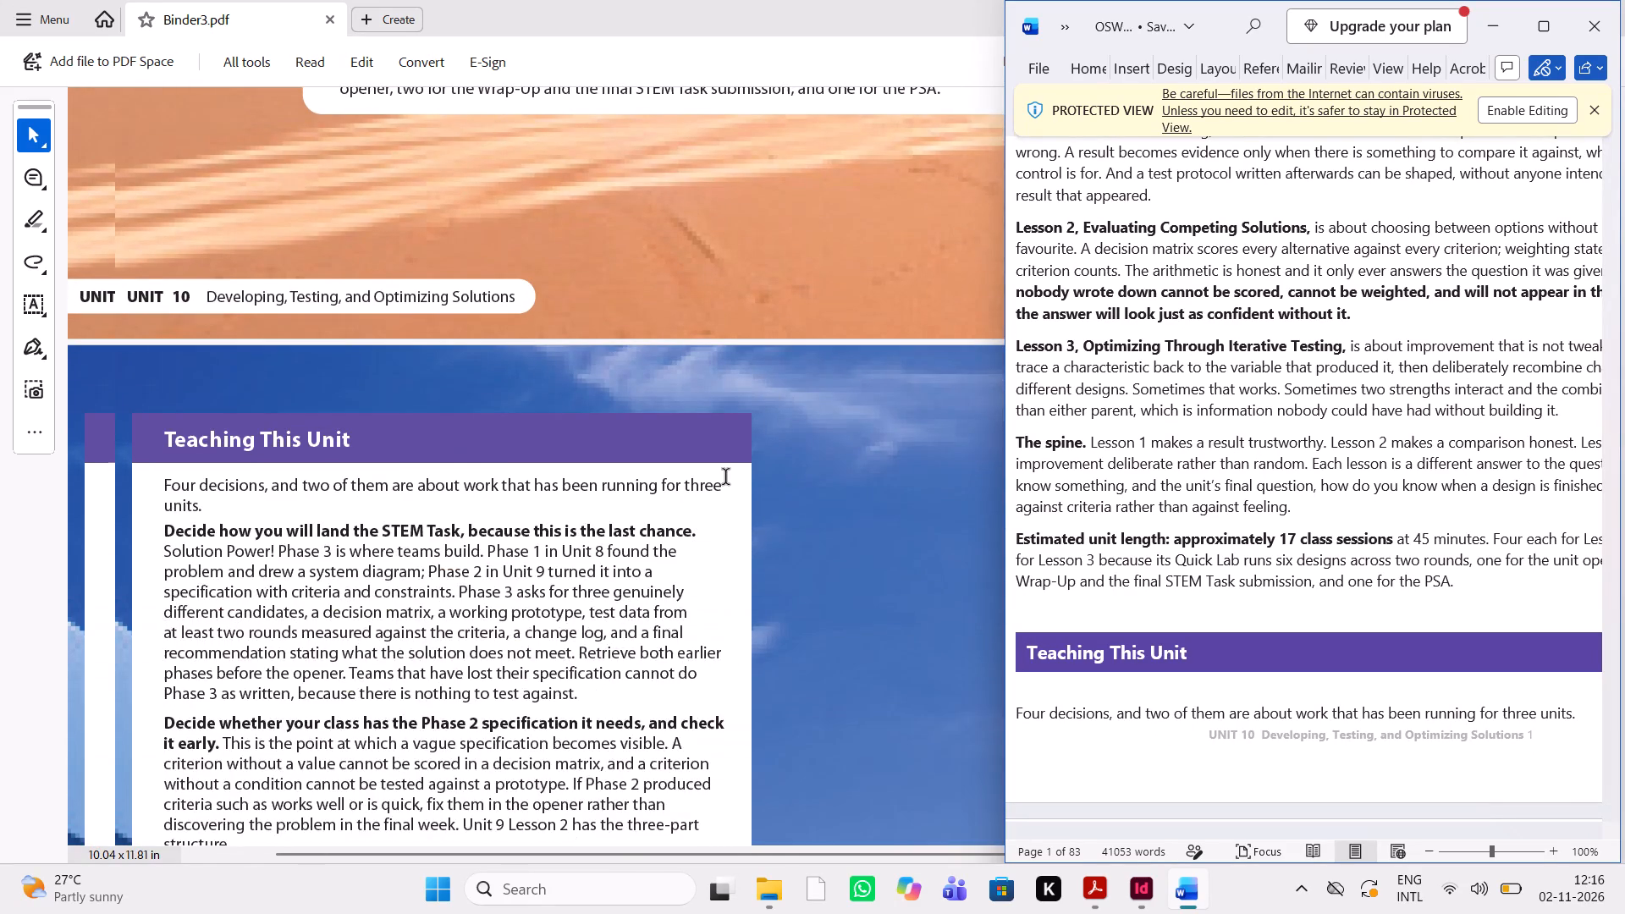
{"action": "scroll", "coordinate": [726, 478], "scroll_direction": "down", "scroll_amount": 1}
{"action": "scroll", "coordinate": [726, 478], "scroll_direction": "up", "scroll_amount": 1}
{"action": "scroll", "coordinate": [726, 478], "scroll_direction": "down", "scroll_amount": 1}
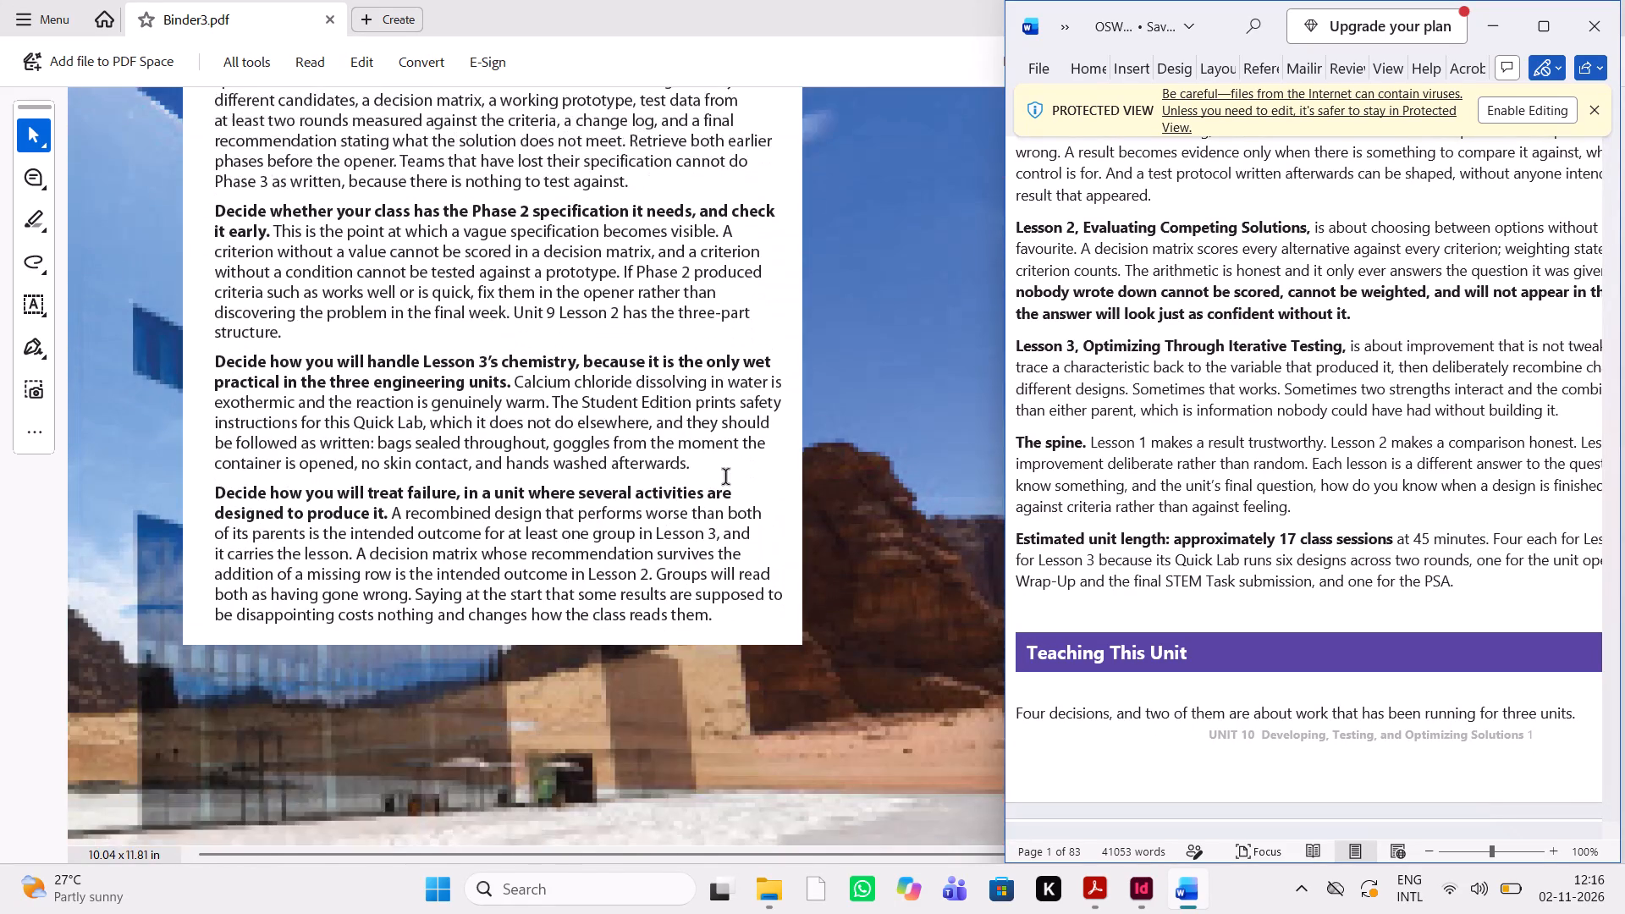
{"action": "scroll", "coordinate": [1050, 684], "scroll_direction": "down", "scroll_amount": 3}
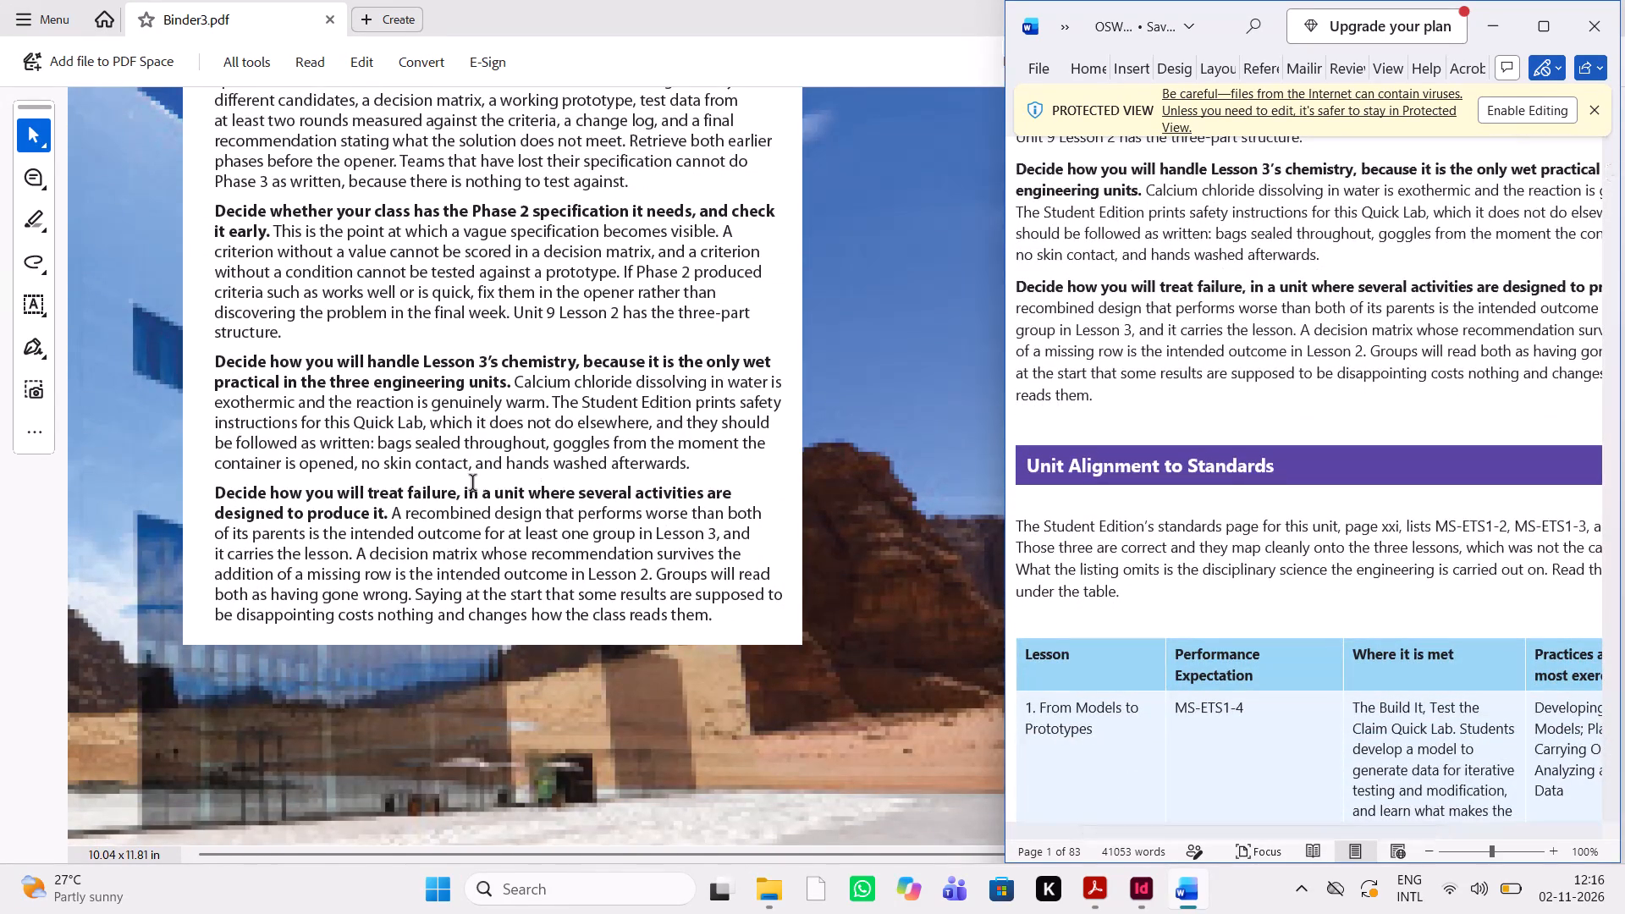
Compare the Unit Alignment to Standards introduction and lesson table in the combined PDF with the Word teacher guide.
{"action": "scroll", "coordinate": [473, 484], "scroll_direction": "down", "scroll_amount": 3}
{"action": "scroll", "coordinate": [473, 484], "scroll_direction": "left", "scroll_amount": 2}
{"action": "scroll", "coordinate": [473, 484], "scroll_direction": "down", "scroll_amount": 1}
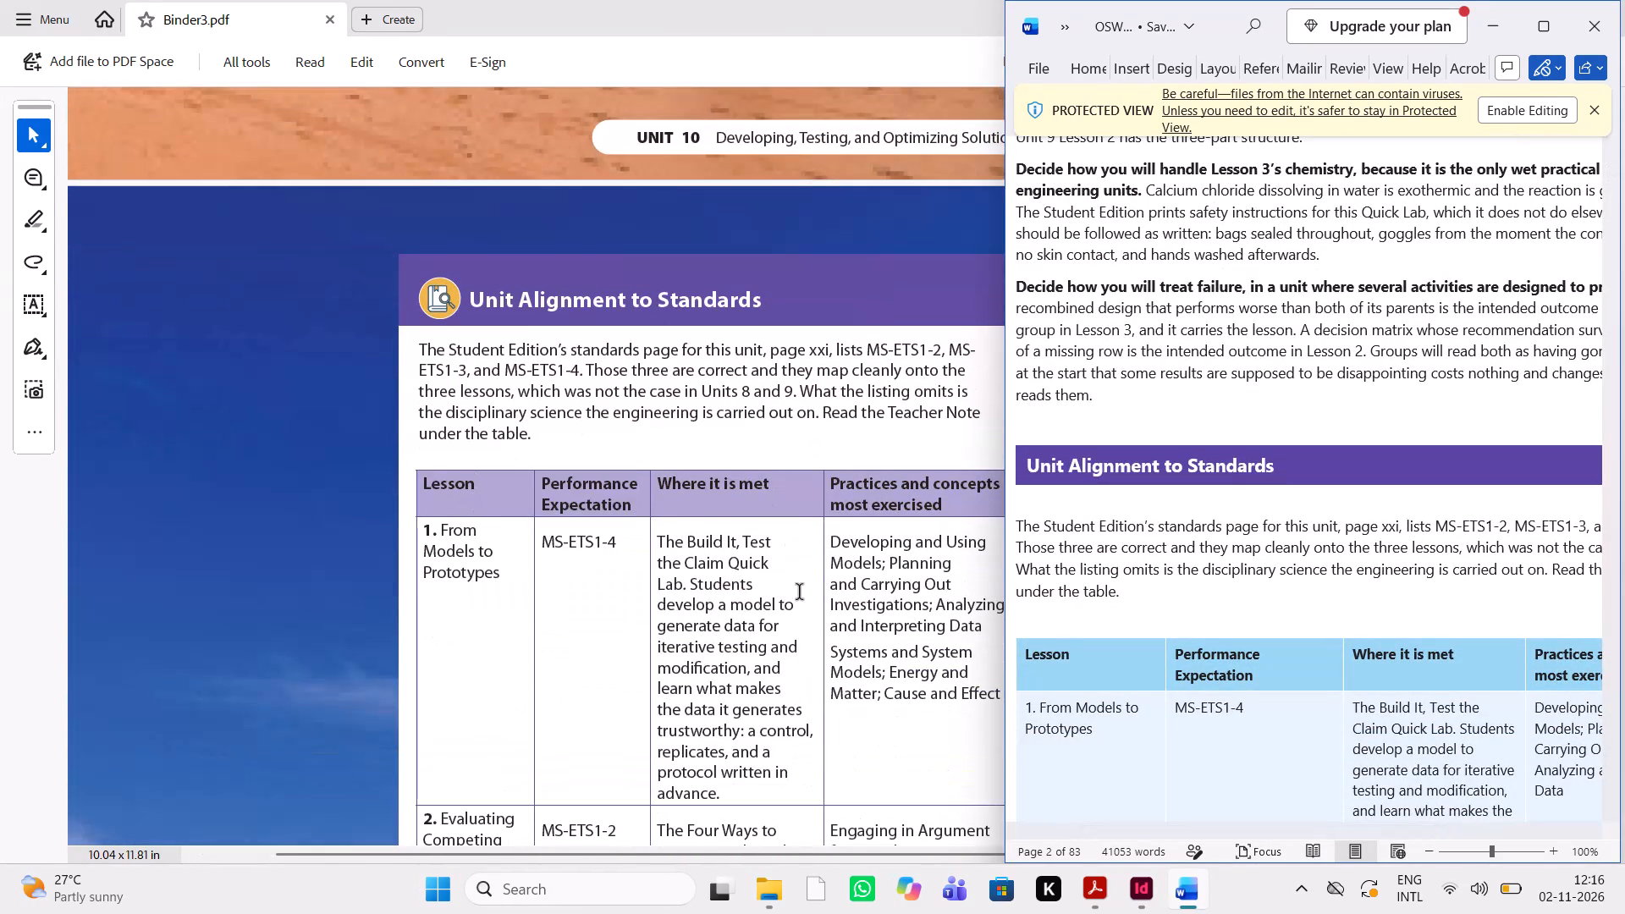
{"action": "scroll", "coordinate": [1090, 714], "scroll_direction": "down", "scroll_amount": 1}
{"action": "scroll", "coordinate": [669, 648], "scroll_direction": "down", "scroll_amount": 1}
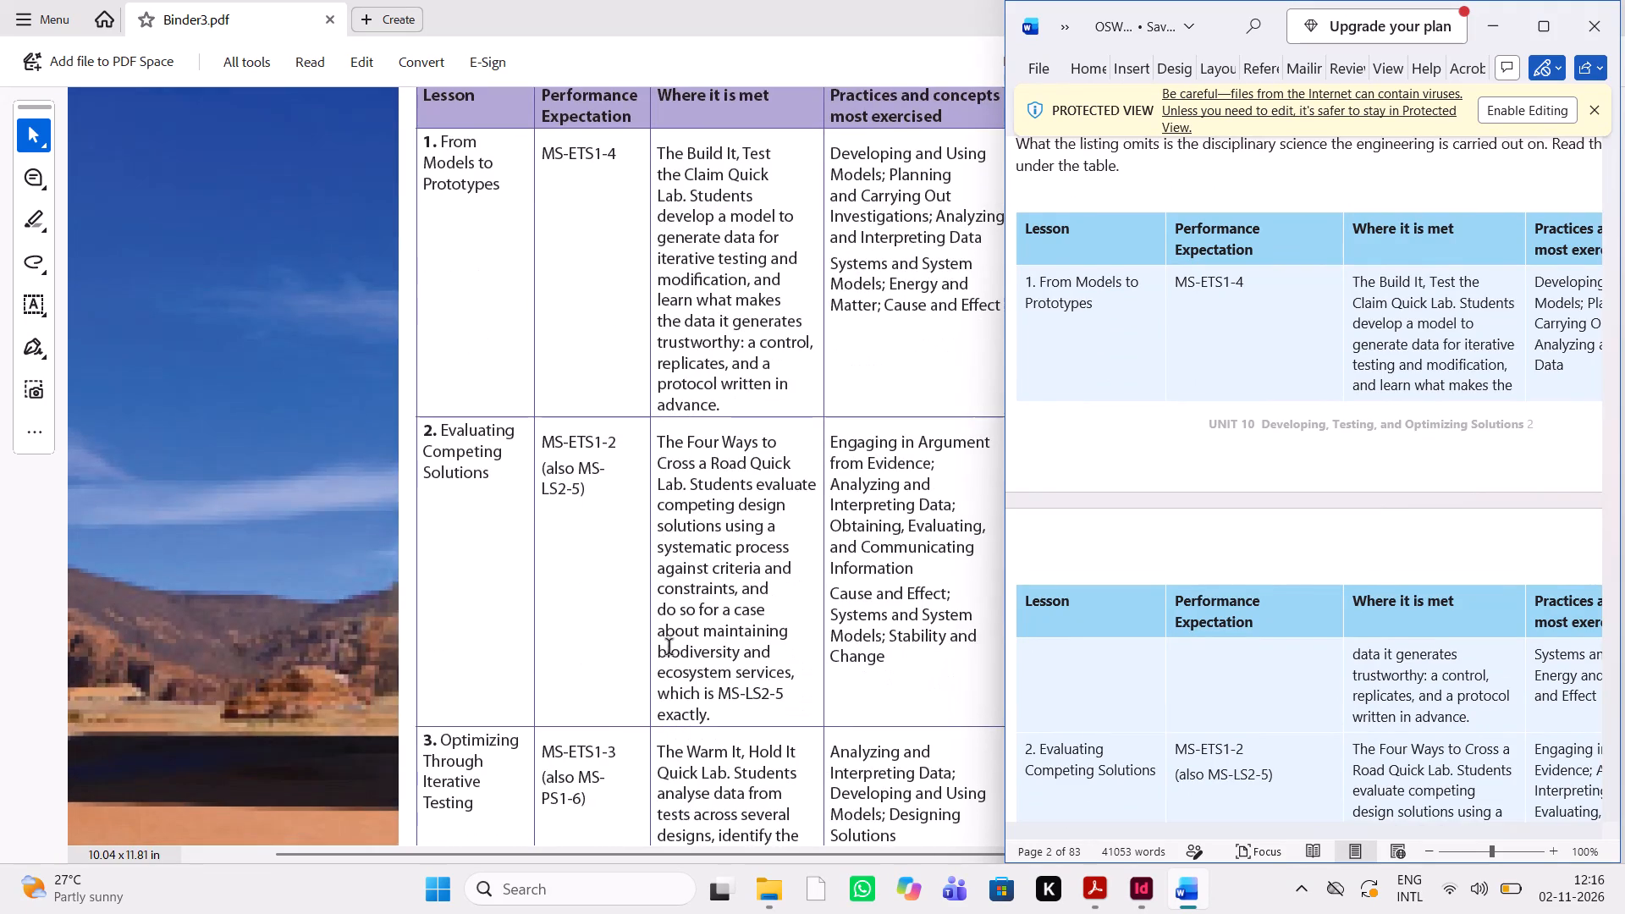
{"action": "scroll", "coordinate": [669, 648], "scroll_direction": "down", "scroll_amount": 1}
{"action": "scroll", "coordinate": [670, 575], "scroll_direction": "down", "scroll_amount": 2}
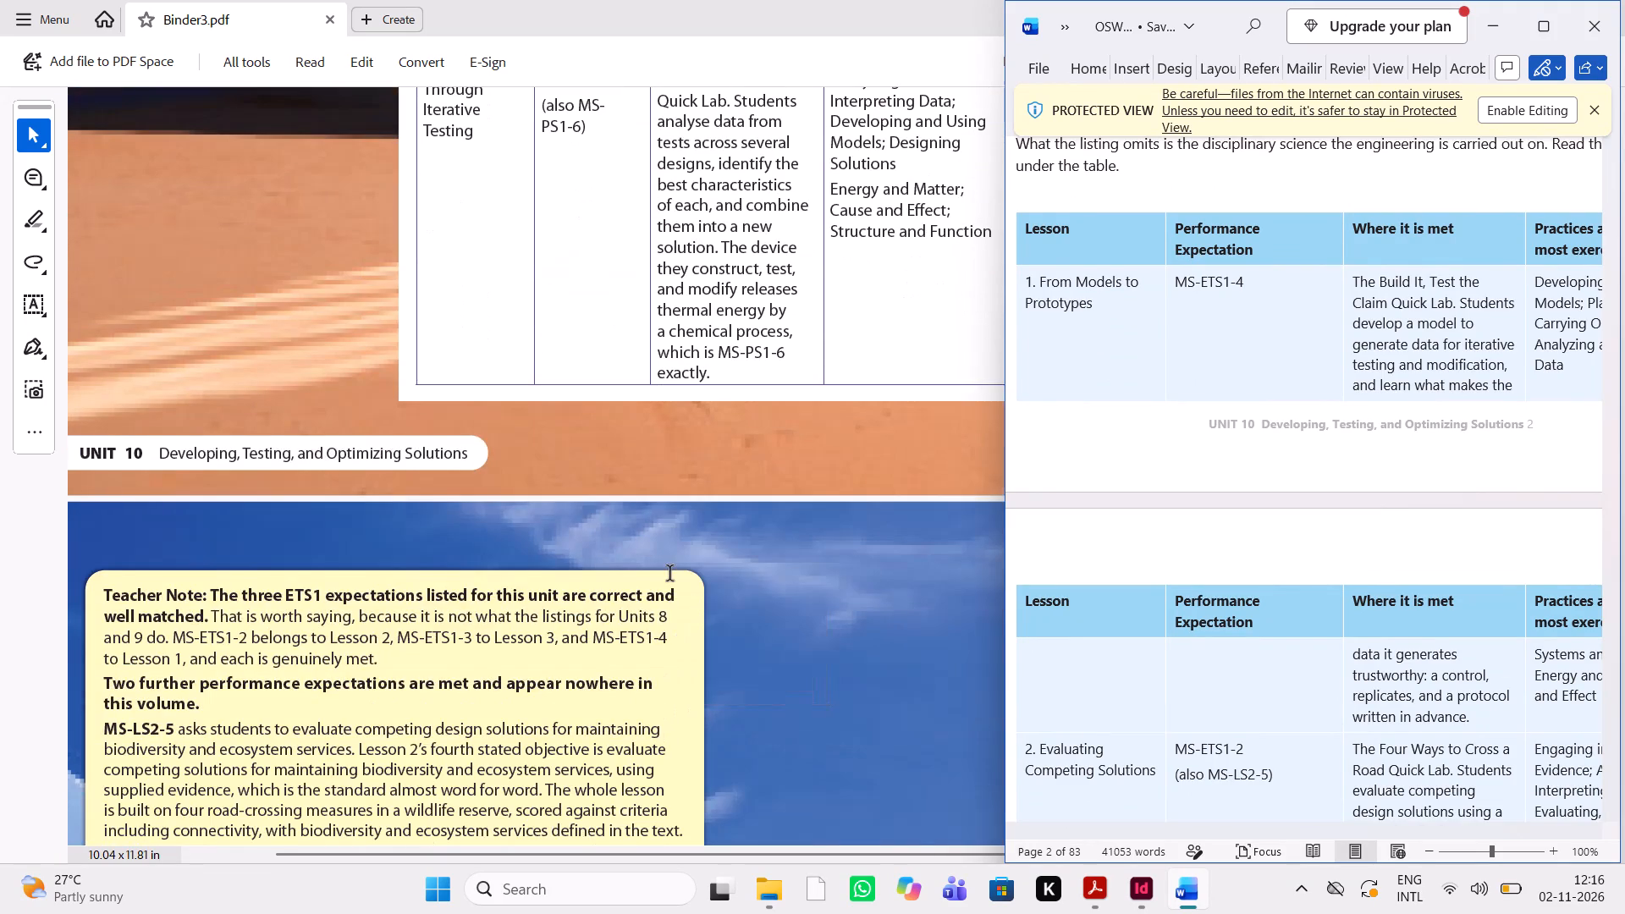
{"action": "scroll", "coordinate": [670, 575], "scroll_direction": "down", "scroll_amount": 1}
{"action": "scroll", "coordinate": [1183, 537], "scroll_direction": "down", "scroll_amount": 2}
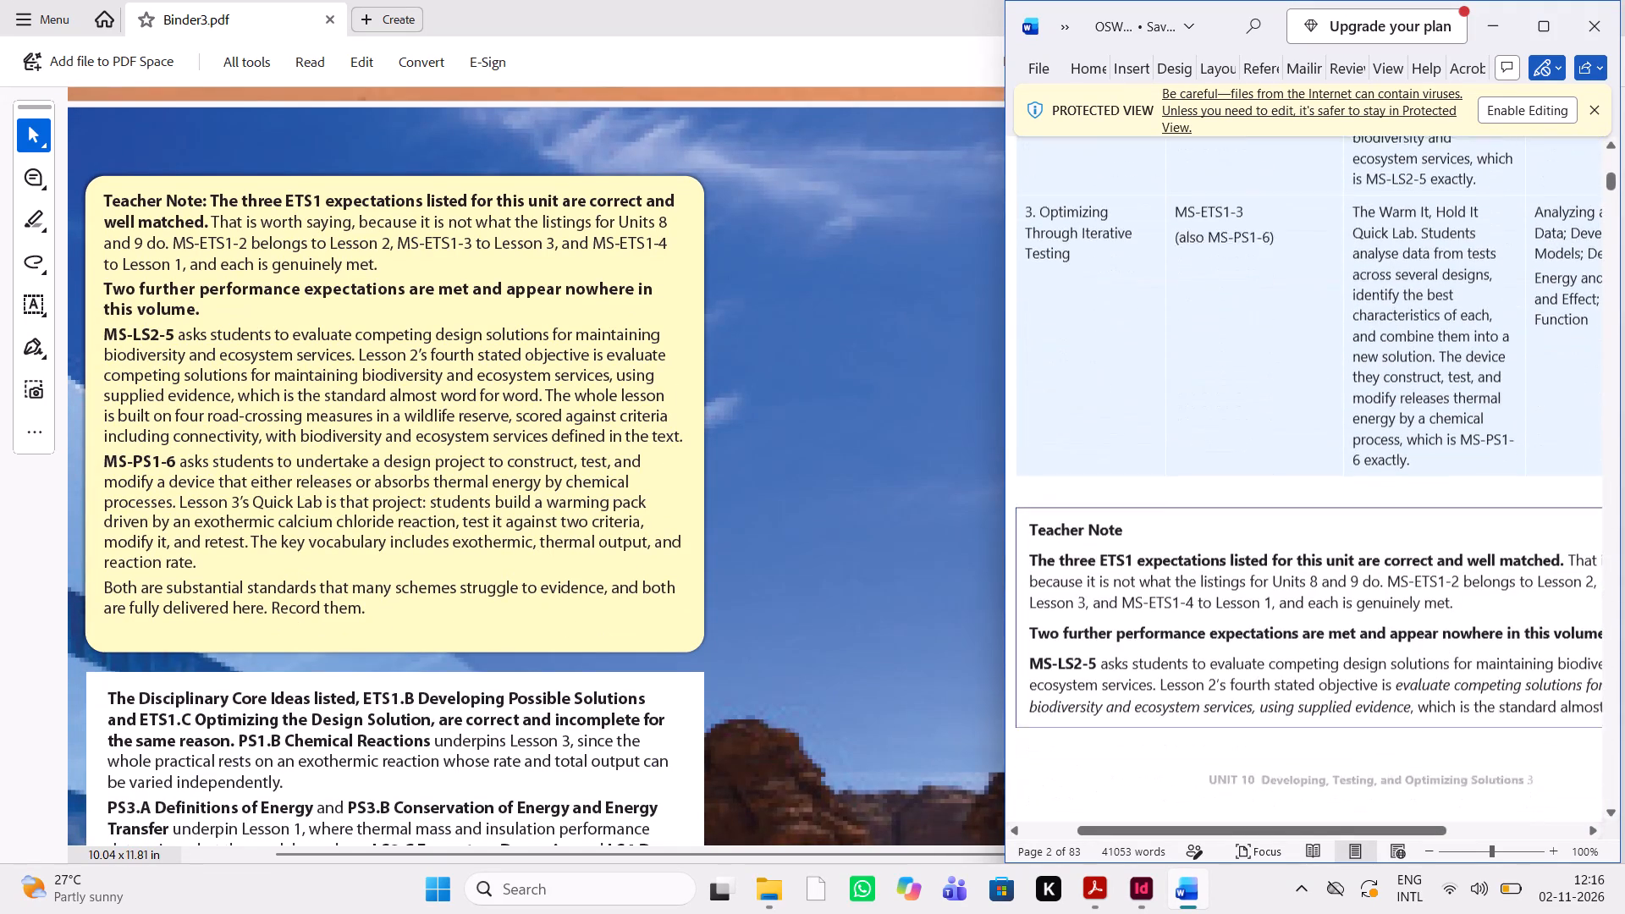
Check the Teacher Note on the ETS1 expectations and the Disciplinary Core Ideas text in the PDF against the Word teacher guide.
{"action": "scroll", "coordinate": [1183, 537], "scroll_direction": "down", "scroll_amount": 1}
{"action": "scroll", "coordinate": [565, 469], "scroll_direction": "up", "scroll_amount": 1}
{"action": "scroll", "coordinate": [565, 469], "scroll_direction": "down", "scroll_amount": 2}
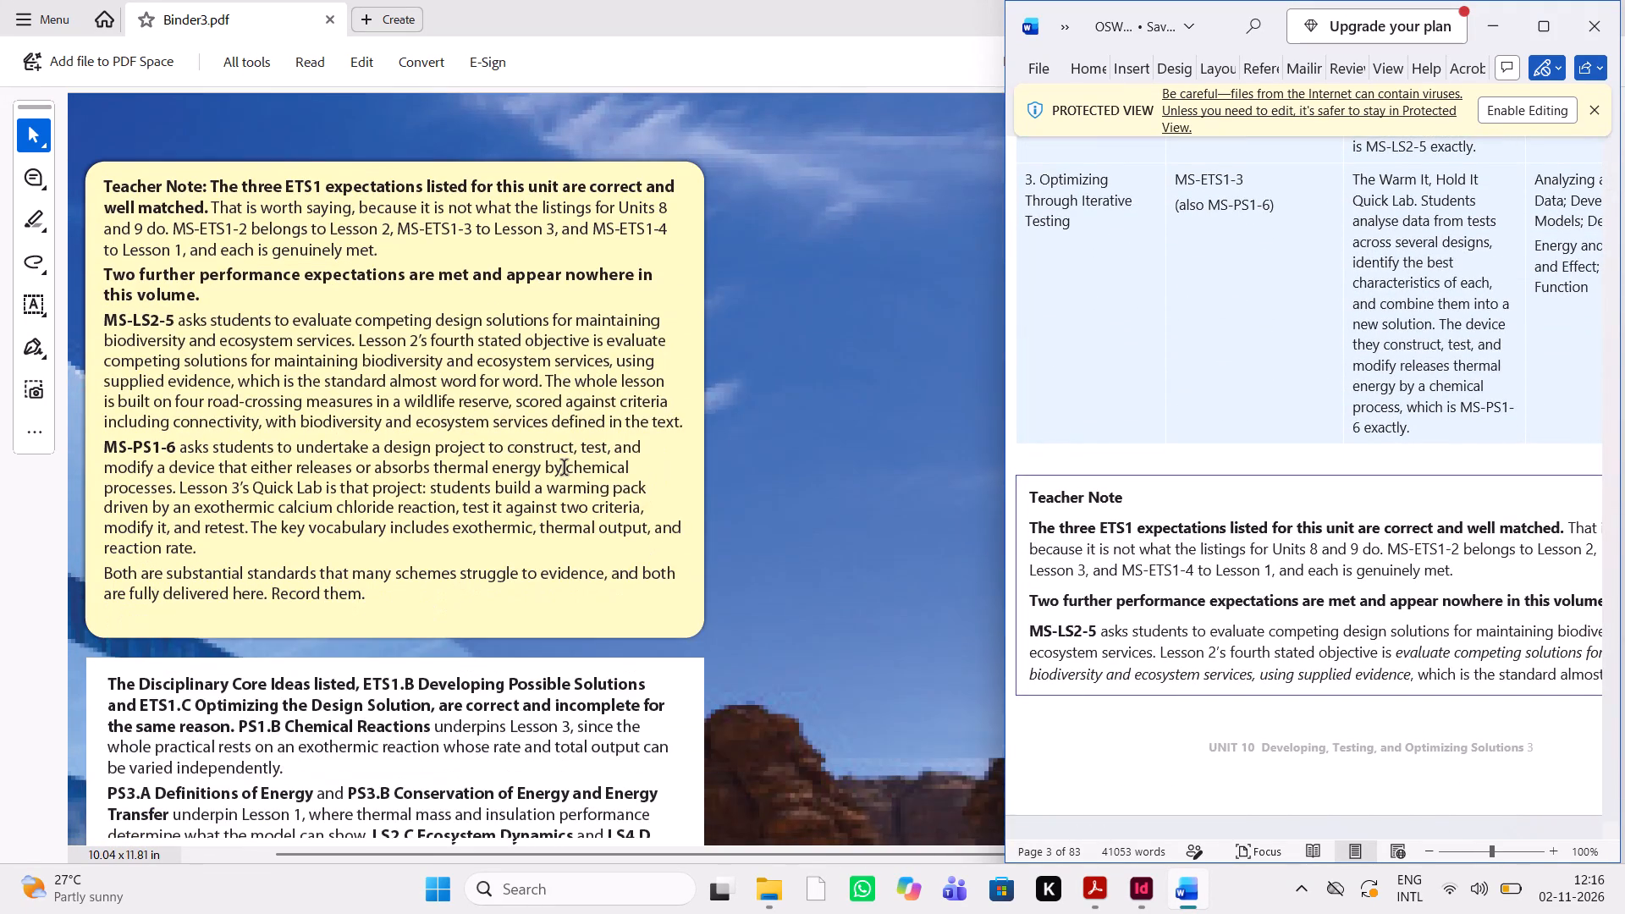
{"action": "scroll", "coordinate": [565, 469], "scroll_direction": "right", "scroll_amount": 1}
{"action": "scroll", "coordinate": [1186, 418], "scroll_direction": "down", "scroll_amount": 2}
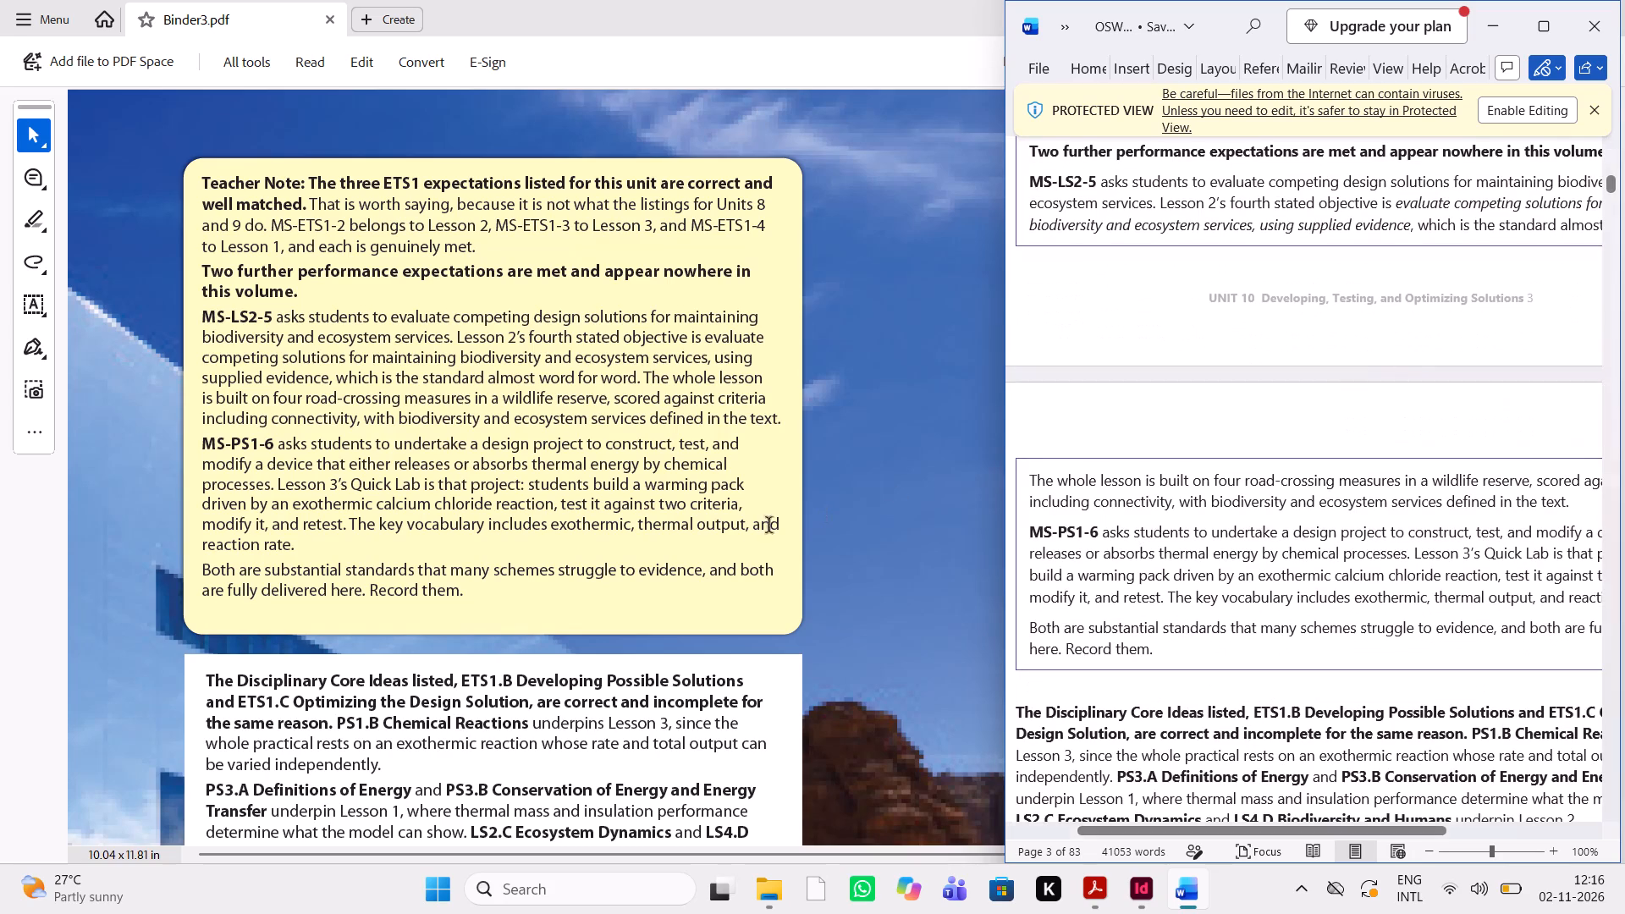
{"action": "scroll", "coordinate": [744, 535], "scroll_direction": "down", "scroll_amount": 1}
{"action": "scroll", "coordinate": [744, 535], "scroll_direction": "up", "scroll_amount": 1}
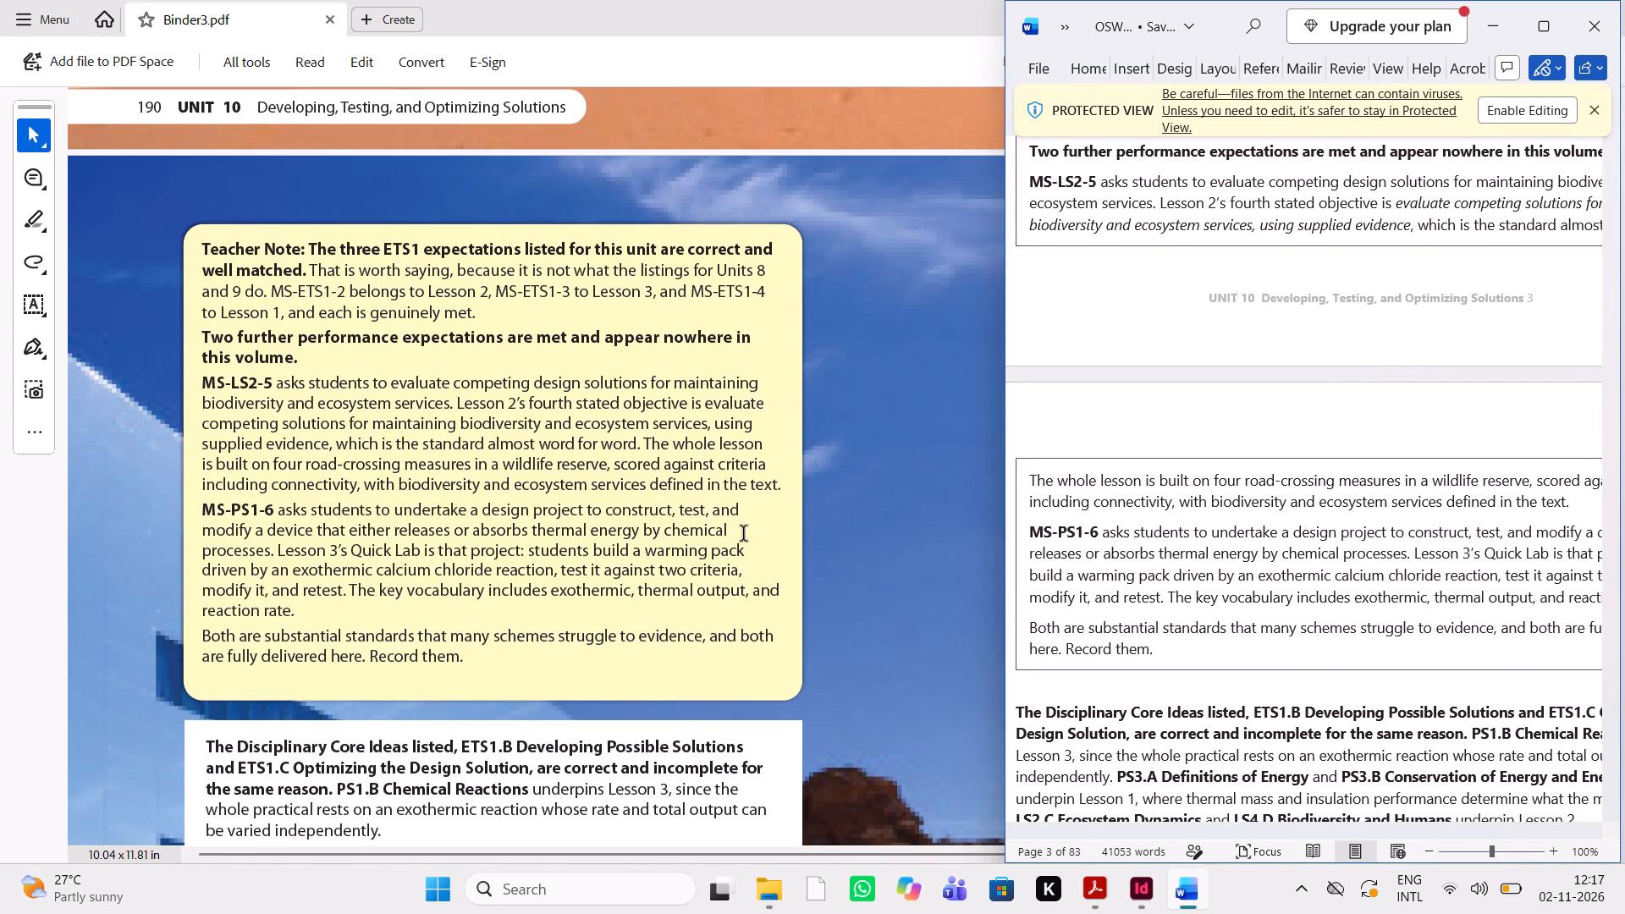
{"action": "scroll", "coordinate": [744, 535], "scroll_direction": "down", "scroll_amount": 2}
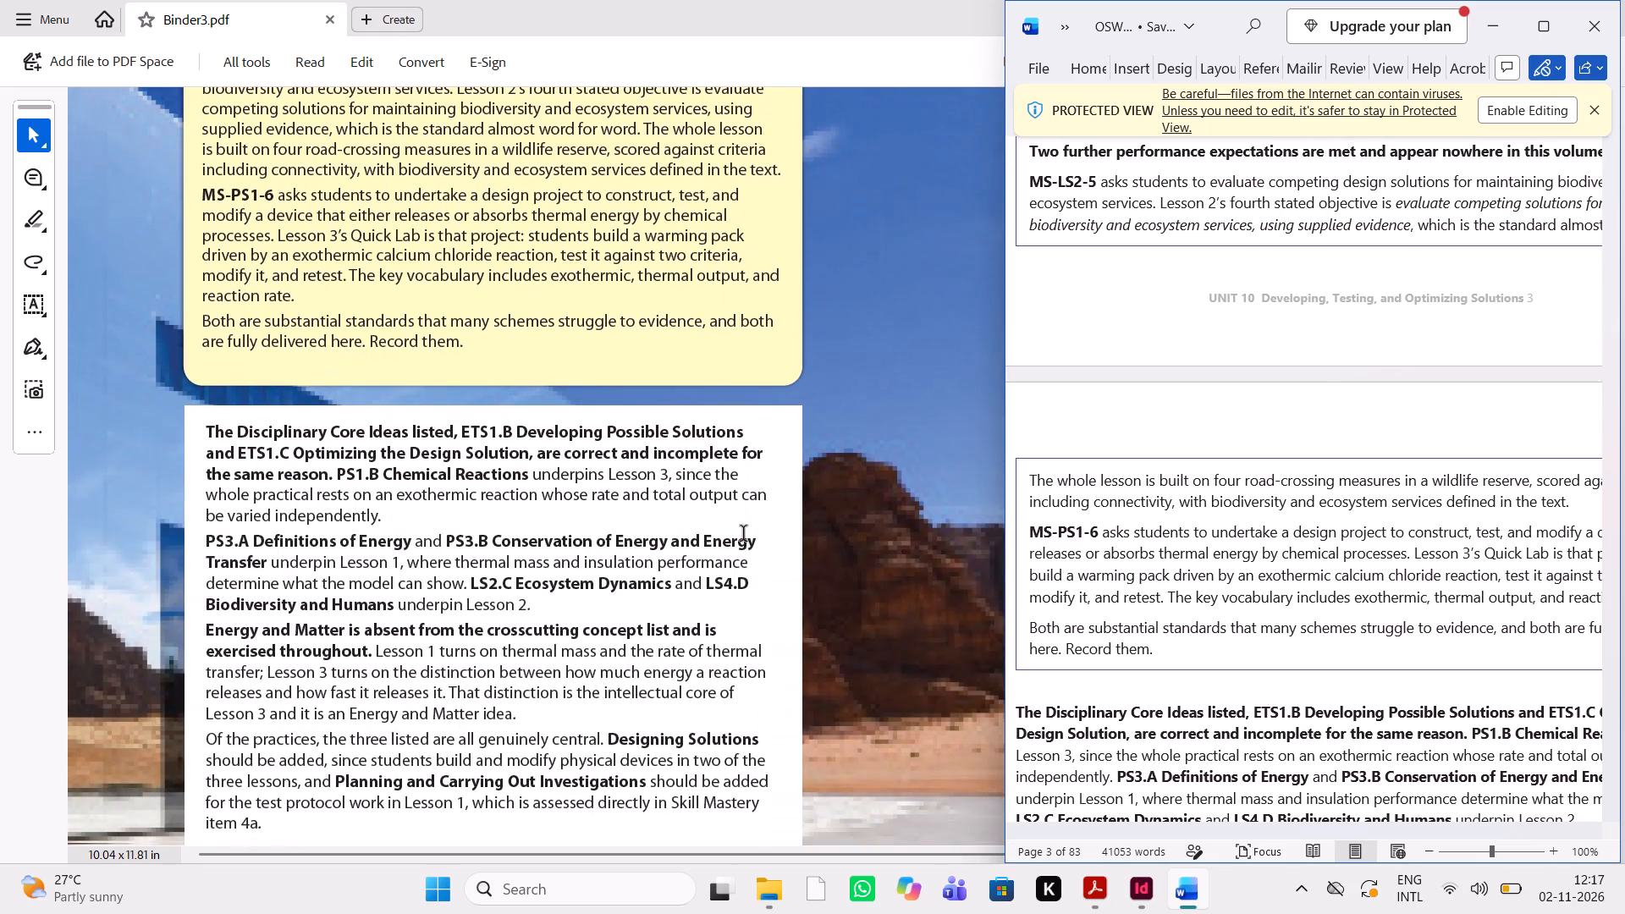
{"action": "scroll", "coordinate": [744, 535], "scroll_direction": "right", "scroll_amount": 1}
{"action": "scroll", "coordinate": [744, 535], "scroll_direction": "up", "scroll_amount": 1}
{"action": "scroll", "coordinate": [744, 535], "scroll_direction": "right", "scroll_amount": 1}
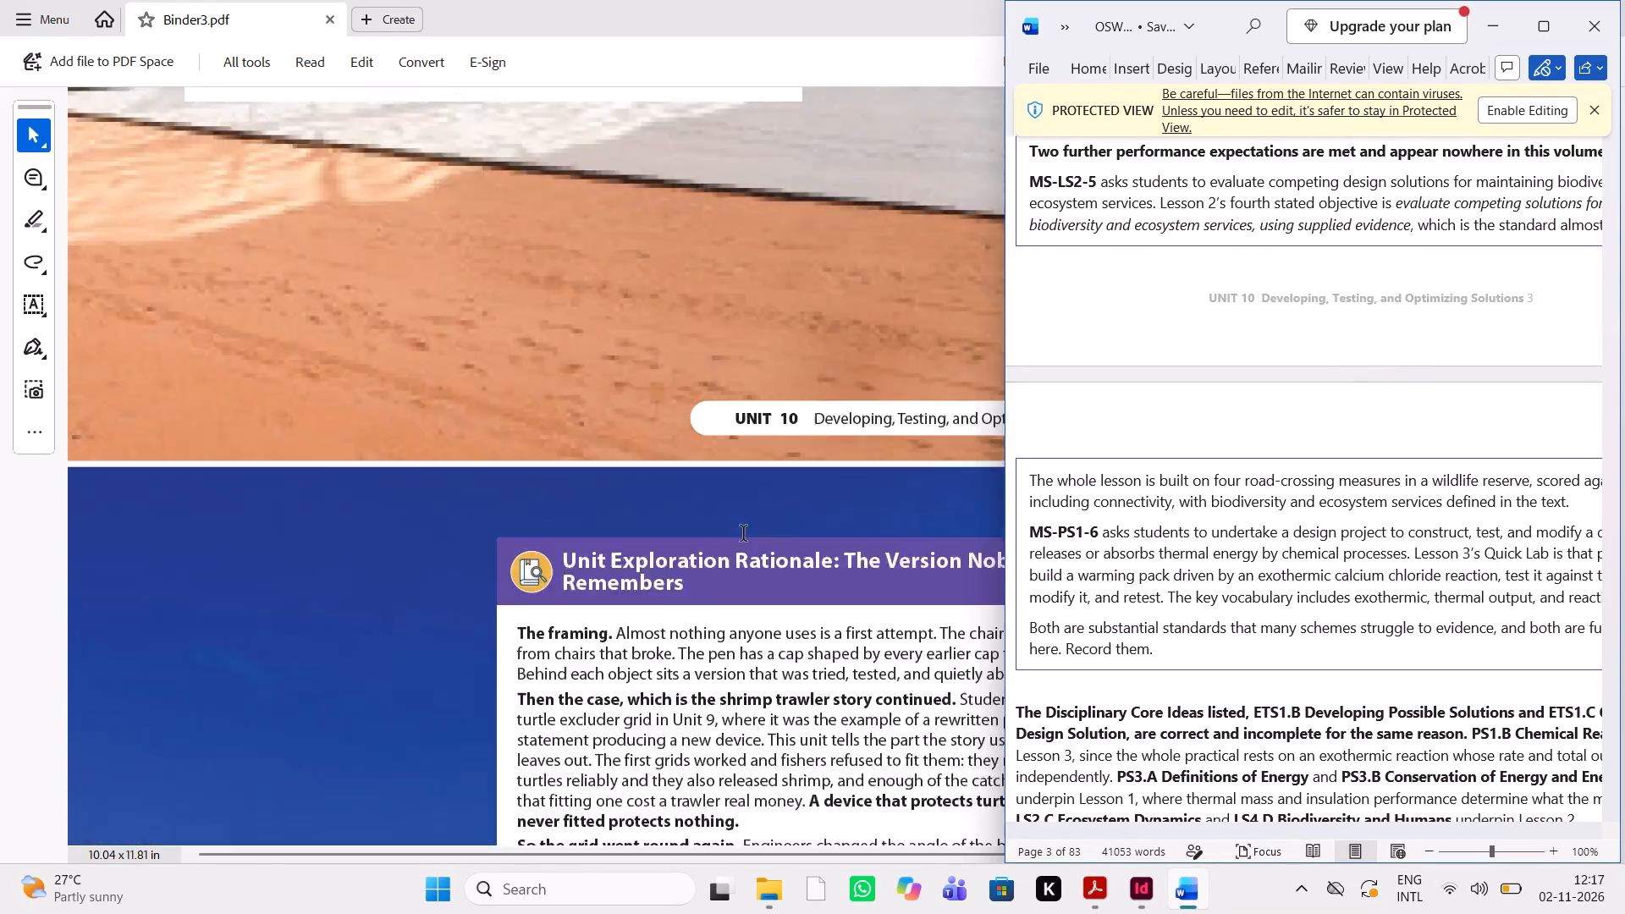
{"action": "scroll", "coordinate": [744, 535], "scroll_direction": "right", "scroll_amount": 1}
{"action": "scroll", "coordinate": [744, 535], "scroll_direction": "up", "scroll_amount": 4}
{"action": "scroll", "coordinate": [744, 535], "scroll_direction": "up", "scroll_amount": 19}
{"action": "scroll", "coordinate": [744, 535], "scroll_direction": "down", "scroll_amount": 1}
{"action": "scroll", "coordinate": [744, 535], "scroll_direction": "up", "scroll_amount": 1}
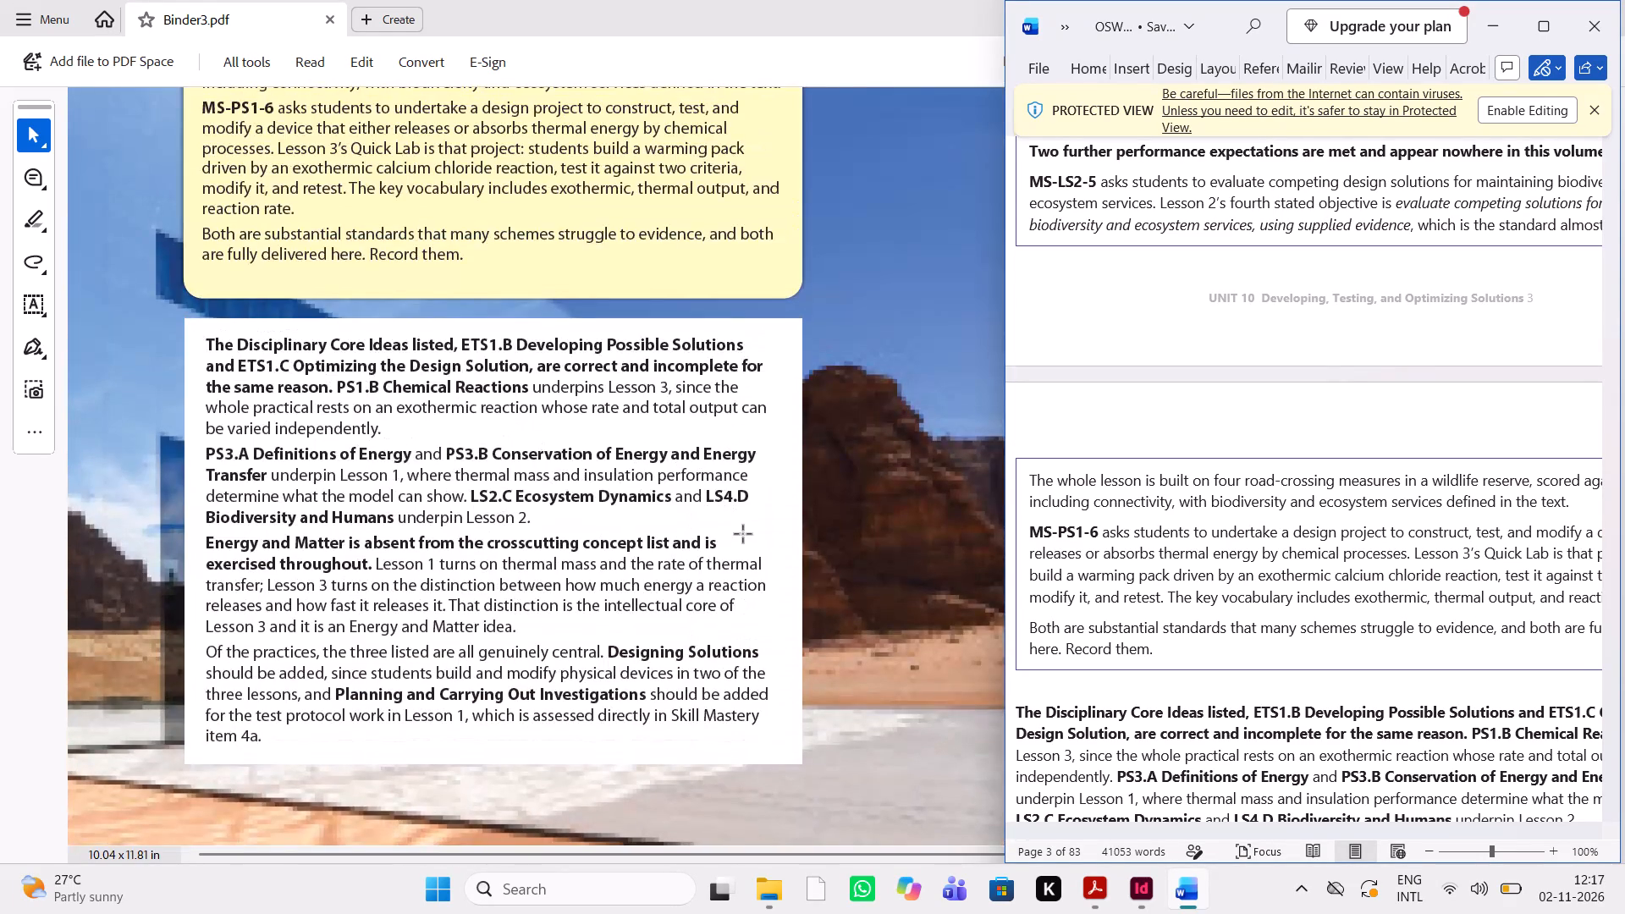
{"action": "scroll", "coordinate": [1327, 552], "scroll_direction": "down", "scroll_amount": 2}
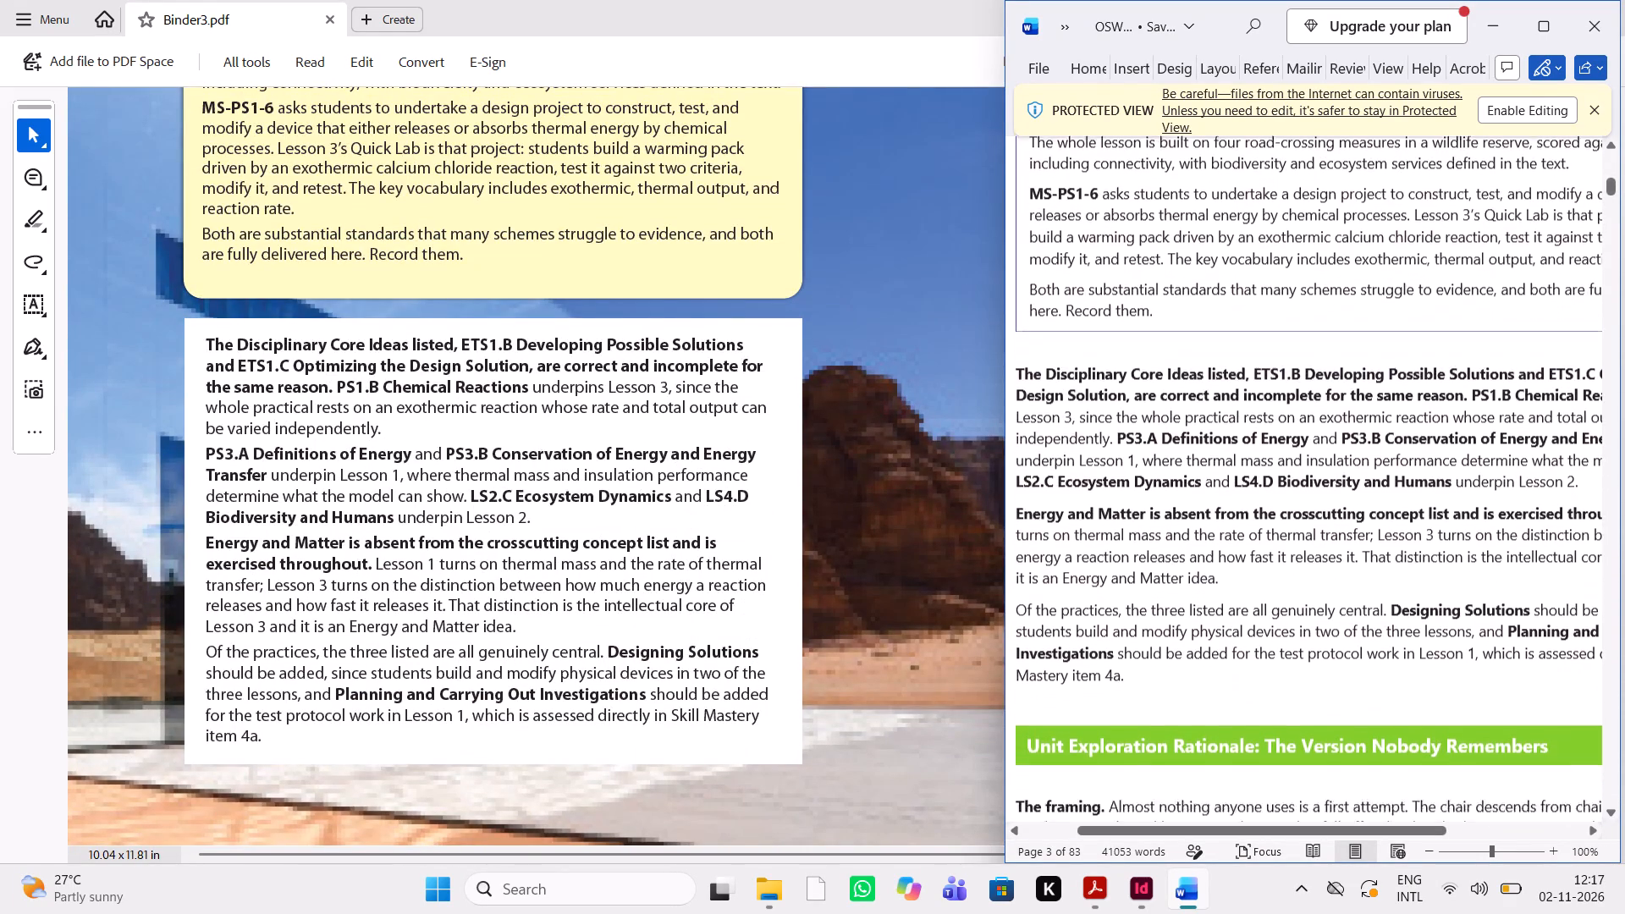
Compare the Unit Exploration Rationale: The Version Nobody Remembers section in the PDF with the Word teacher guide.
{"action": "scroll", "coordinate": [1327, 552], "scroll_direction": "down", "scroll_amount": 1}
{"action": "scroll", "coordinate": [587, 688], "scroll_direction": "down", "scroll_amount": 2}
{"action": "scroll", "coordinate": [587, 688], "scroll_direction": "left", "scroll_amount": 2}
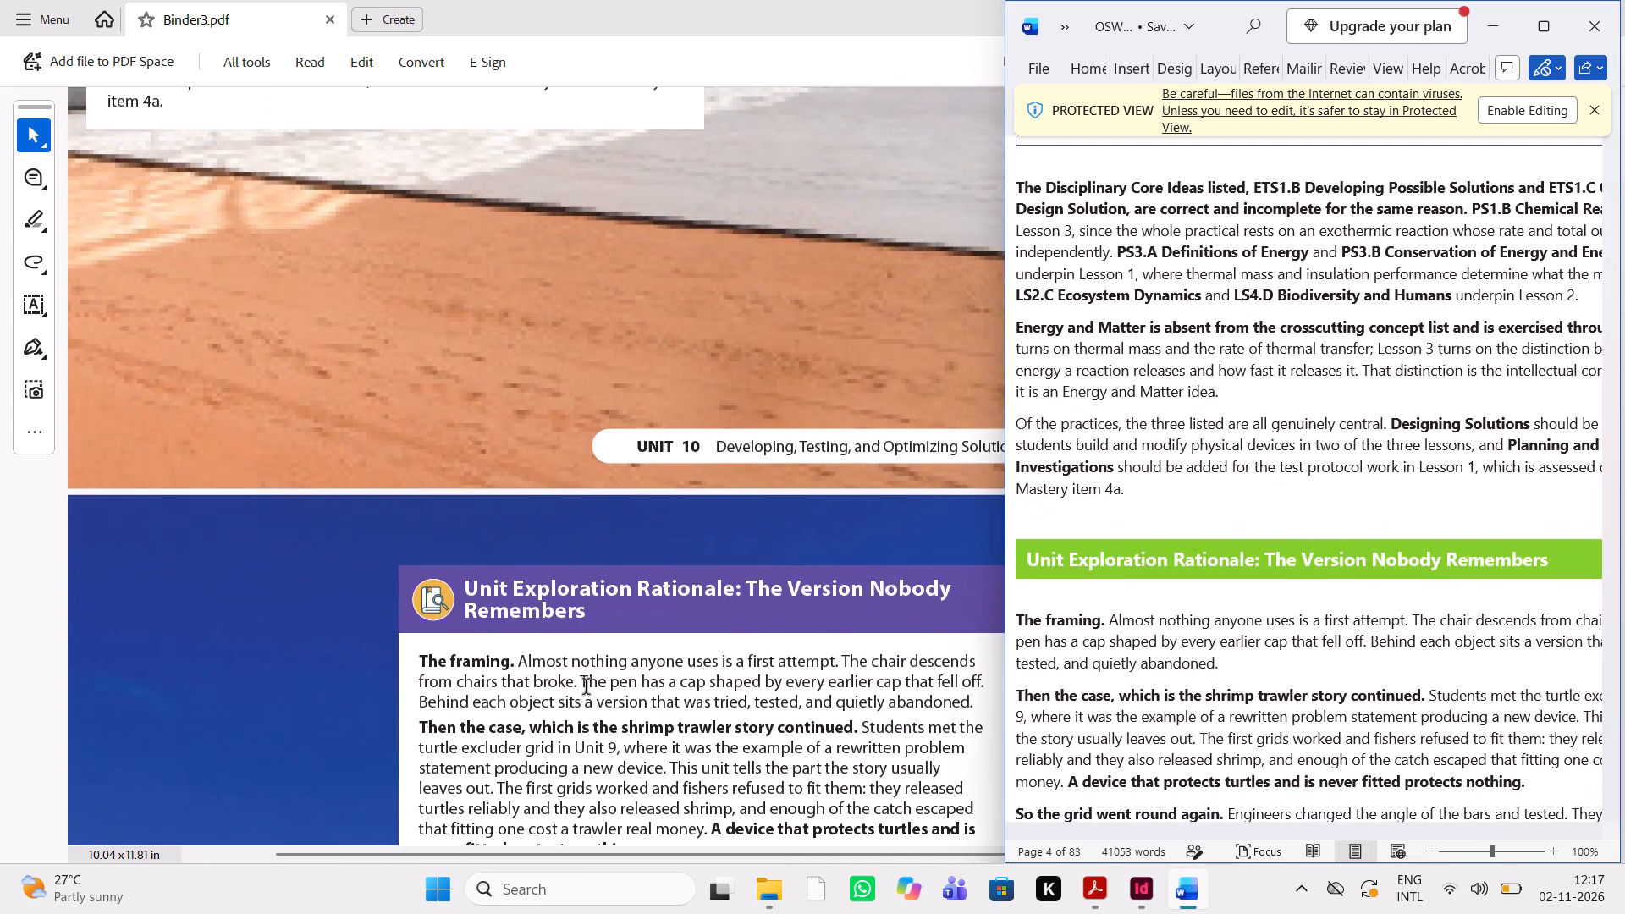
{"action": "scroll", "coordinate": [587, 688], "scroll_direction": "down", "scroll_amount": 1}
{"action": "scroll", "coordinate": [1346, 501], "scroll_direction": "down", "scroll_amount": 1}
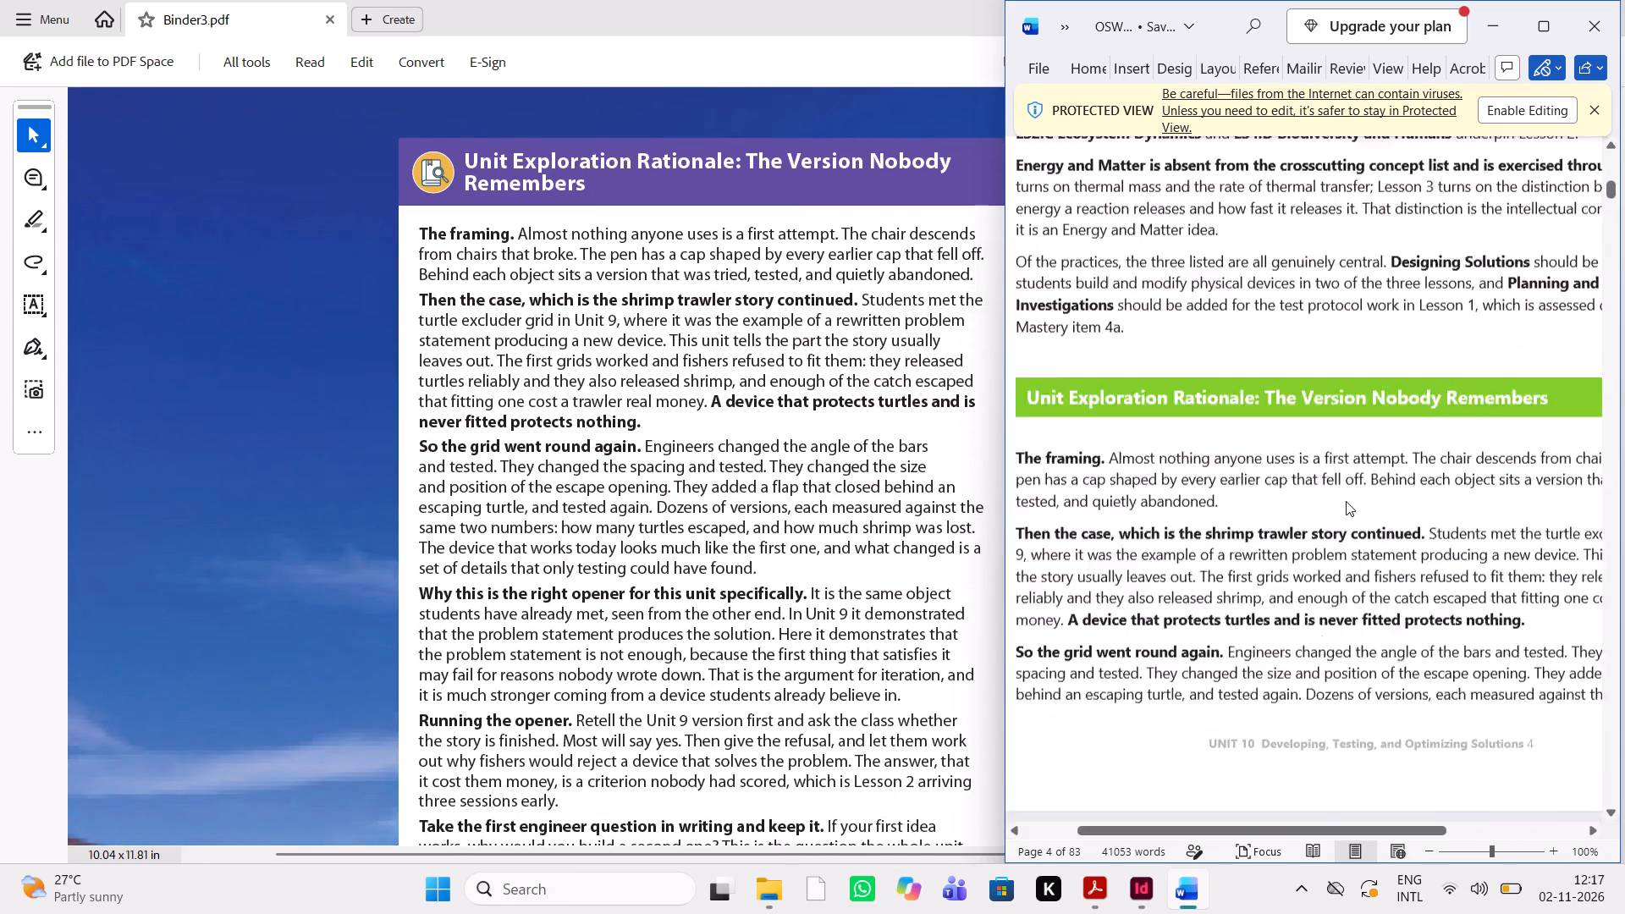
{"action": "scroll", "coordinate": [1346, 501], "scroll_direction": "down", "scroll_amount": 1}
{"action": "scroll", "coordinate": [590, 623], "scroll_direction": "down", "scroll_amount": 3}
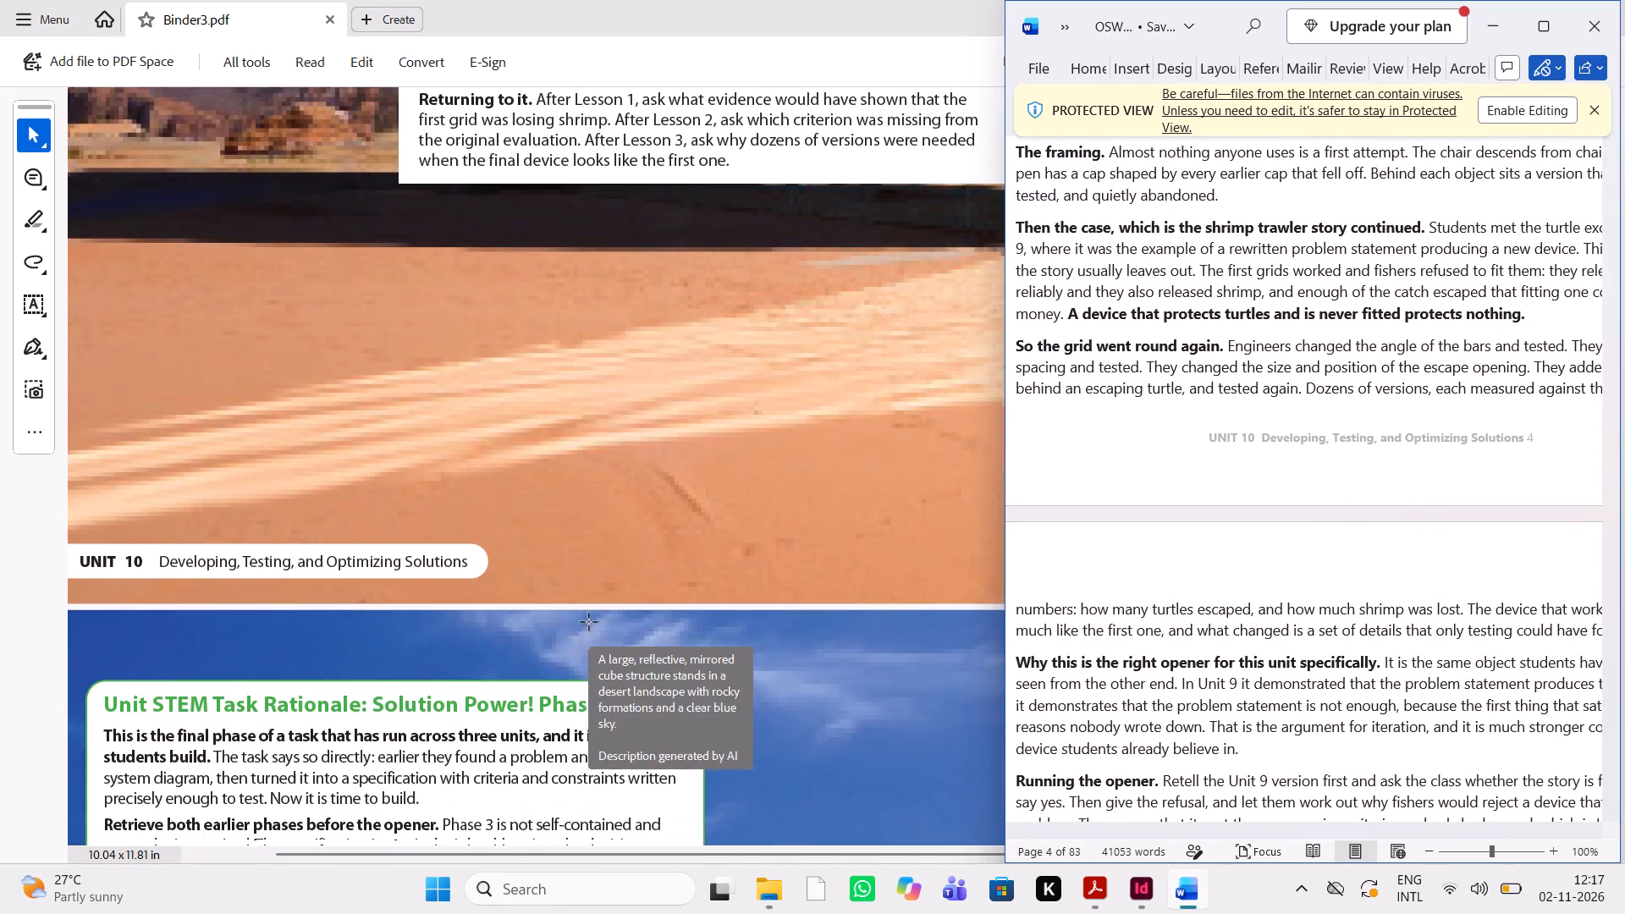
{"action": "scroll", "coordinate": [590, 623], "scroll_direction": "down", "scroll_amount": 1}
{"action": "scroll", "coordinate": [1207, 579], "scroll_direction": "down", "scroll_amount": 3}
{"action": "scroll", "coordinate": [1207, 579], "scroll_direction": "up", "scroll_amount": 1}
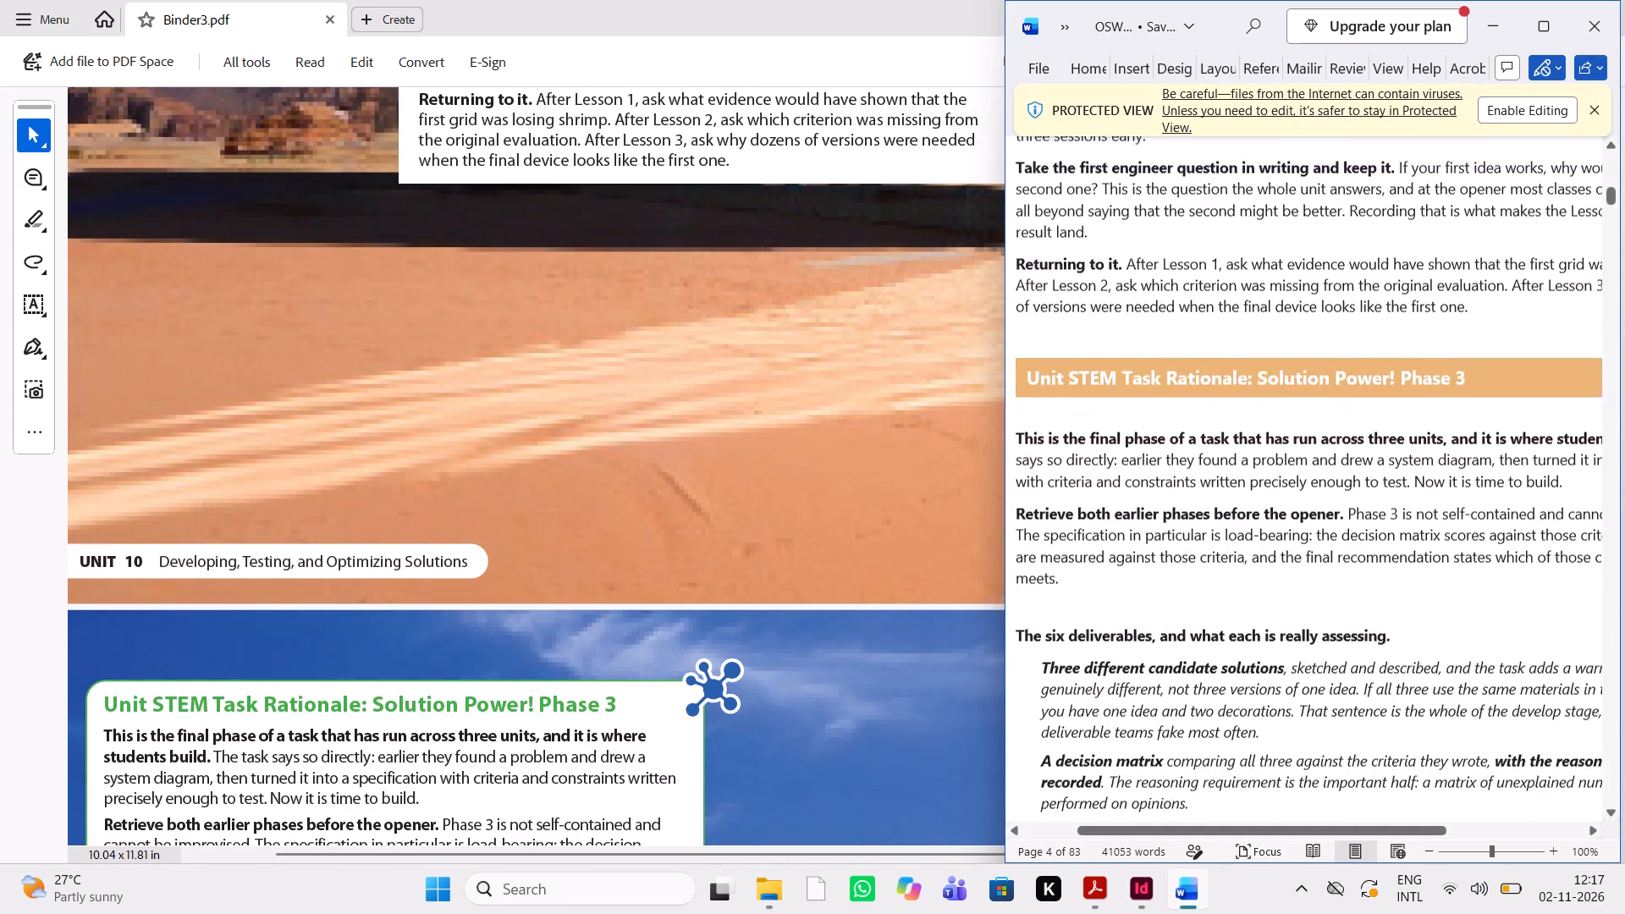
{"action": "scroll", "coordinate": [1207, 579], "scroll_direction": "up", "scroll_amount": 1}
Compare the Unit STEM Task Rationale: Solution Power! Phase 3 section, including its six deliverables, between the PDF and the Word teacher guide.
{"action": "scroll", "coordinate": [578, 438], "scroll_direction": "down", "scroll_amount": 1}
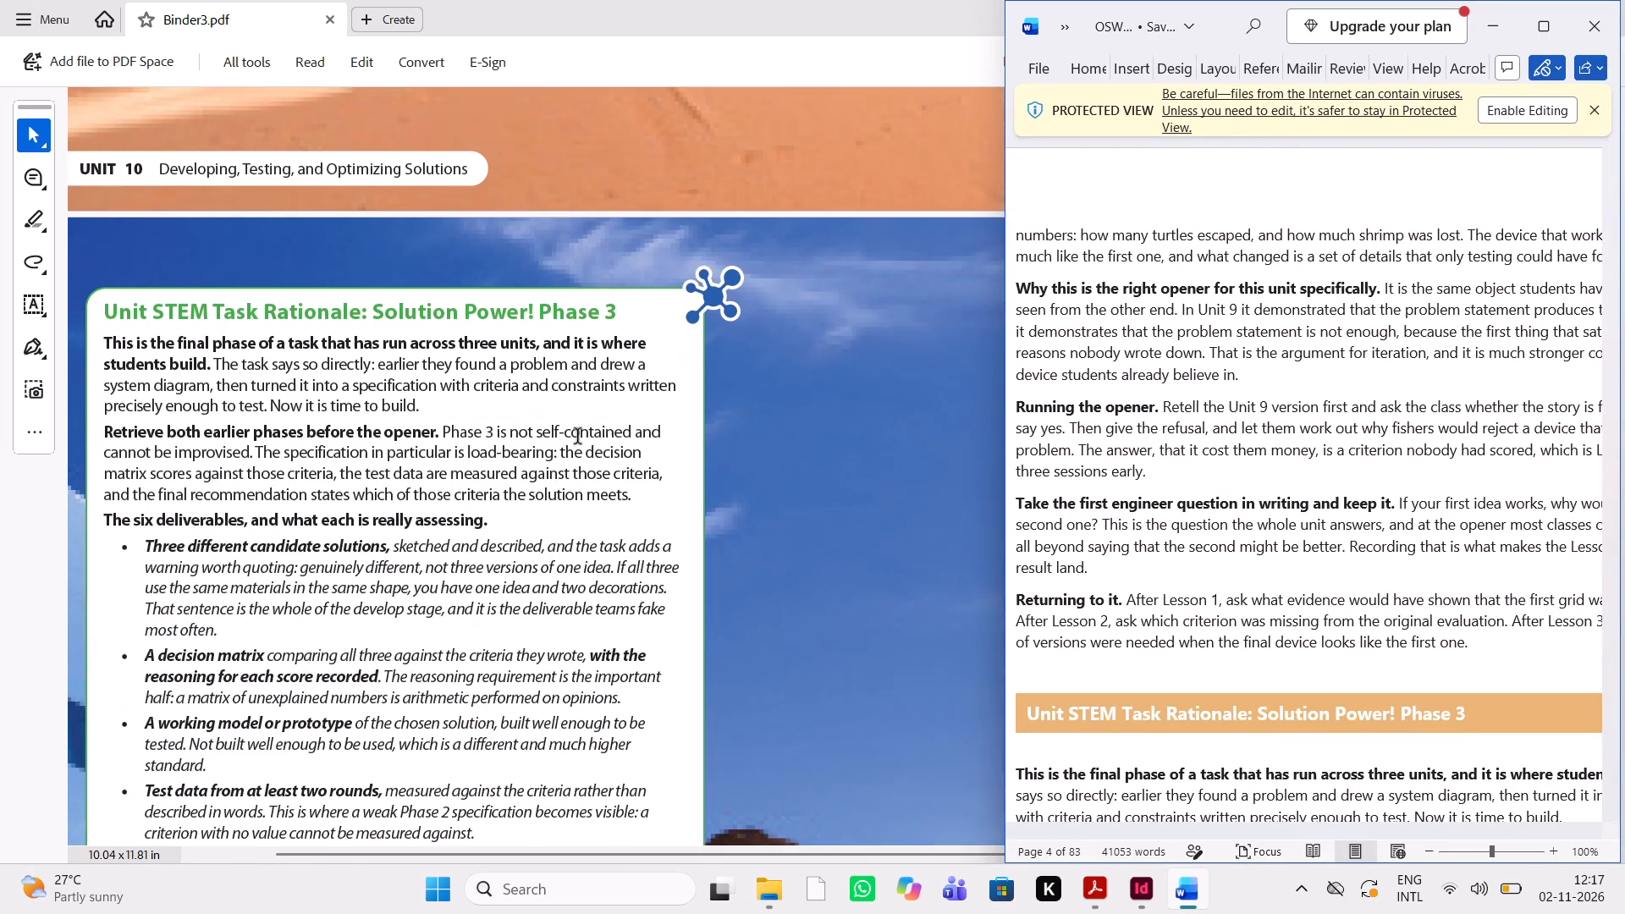
{"action": "scroll", "coordinate": [578, 438], "scroll_direction": "down", "scroll_amount": 2}
{"action": "scroll", "coordinate": [1292, 355], "scroll_direction": "down", "scroll_amount": 2}
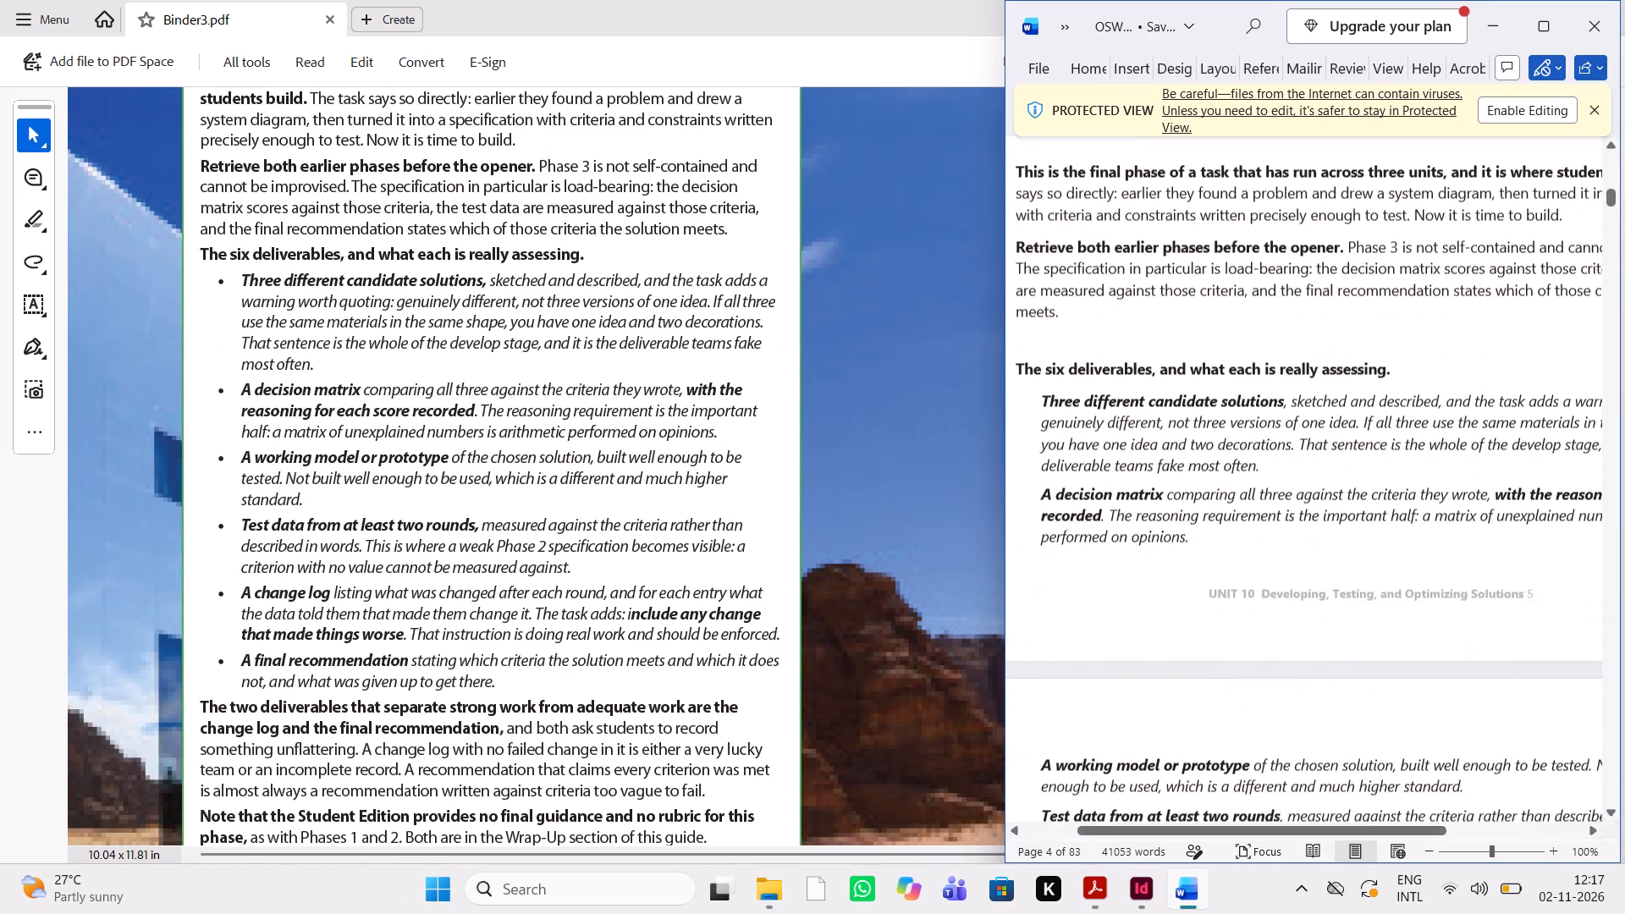
{"action": "scroll", "coordinate": [1292, 355], "scroll_direction": "down", "scroll_amount": 2}
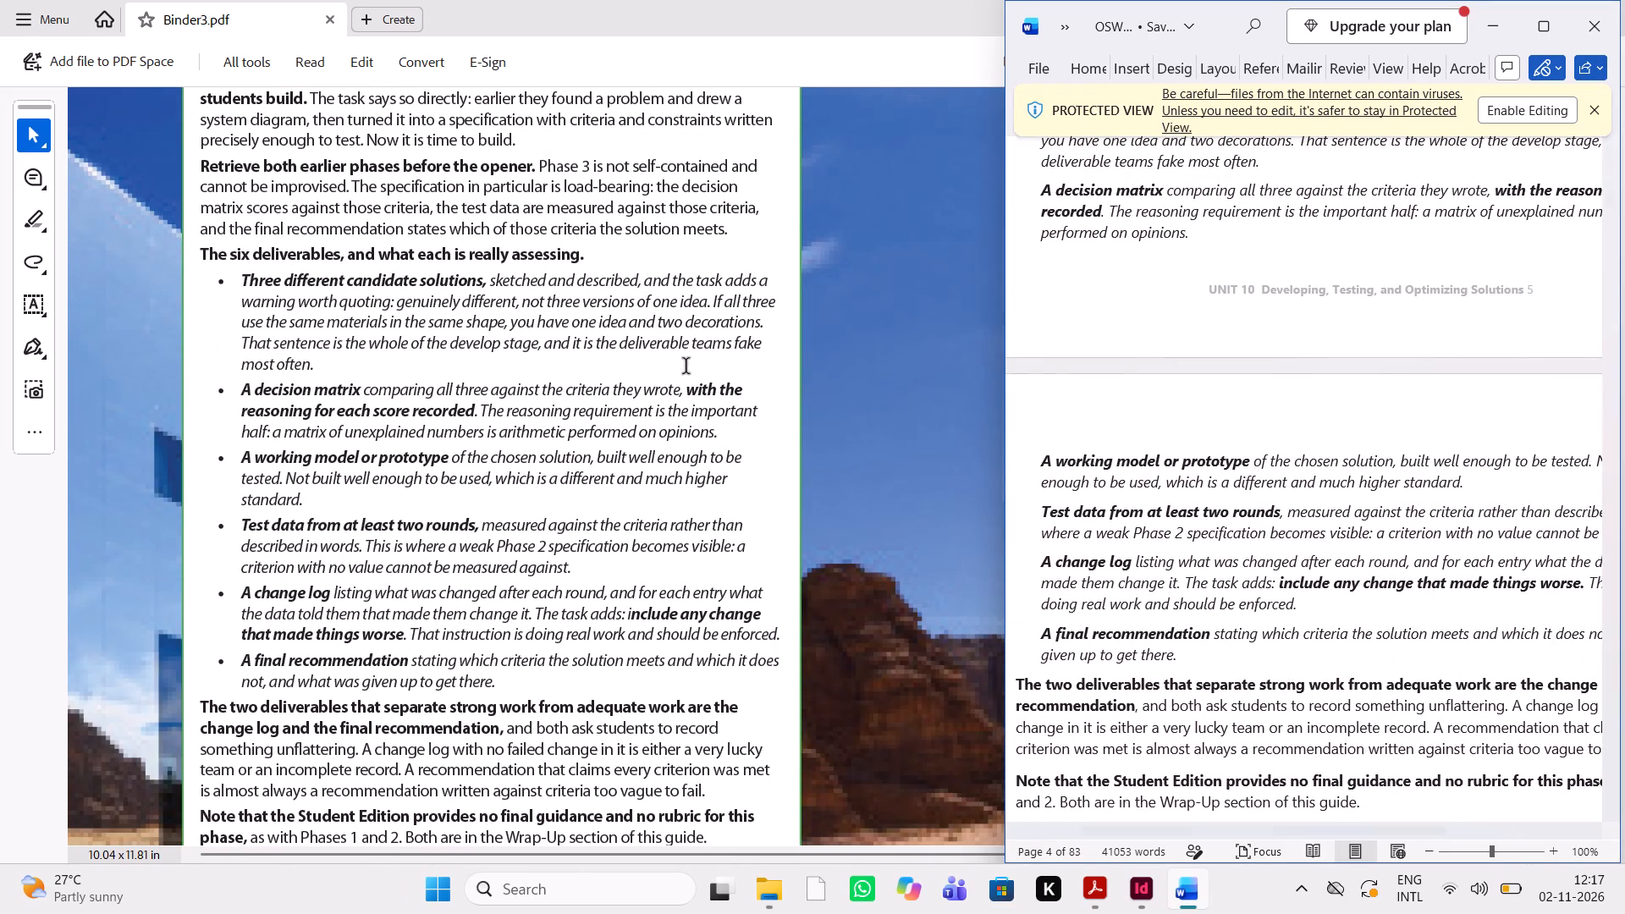
{"action": "scroll", "coordinate": [686, 367], "scroll_direction": "down", "scroll_amount": 1}
{"action": "scroll", "coordinate": [1104, 410], "scroll_direction": "down", "scroll_amount": 3}
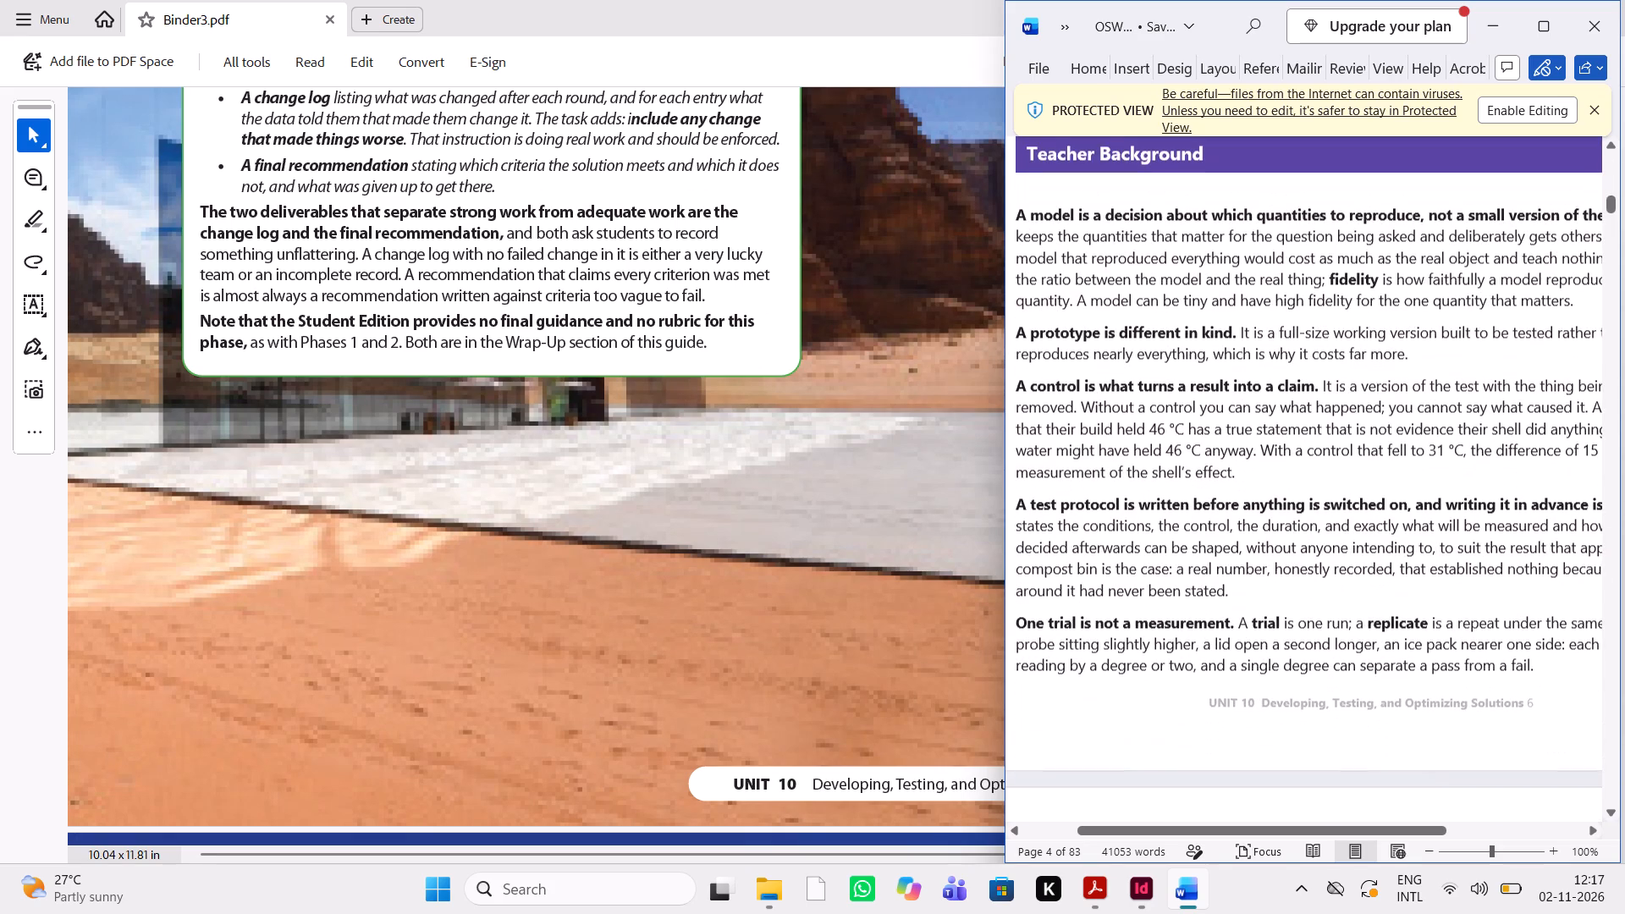
{"action": "scroll", "coordinate": [1178, 286], "scroll_direction": "up", "scroll_amount": 3}
{"action": "scroll", "coordinate": [658, 520], "scroll_direction": "down", "scroll_amount": 1}
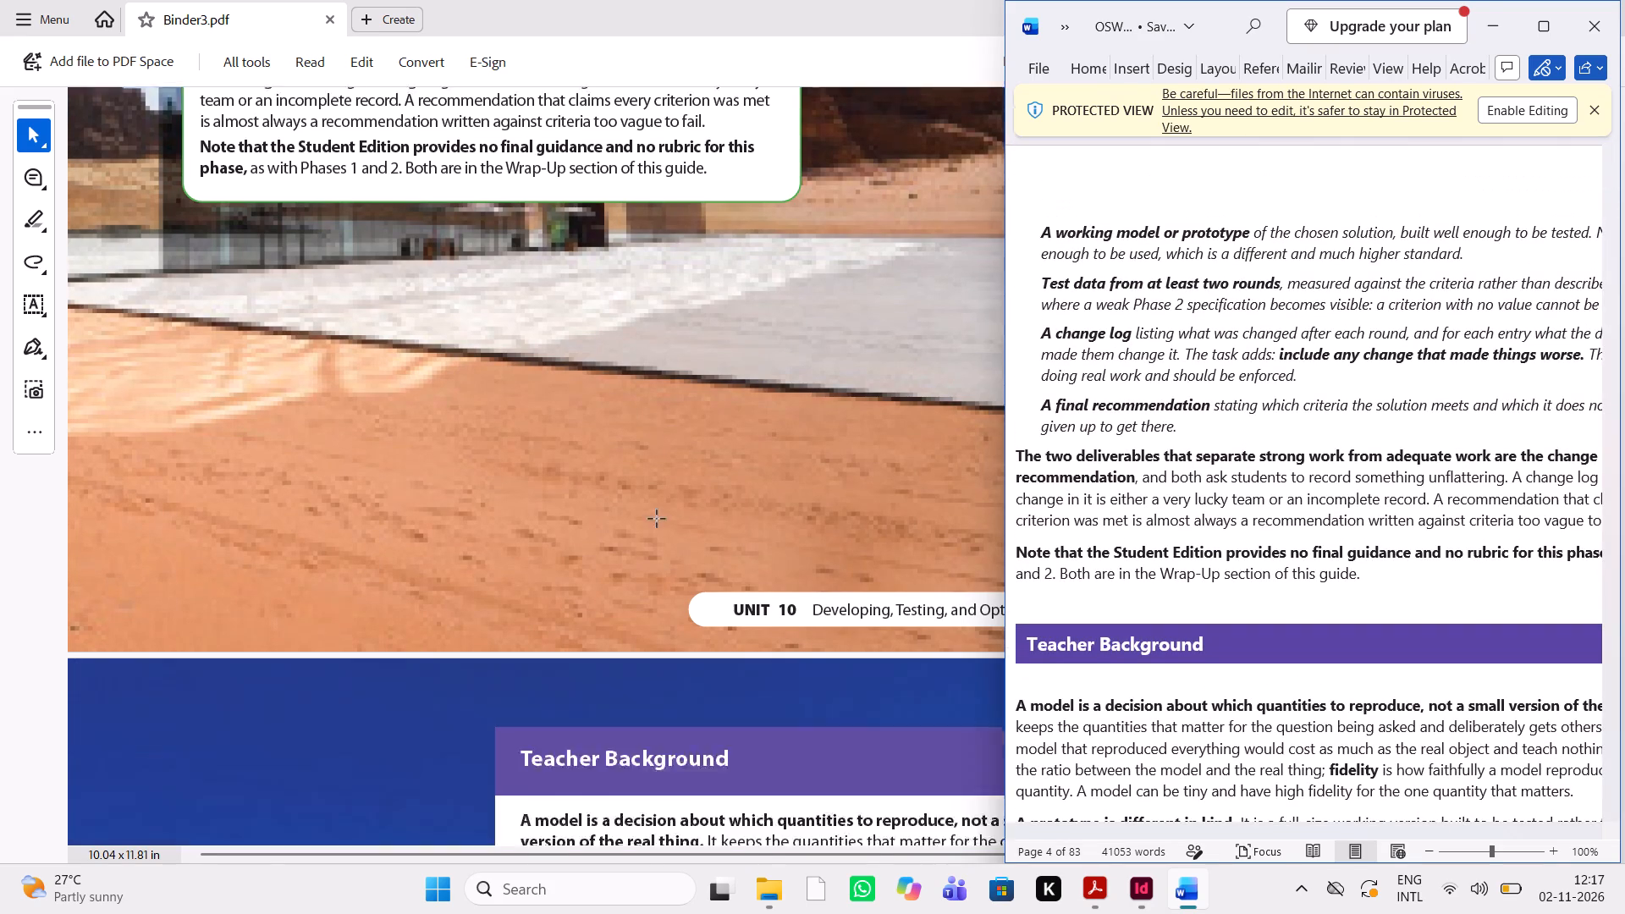
Compare the opening paragraphs of Teacher Background in the PDF with the Word teacher guide.
{"action": "scroll", "coordinate": [658, 520], "scroll_direction": "down", "scroll_amount": 1}
{"action": "scroll", "coordinate": [658, 520], "scroll_direction": "up", "scroll_amount": 2}
{"action": "scroll", "coordinate": [658, 520], "scroll_direction": "right", "scroll_amount": 1}
{"action": "scroll", "coordinate": [658, 520], "scroll_direction": "down", "scroll_amount": 1}
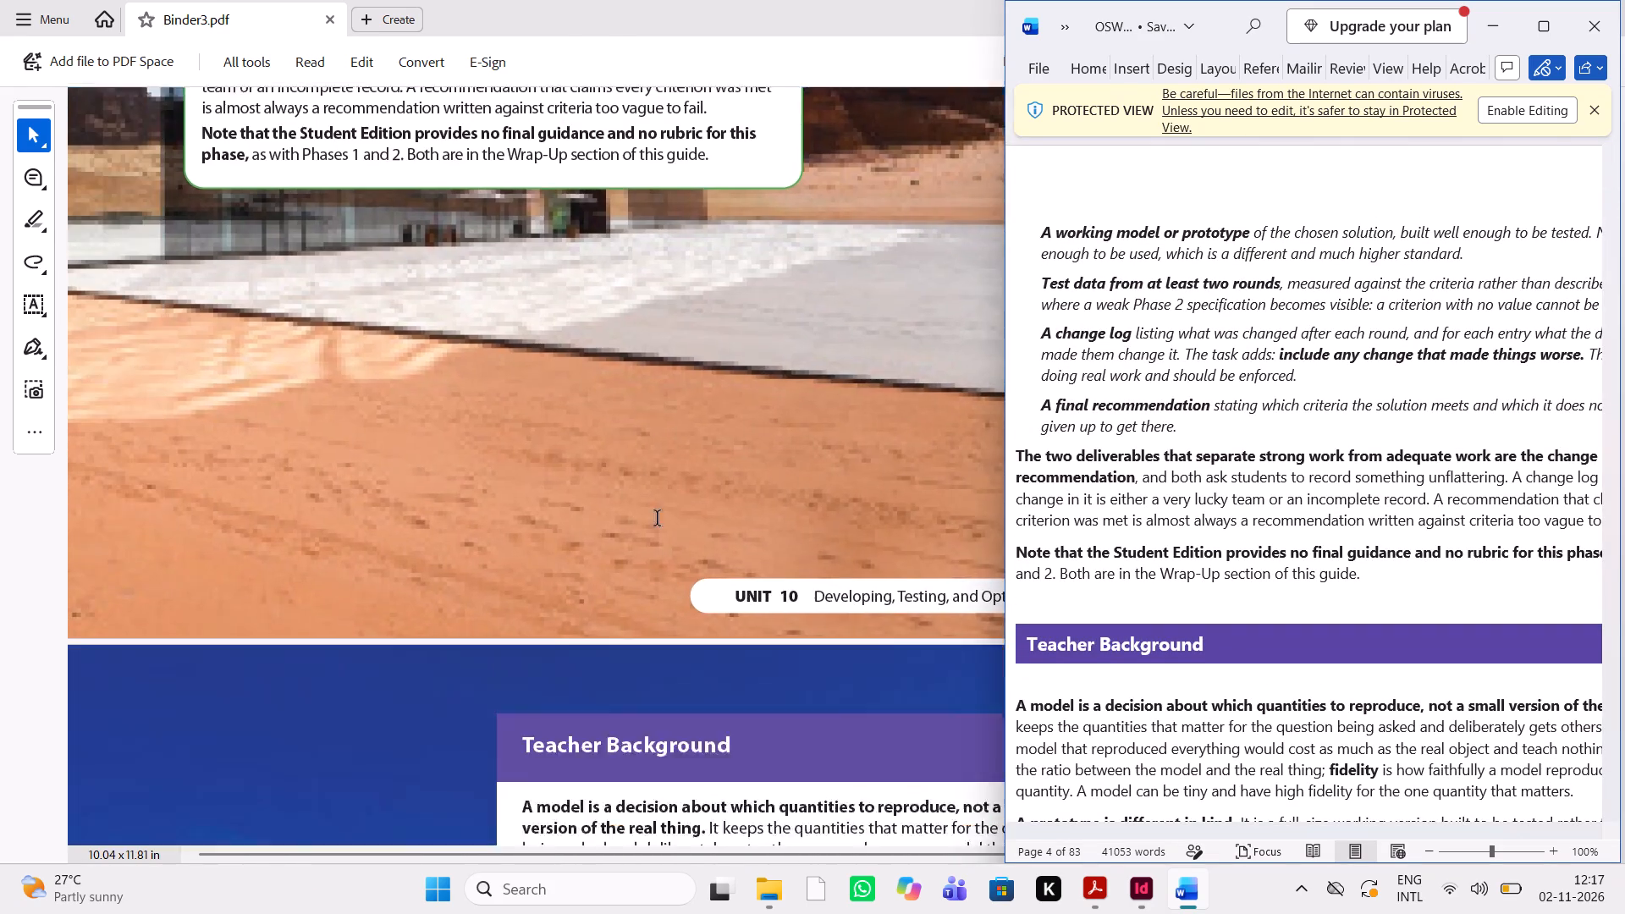
{"action": "scroll", "coordinate": [658, 520], "scroll_direction": "down", "scroll_amount": 2}
{"action": "scroll", "coordinate": [658, 520], "scroll_direction": "left", "scroll_amount": 3}
{"action": "scroll", "coordinate": [1137, 706], "scroll_direction": "down", "scroll_amount": 3}
{"action": "scroll", "coordinate": [658, 538], "scroll_direction": "left", "scroll_amount": 1}
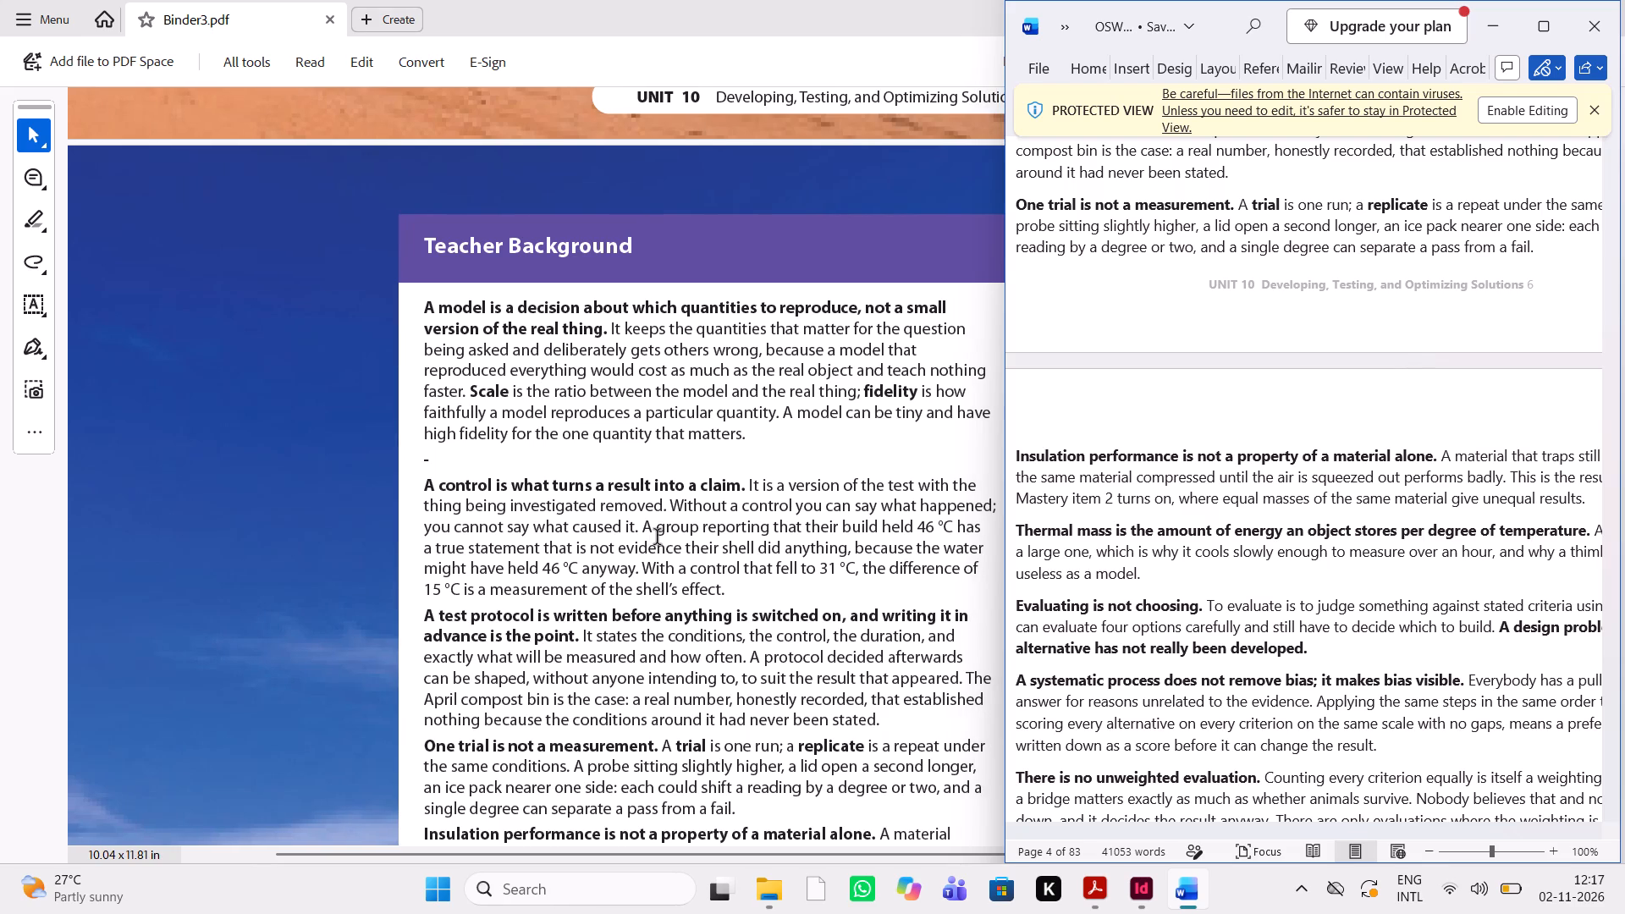
{"action": "scroll", "coordinate": [658, 538], "scroll_direction": "left", "scroll_amount": 1}
Check the stray dash above "A control is what turns a result into a claim" in the PDF against the same place in Word.
{"action": "left_click_drag", "start_coordinate": [443, 463], "coordinate": [414, 458]}
{"action": "left_click", "coordinate": [448, 482]}
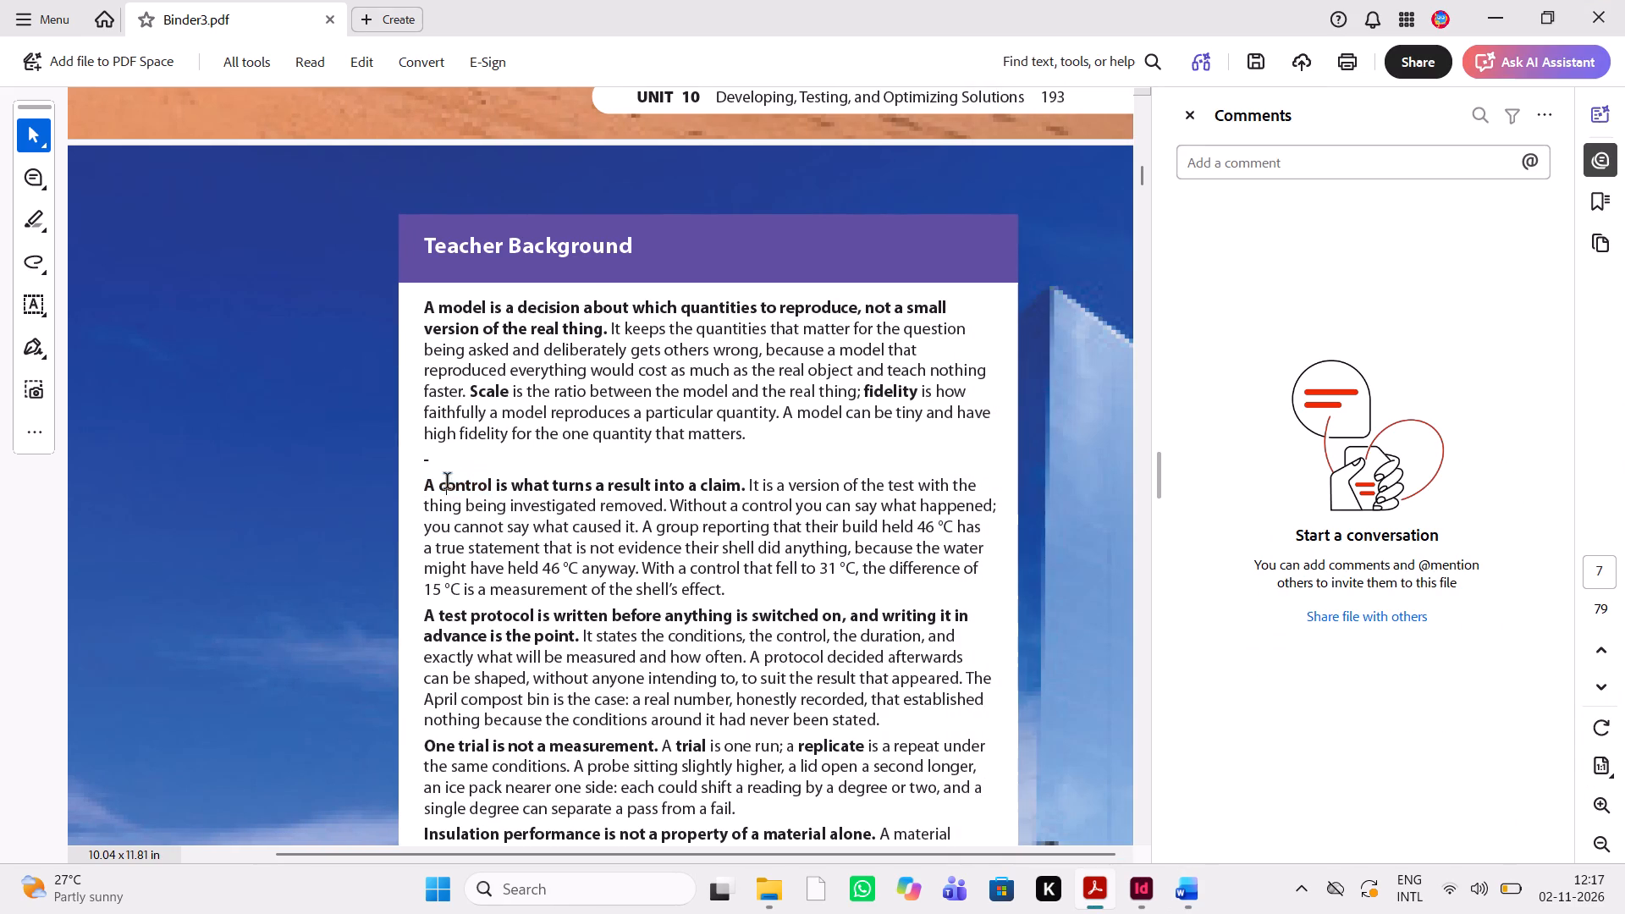
{"action": "left_click", "coordinate": [1182, 895]}
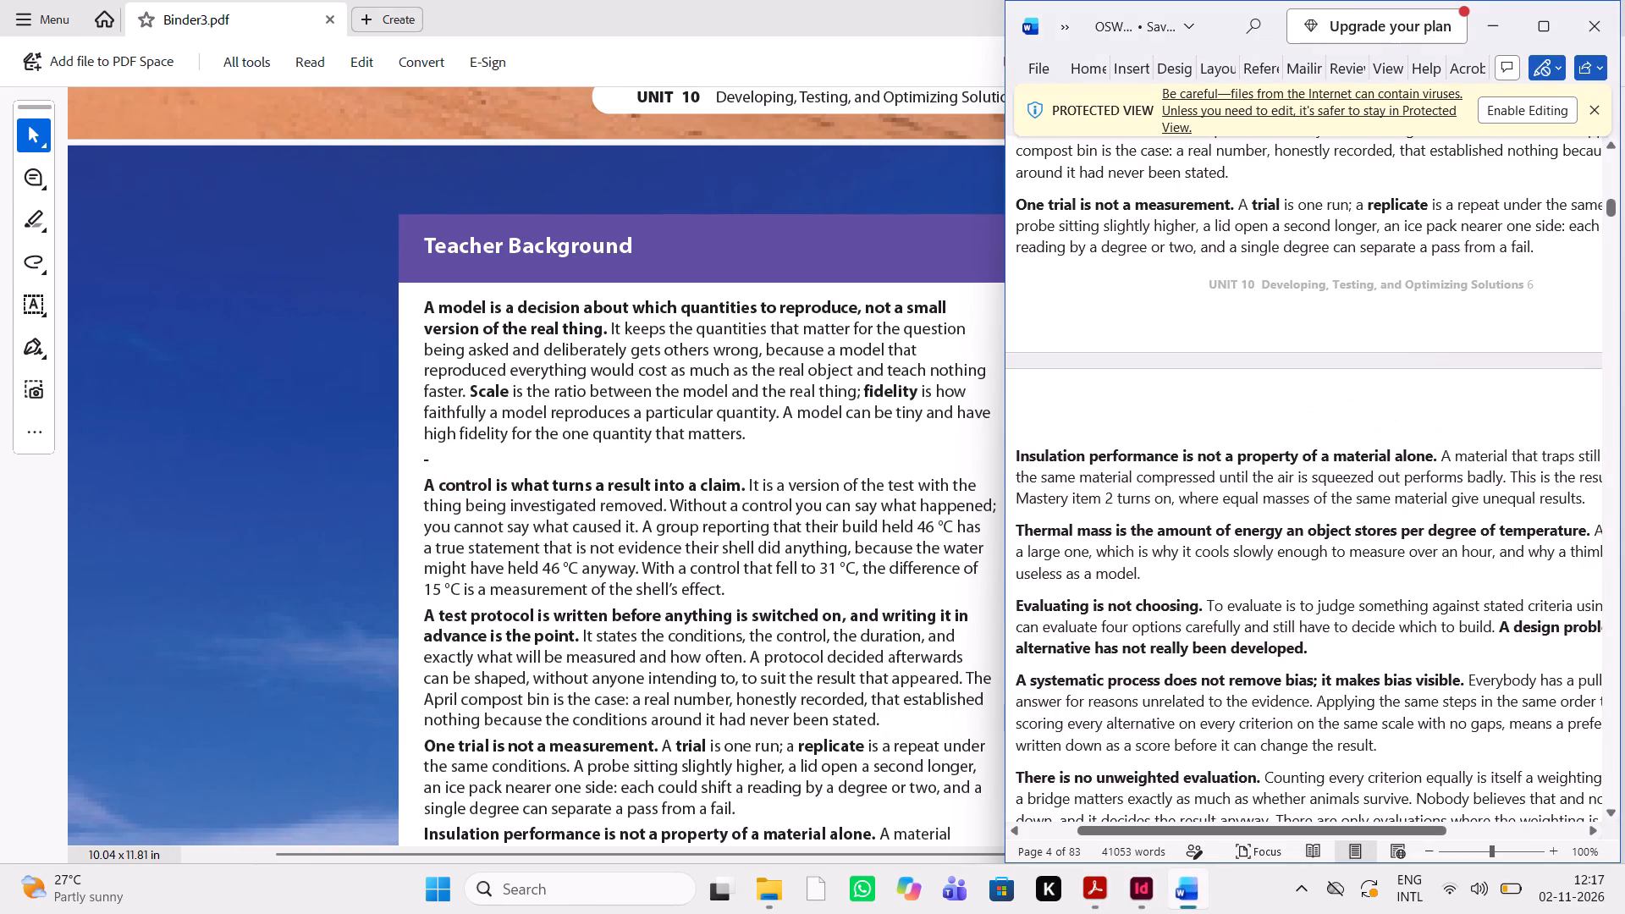
{"action": "scroll", "coordinate": [1325, 417], "scroll_direction": "up", "scroll_amount": 1}
{"action": "scroll", "coordinate": [1325, 417], "scroll_direction": "right", "scroll_amount": 1}
{"action": "scroll", "coordinate": [1325, 417], "scroll_direction": "up", "scroll_amount": 1}
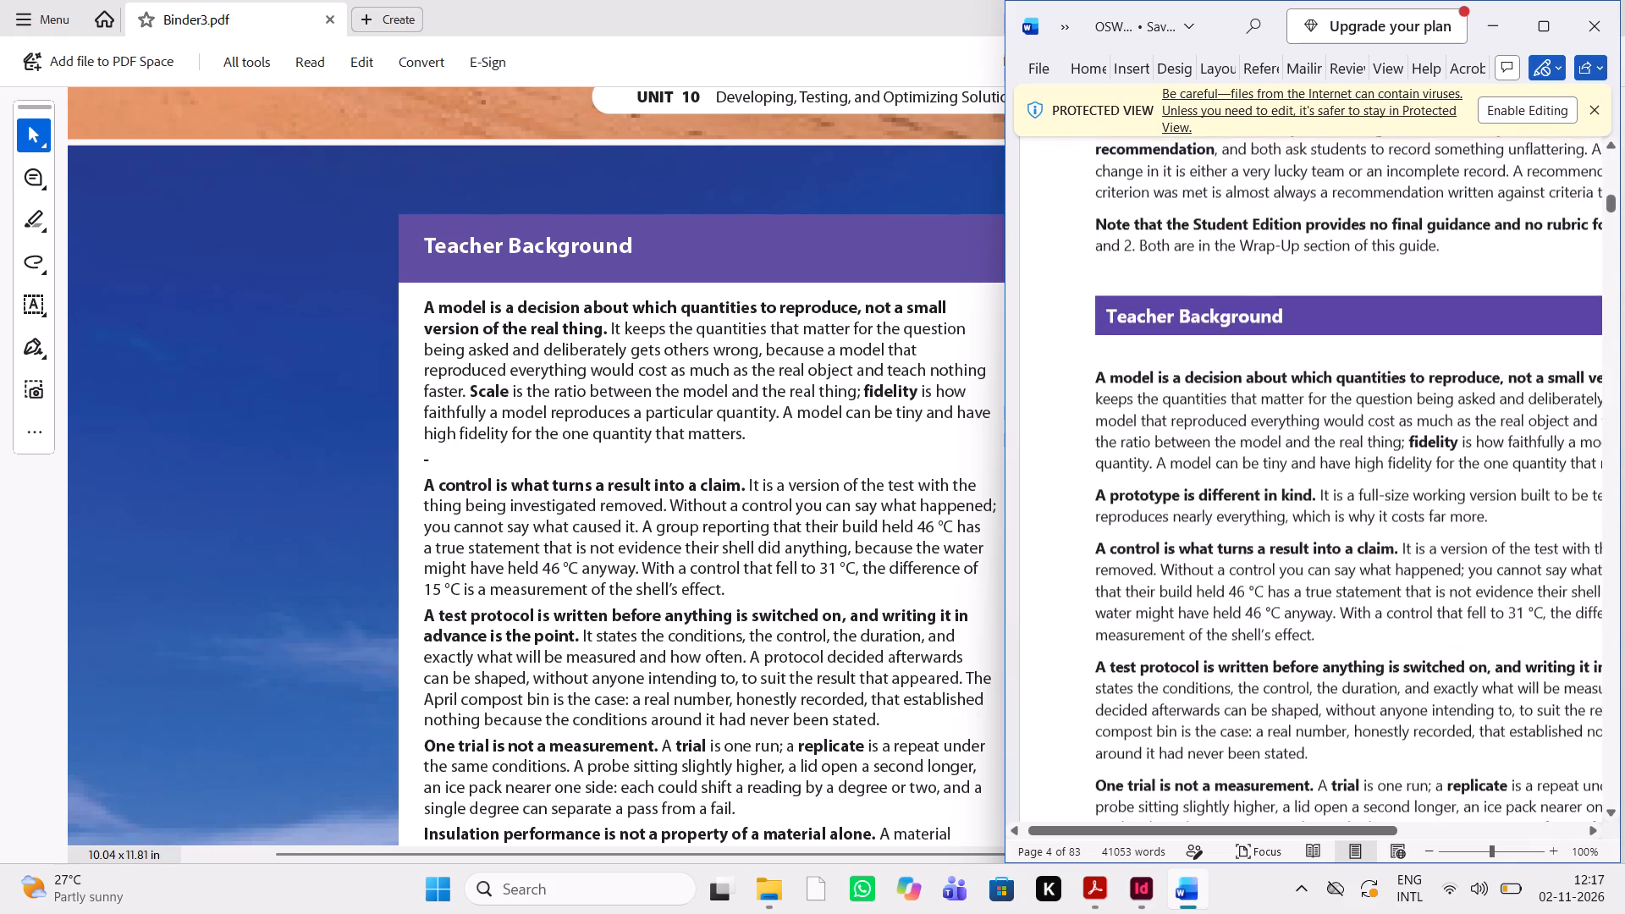
{"action": "scroll", "coordinate": [1325, 417], "scroll_direction": "left", "scroll_amount": 1}
{"action": "scroll", "coordinate": [1325, 417], "scroll_direction": "right", "scroll_amount": 1}
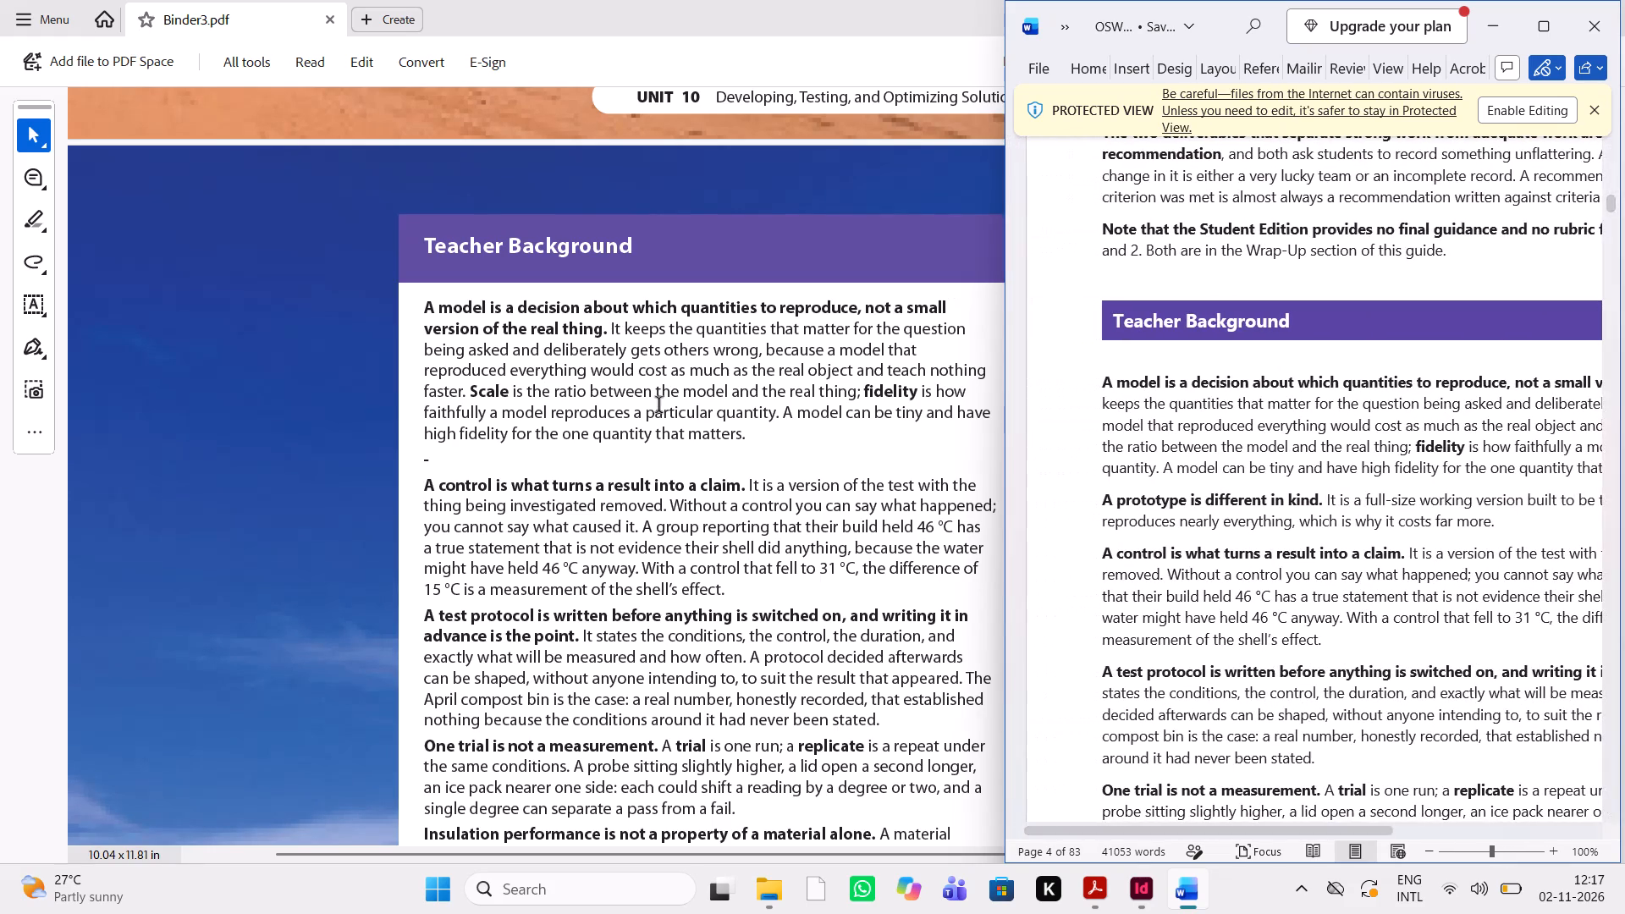
{"action": "scroll", "coordinate": [719, 552], "scroll_direction": "down", "scroll_amount": 1}
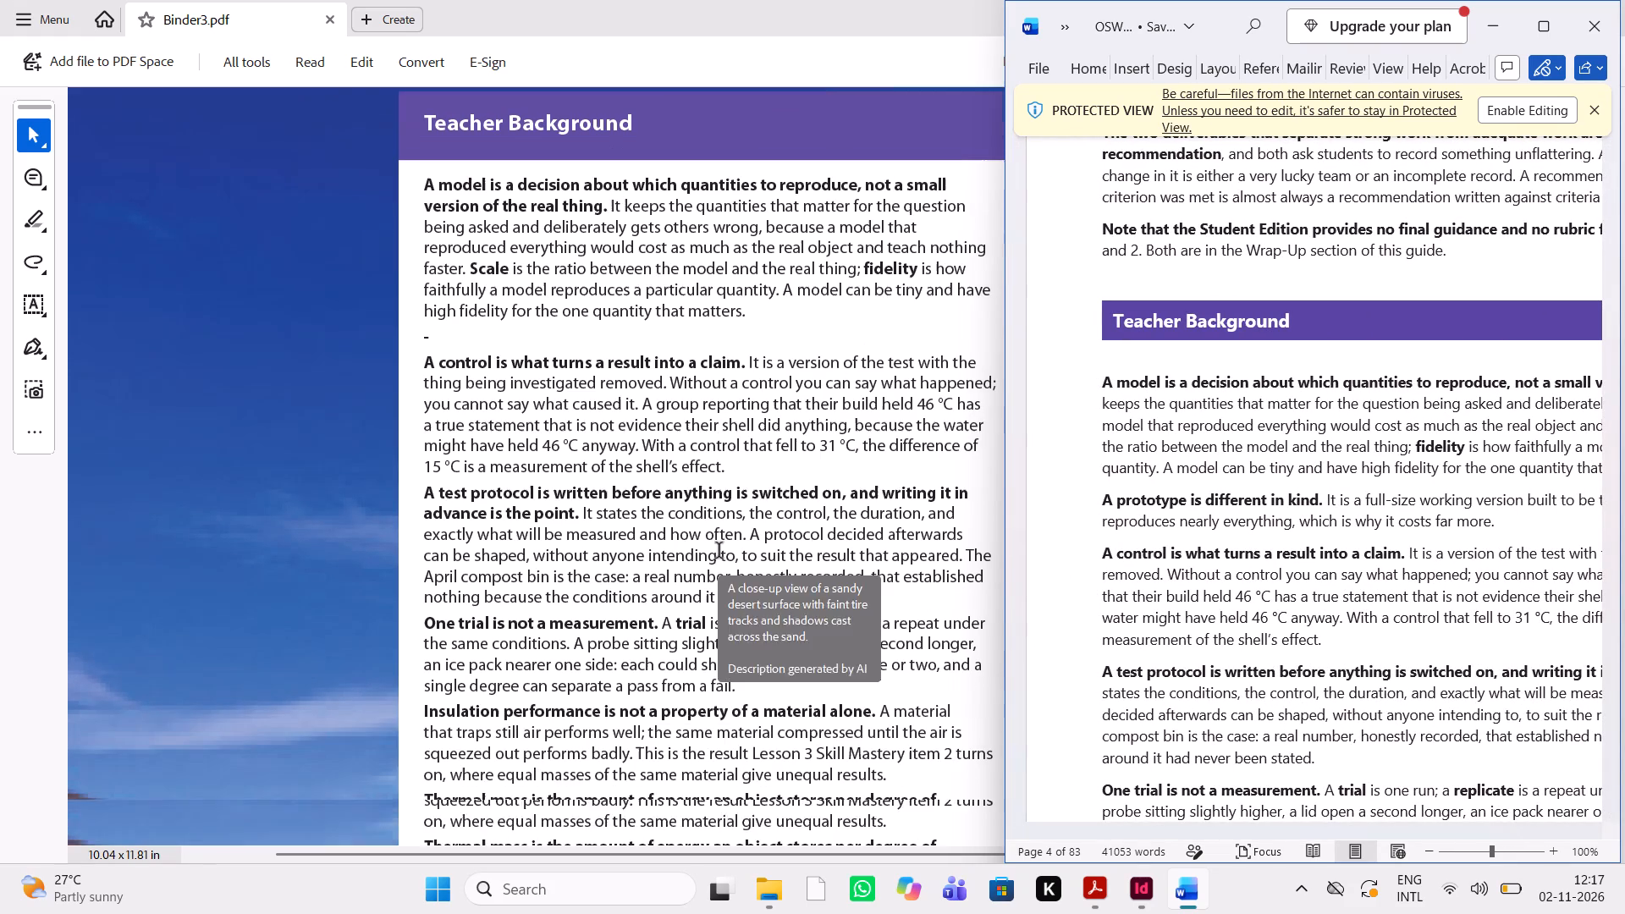
{"action": "scroll", "coordinate": [719, 552], "scroll_direction": "down", "scroll_amount": 1}
{"action": "scroll", "coordinate": [719, 552], "scroll_direction": "left", "scroll_amount": 1}
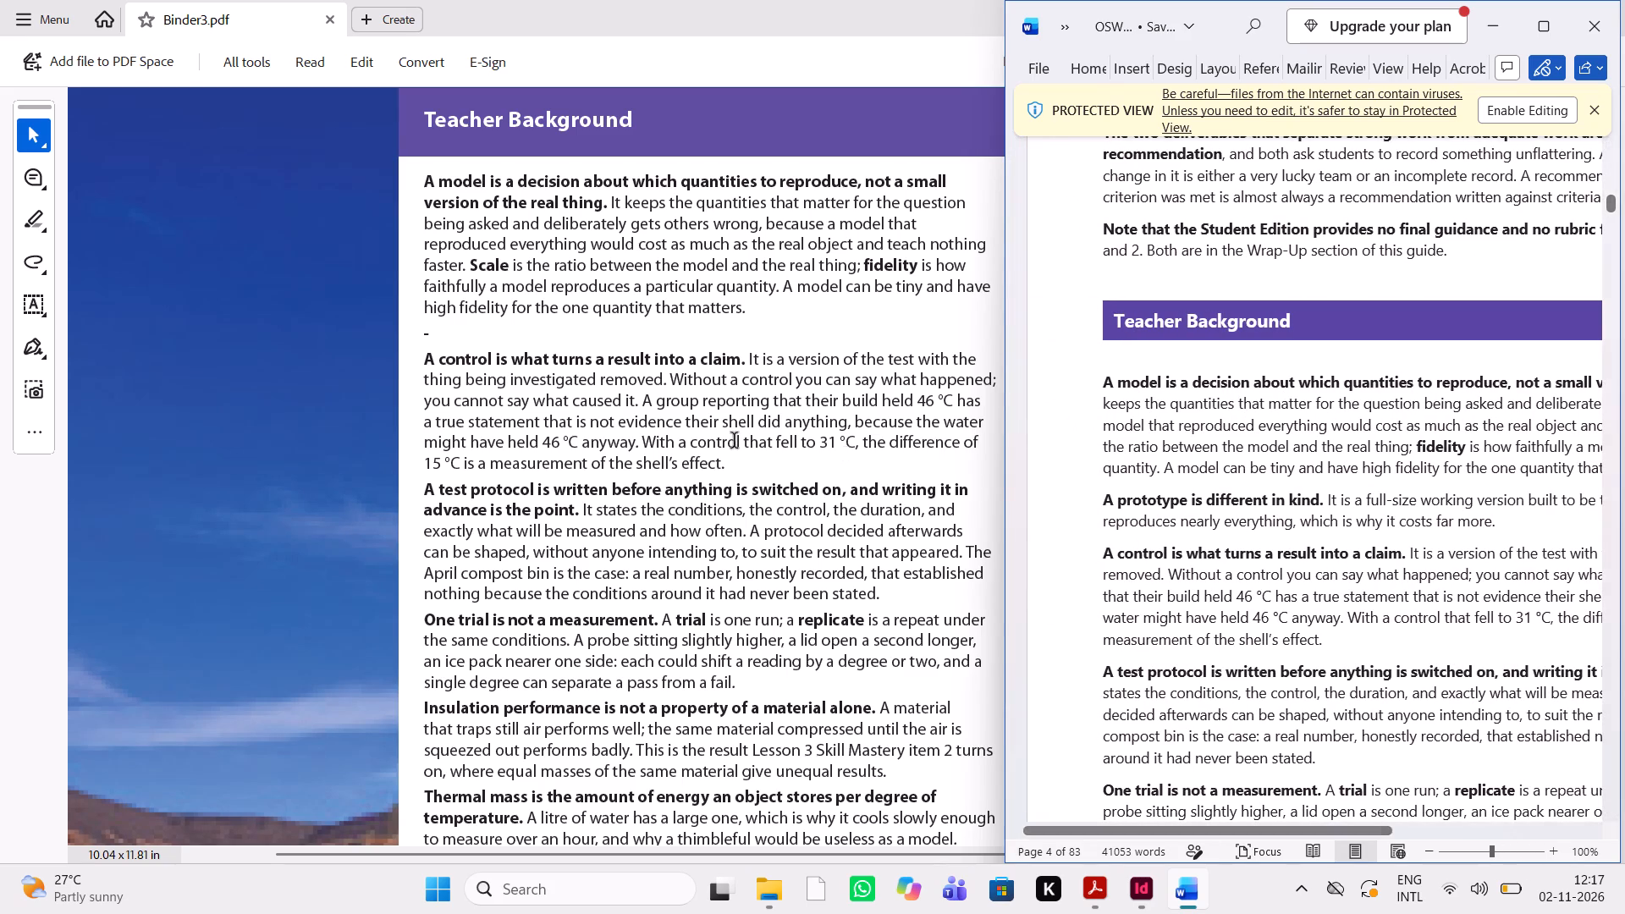
Post the comment "add missing text" at the stray dash above "A control is what turns a result into a claim" in the PDF.
{"action": "left_click", "coordinate": [34, 185]}
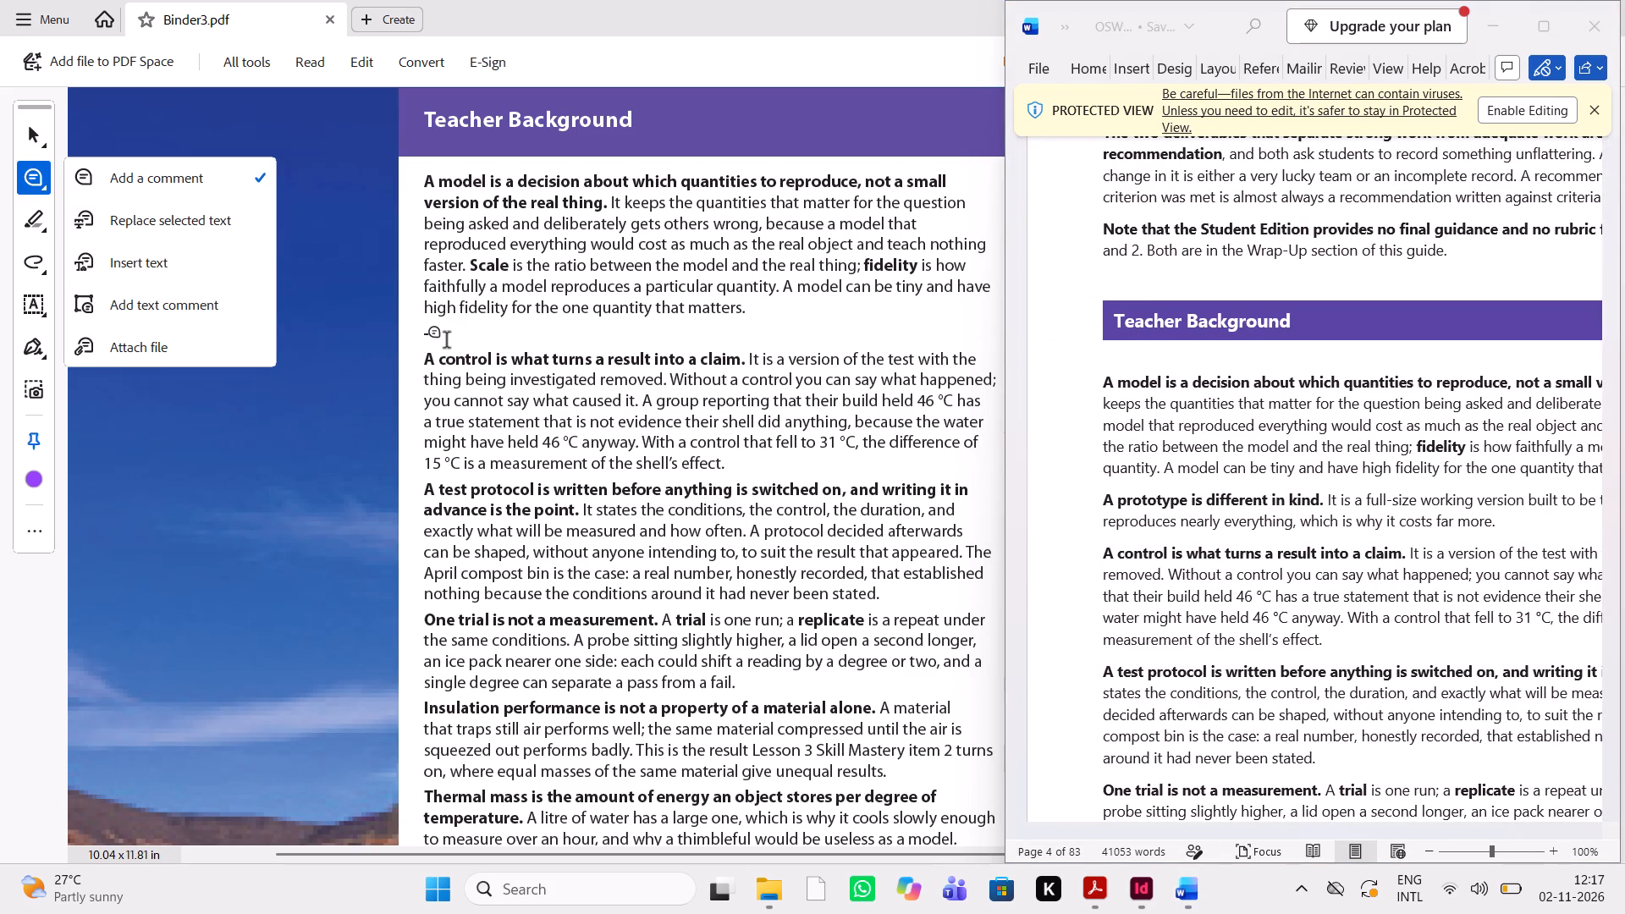
{"action": "left_click", "coordinate": [446, 342]}
{"action": "type", "text": "add missing"}
{"action": "key", "text": "space"}
{"action": "type", "text": "text"}
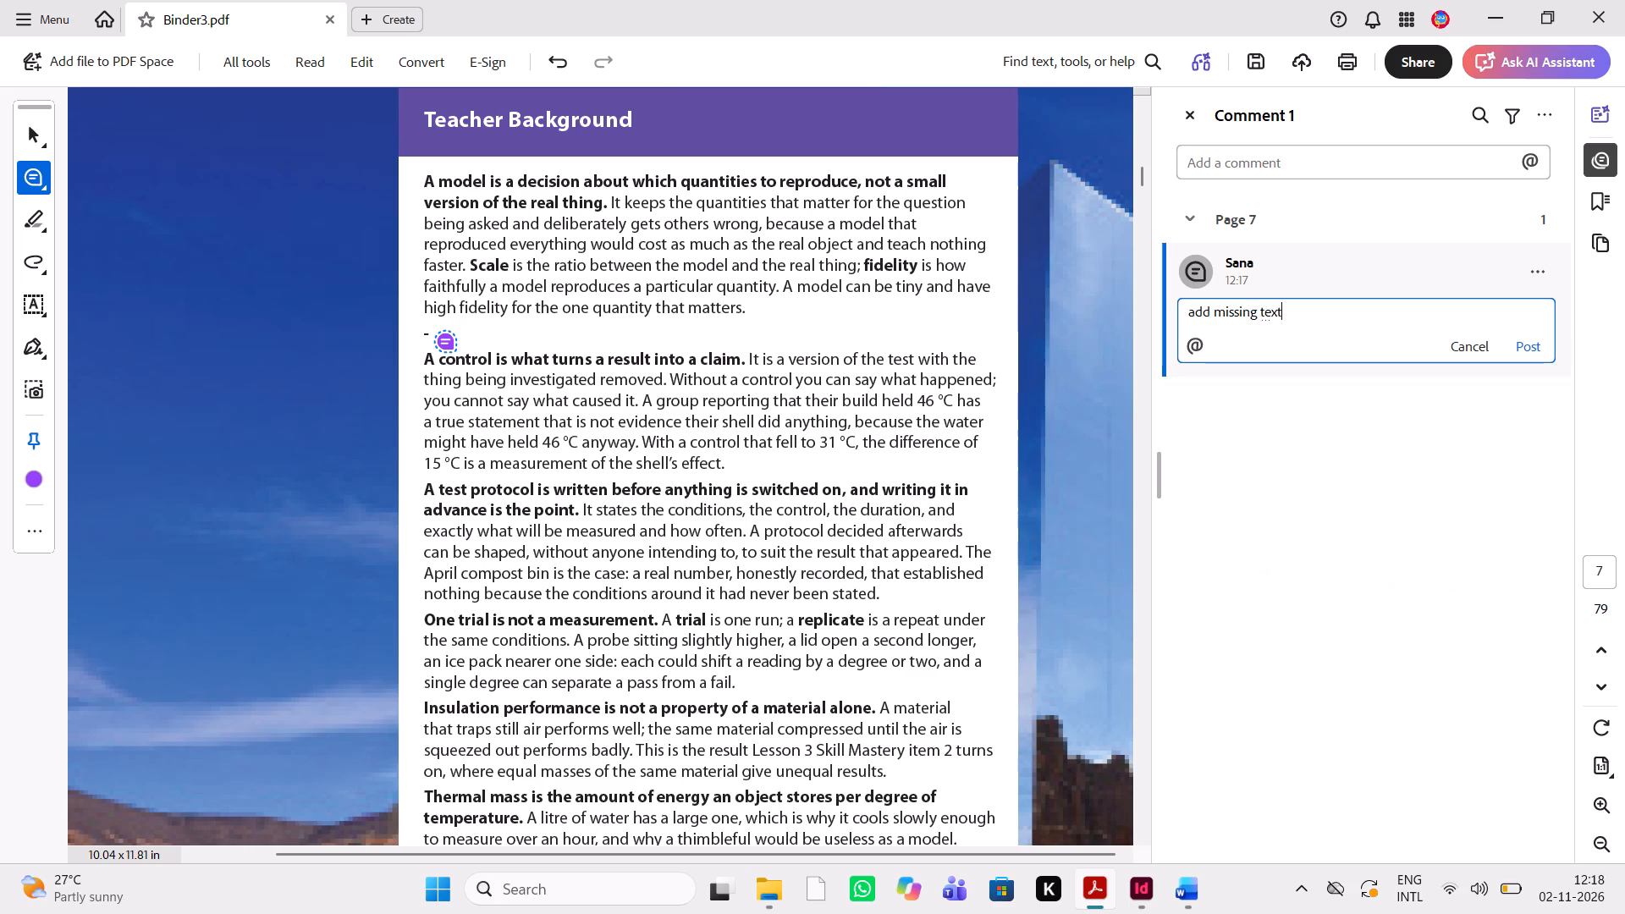
{"action": "left_click", "coordinate": [1527, 340]}
Compare the rest of Teacher Background, from "A control is what turns a result into a claim" onward, between the PDF and Word teacher guide.
{"action": "left_click", "coordinate": [1192, 878]}
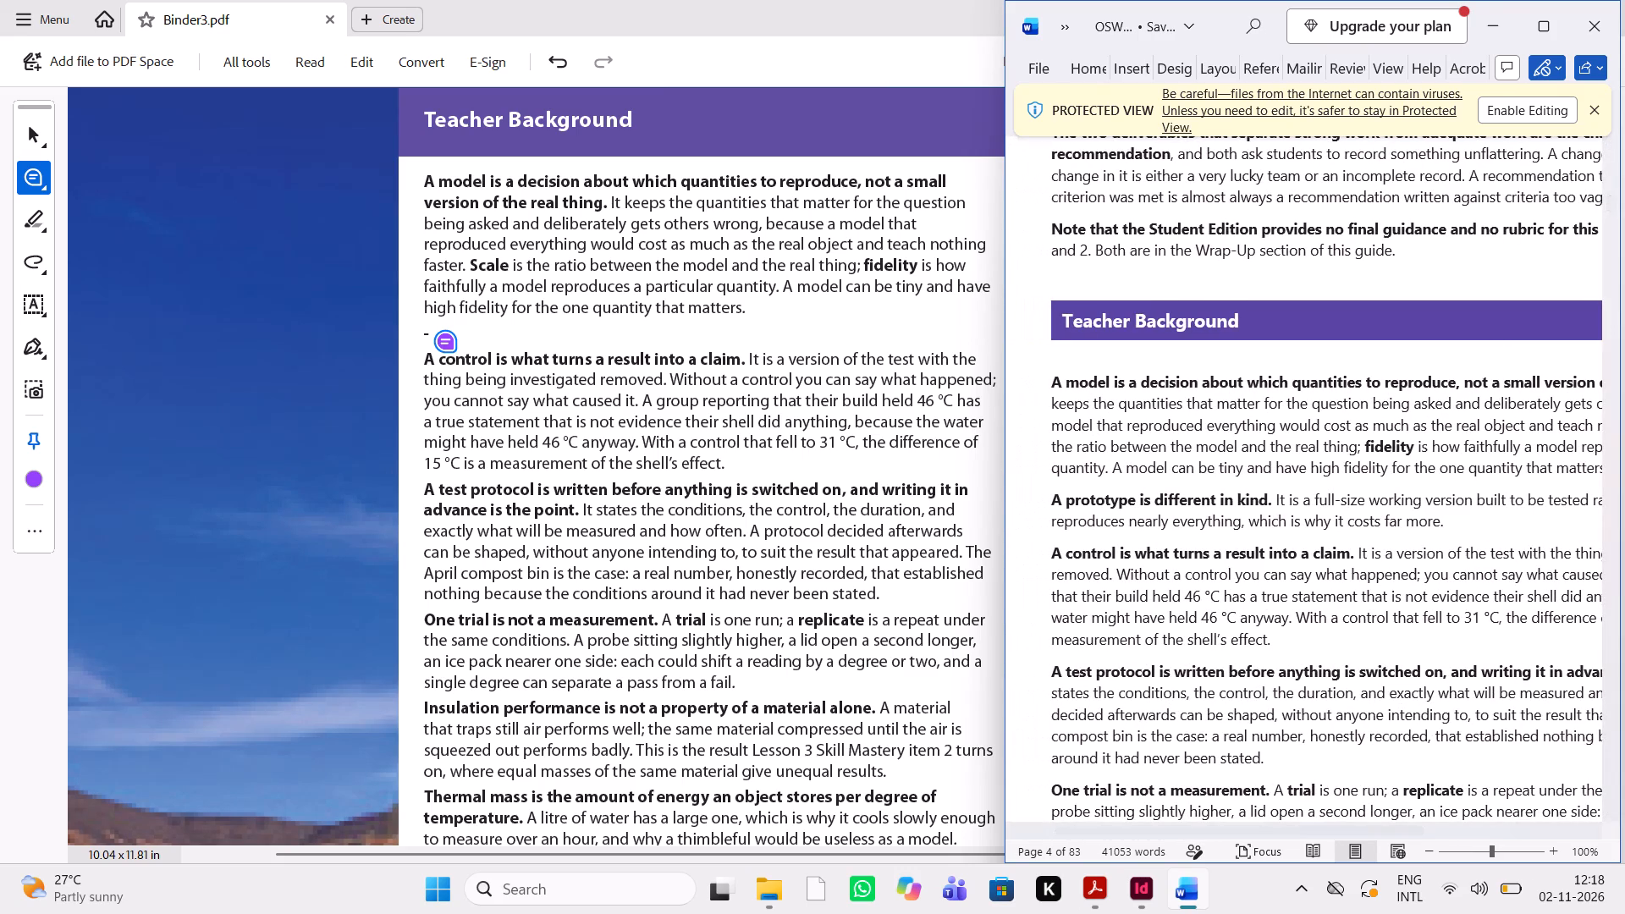
{"action": "scroll", "coordinate": [1407, 463], "scroll_direction": "down", "scroll_amount": 1}
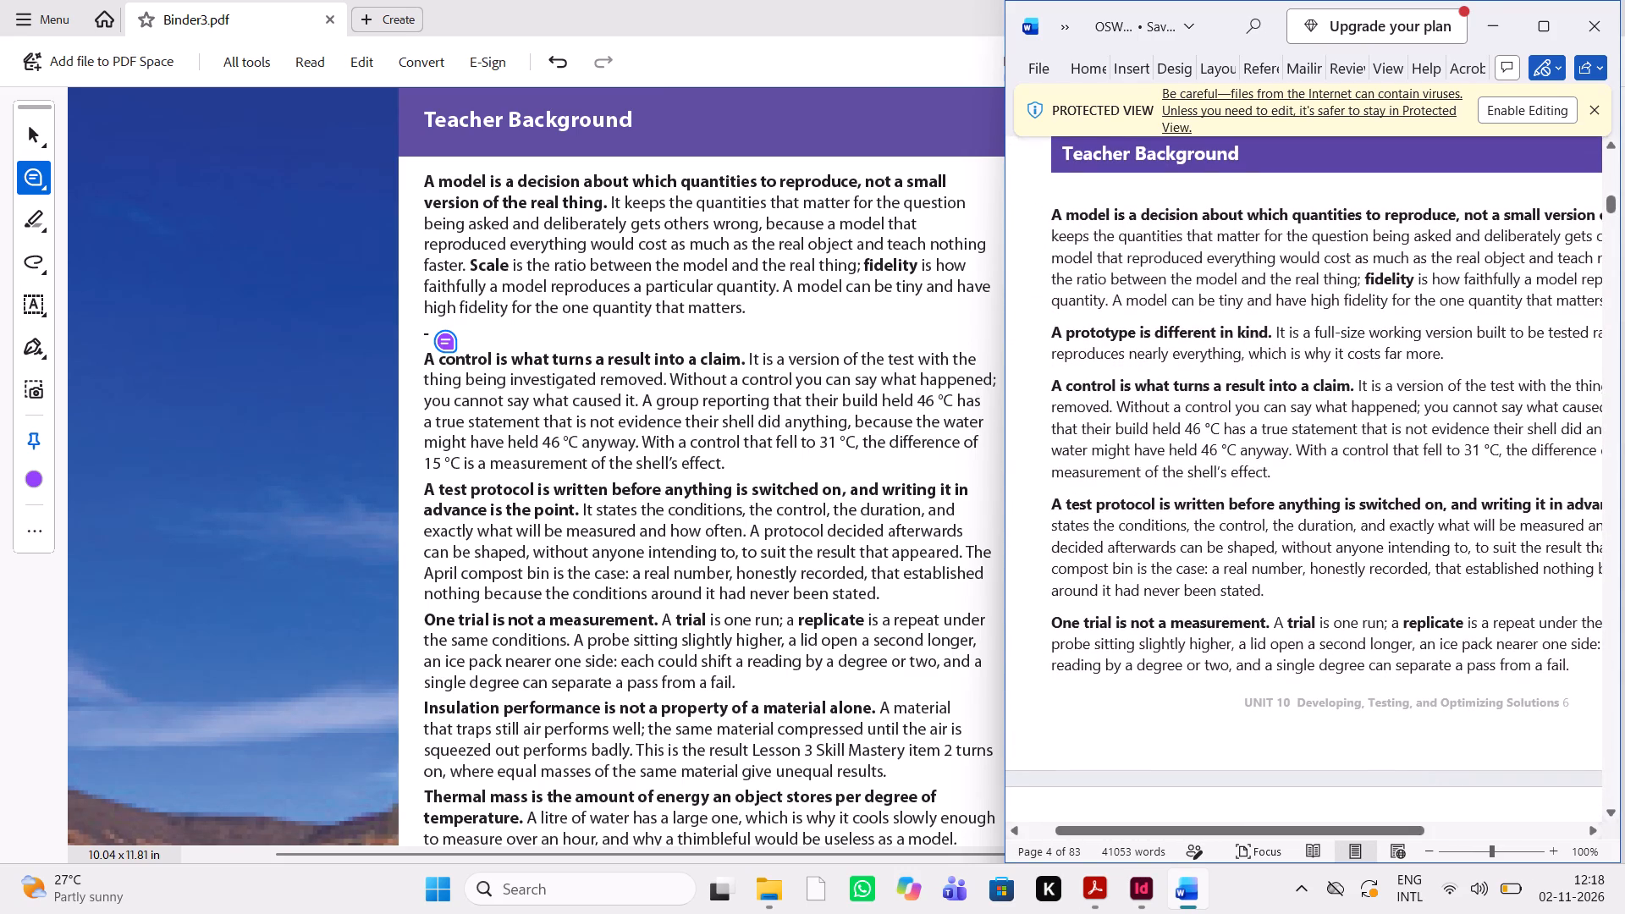
{"action": "scroll", "coordinate": [867, 538], "scroll_direction": "down", "scroll_amount": 1}
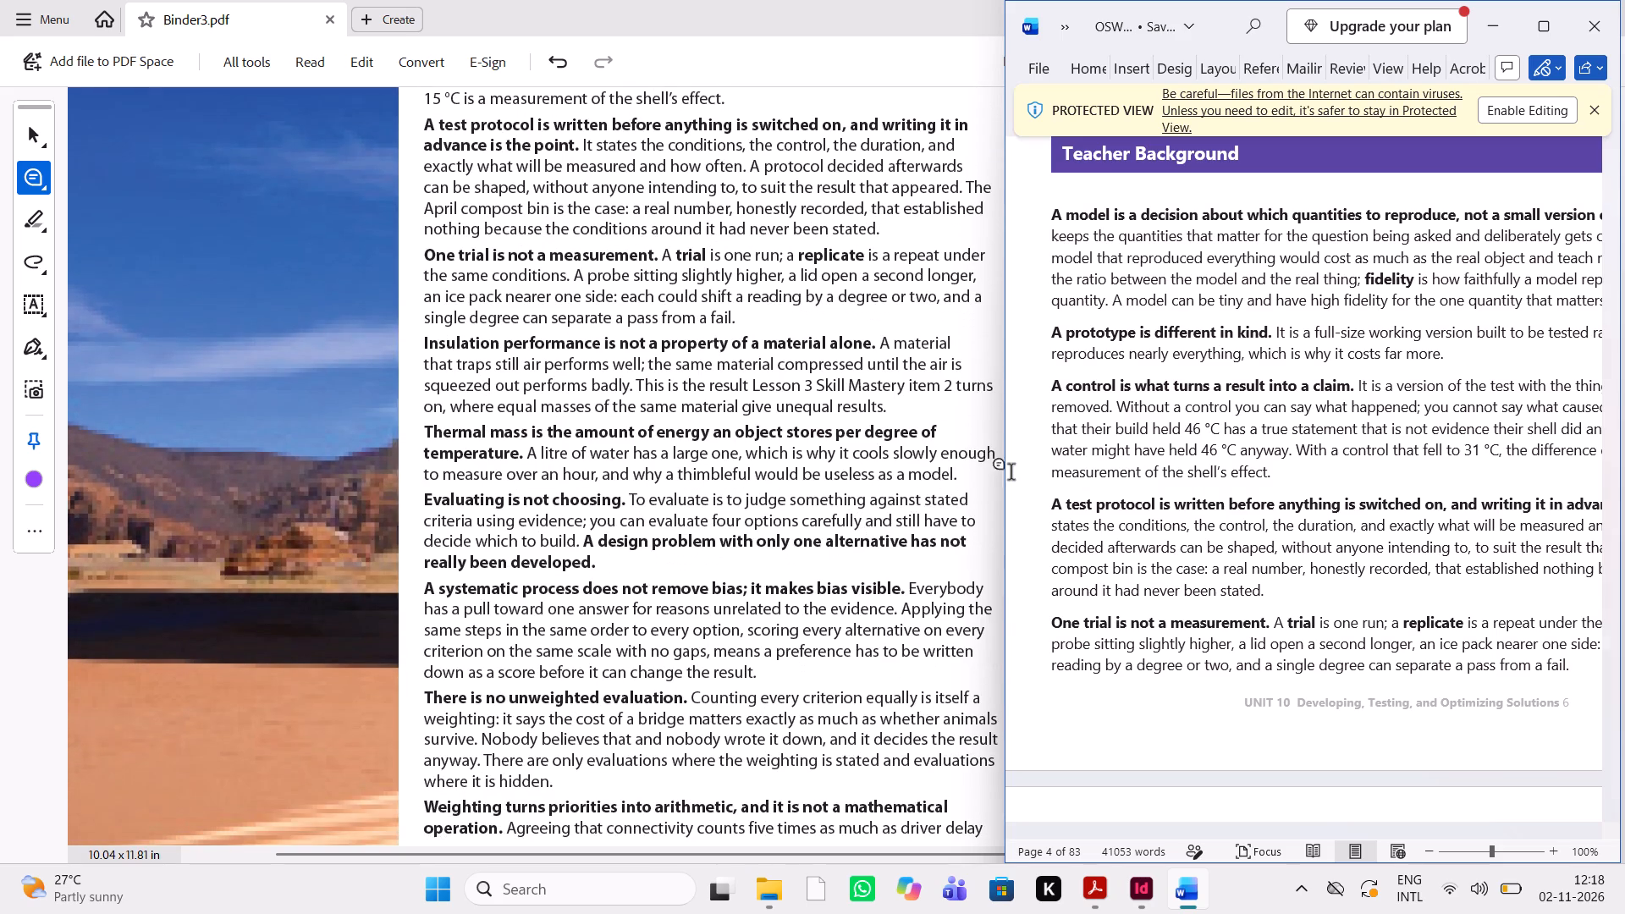
{"action": "scroll", "coordinate": [1264, 586], "scroll_direction": "down", "scroll_amount": 2}
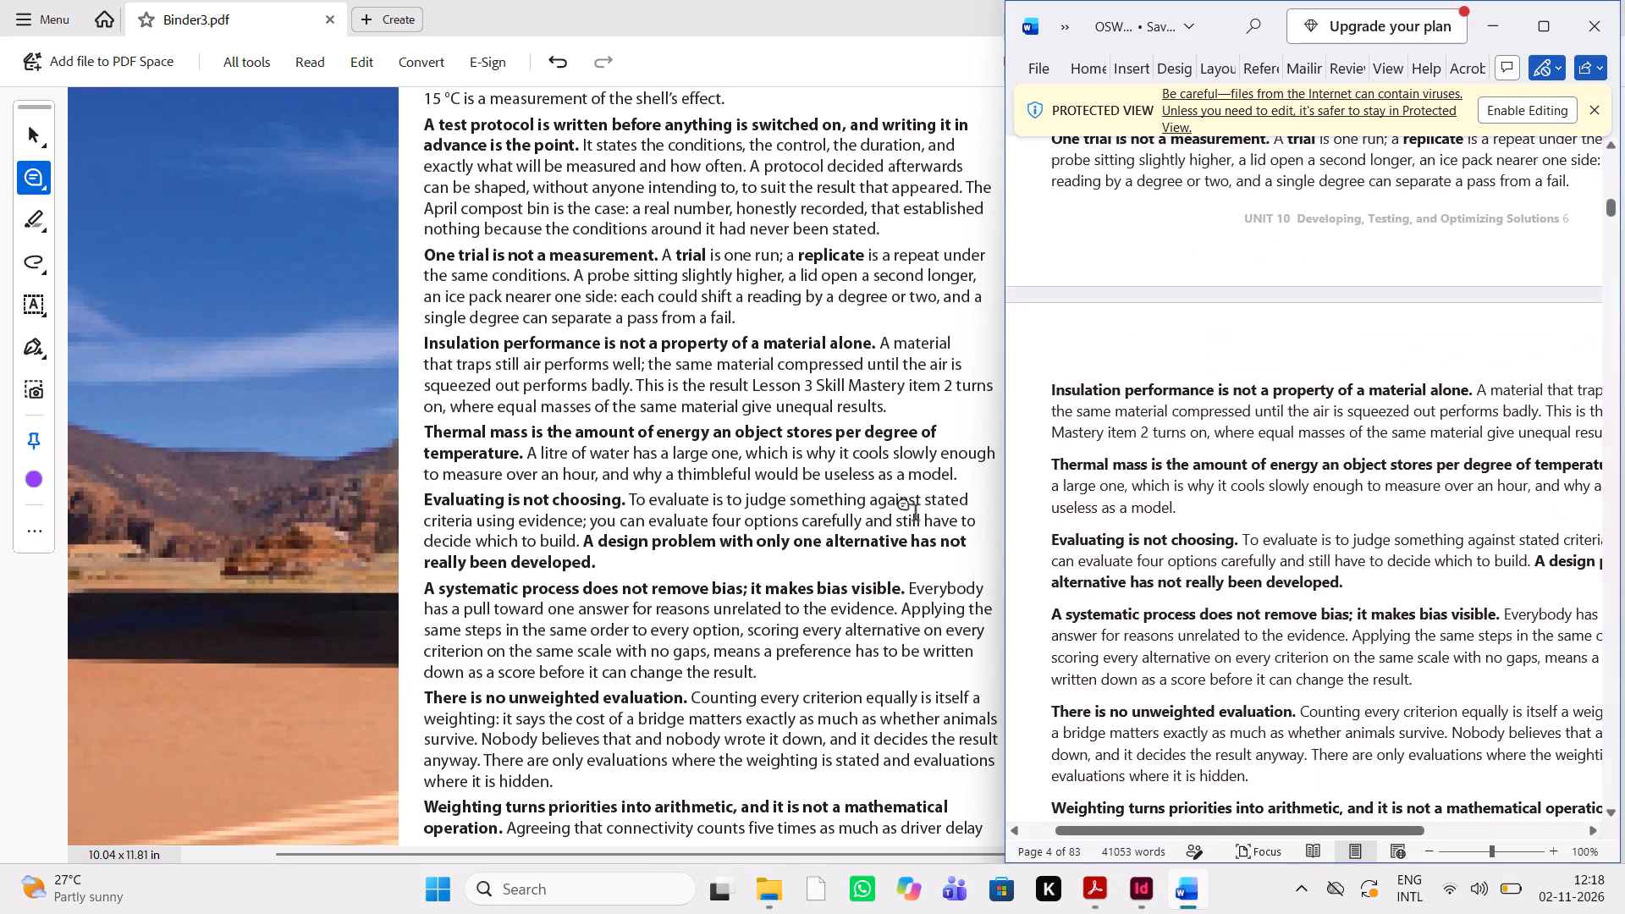
{"action": "scroll", "coordinate": [653, 551], "scroll_direction": "down", "scroll_amount": 1}
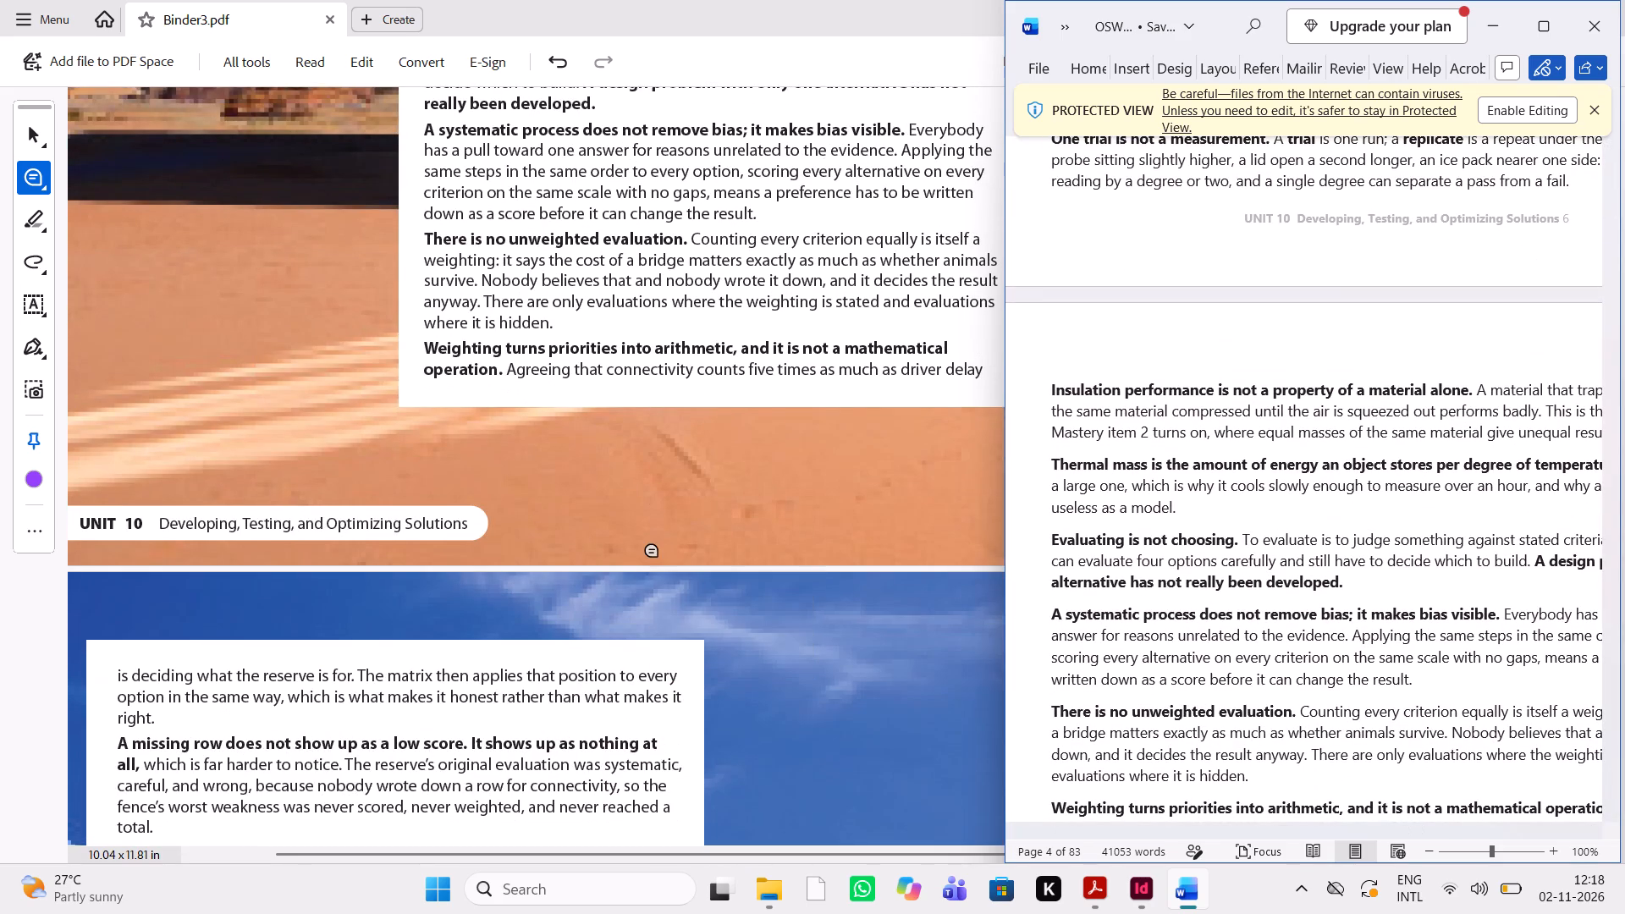
{"action": "scroll", "coordinate": [1149, 519], "scroll_direction": "down", "scroll_amount": 1}
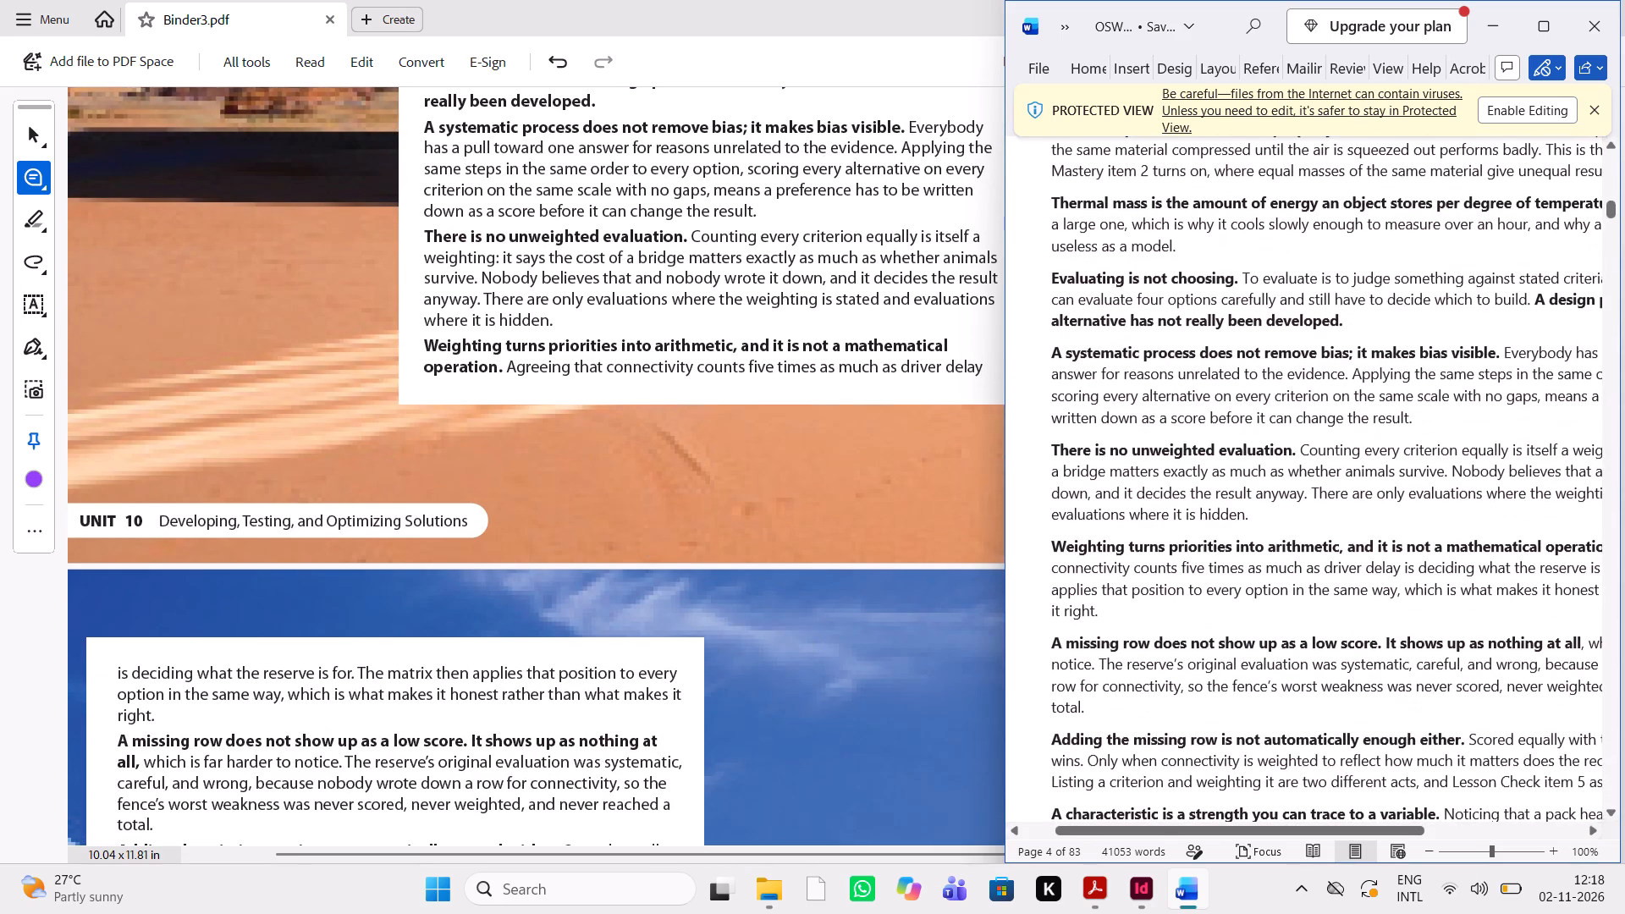
{"action": "scroll", "coordinate": [513, 556], "scroll_direction": "down", "scroll_amount": 3}
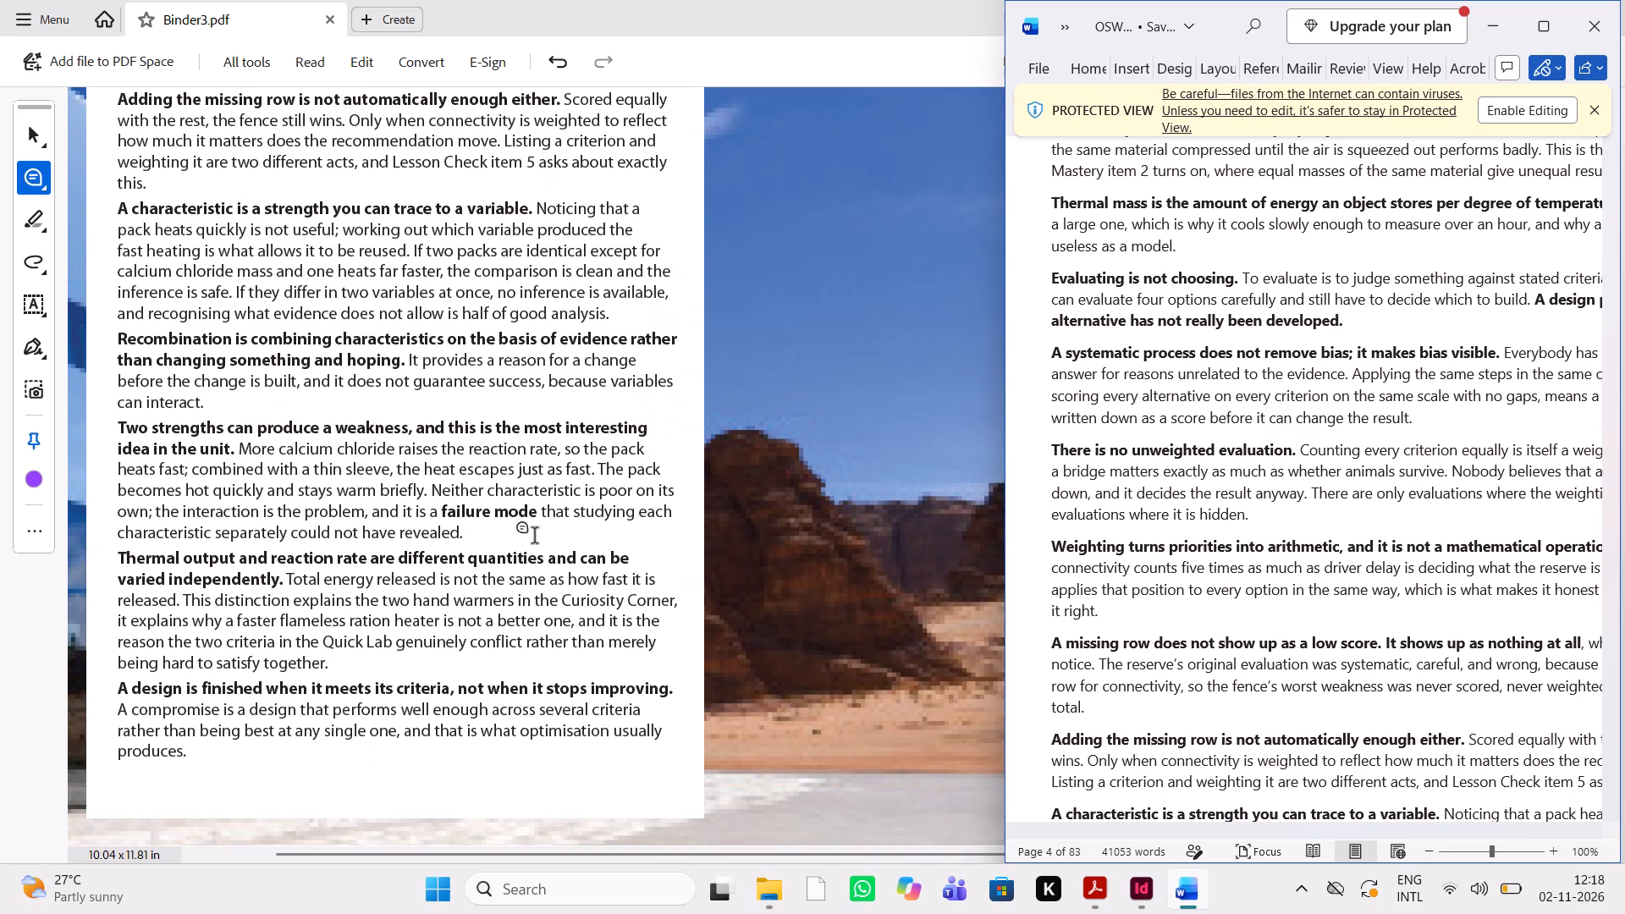
{"action": "scroll", "coordinate": [1169, 537], "scroll_direction": "down", "scroll_amount": 4}
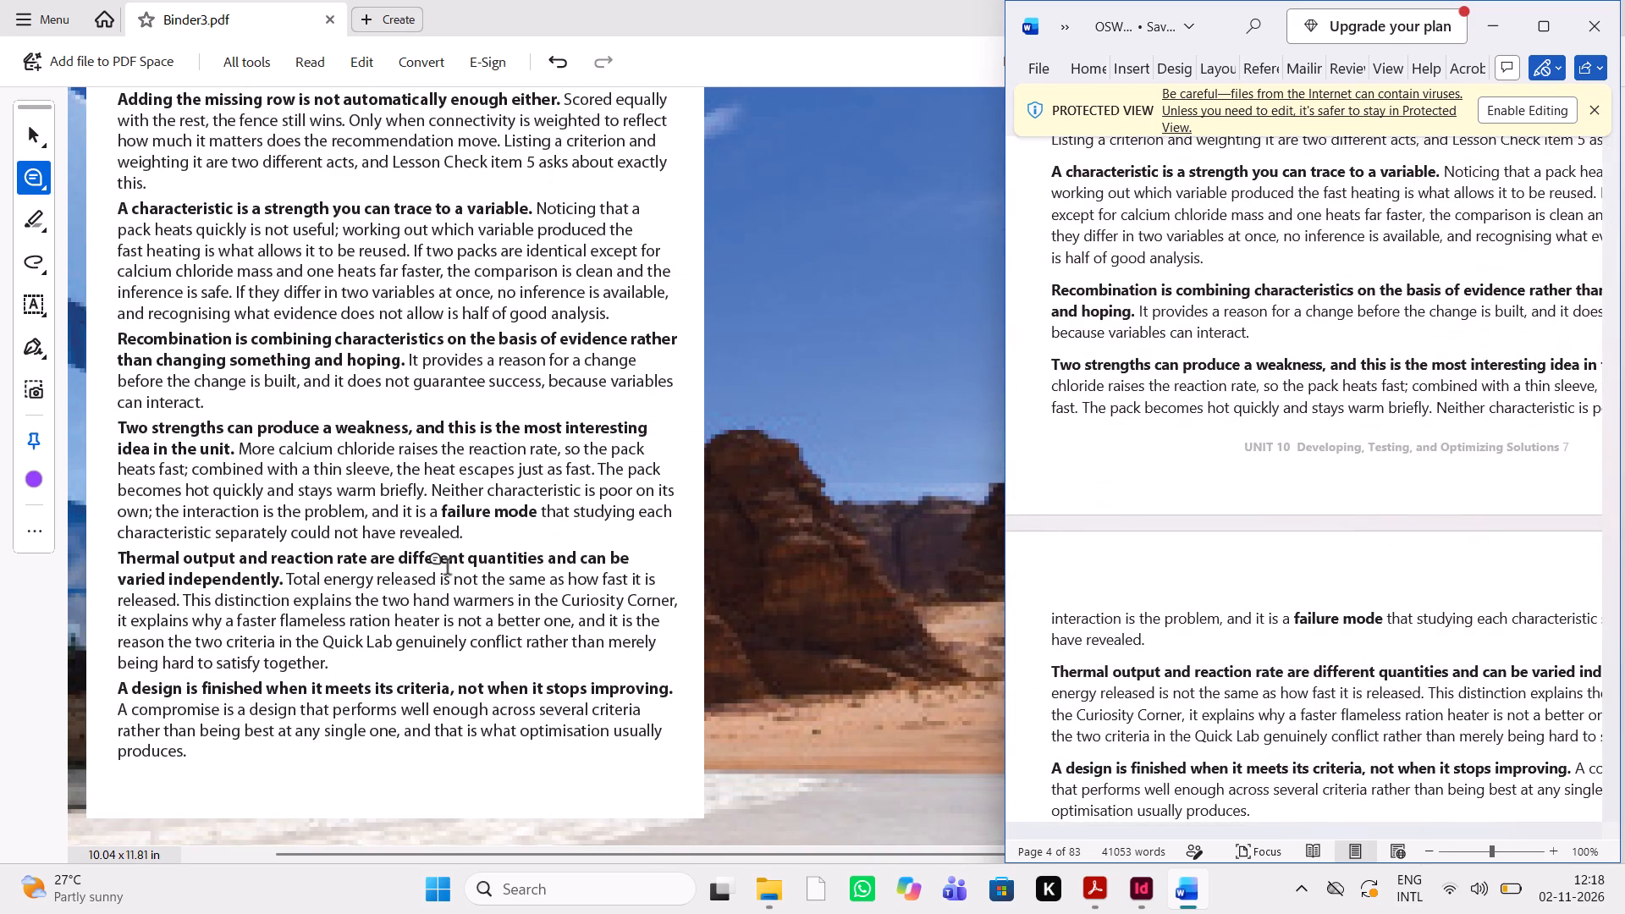
{"action": "scroll", "coordinate": [447, 569], "scroll_direction": "down", "scroll_amount": 1}
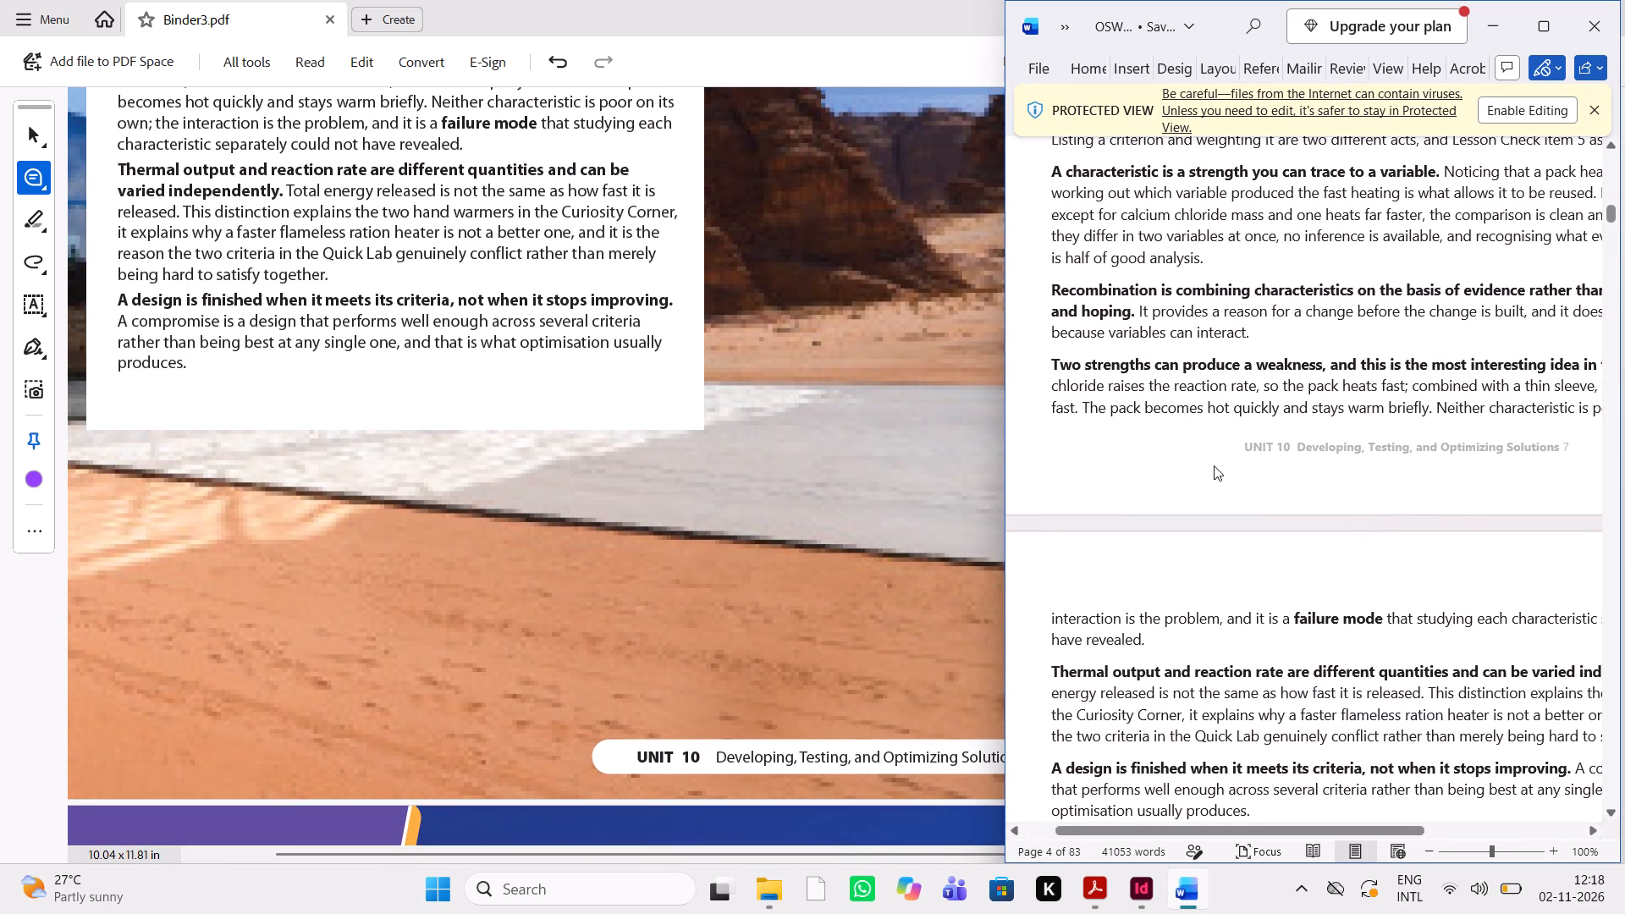
Compare the Teacher's Note "Three things to check against the printed page" in the PDF with the Word teacher guide.
{"action": "scroll", "coordinate": [1214, 465], "scroll_direction": "down", "scroll_amount": 2}
{"action": "scroll", "coordinate": [603, 515], "scroll_direction": "down", "scroll_amount": 3}
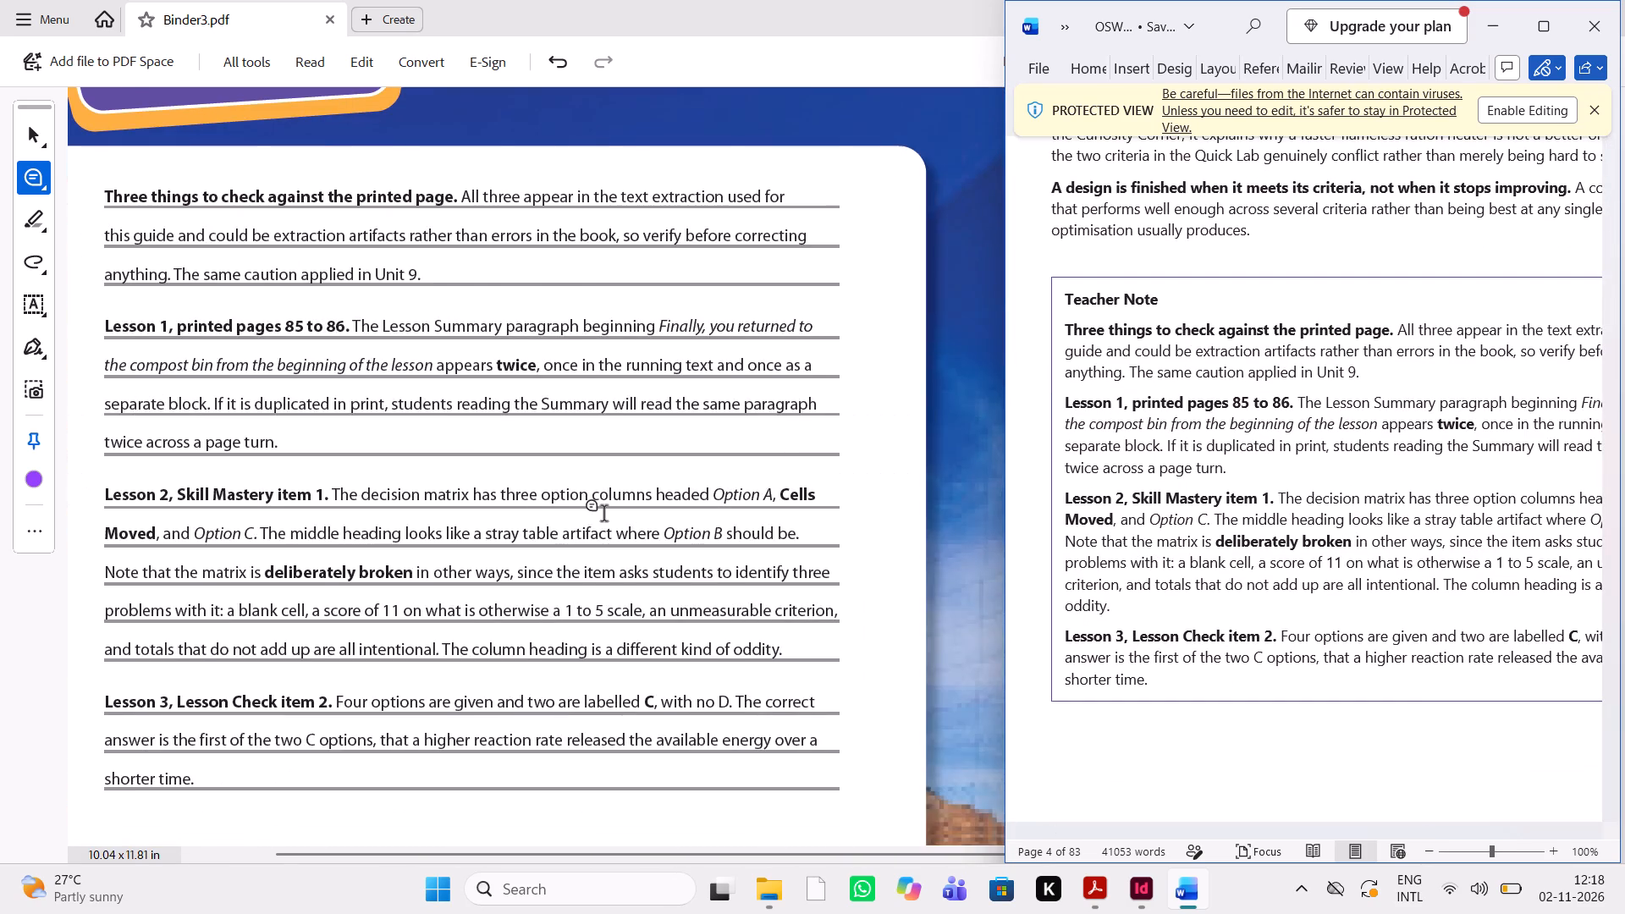
{"action": "scroll", "coordinate": [603, 515], "scroll_direction": "down", "scroll_amount": 8}
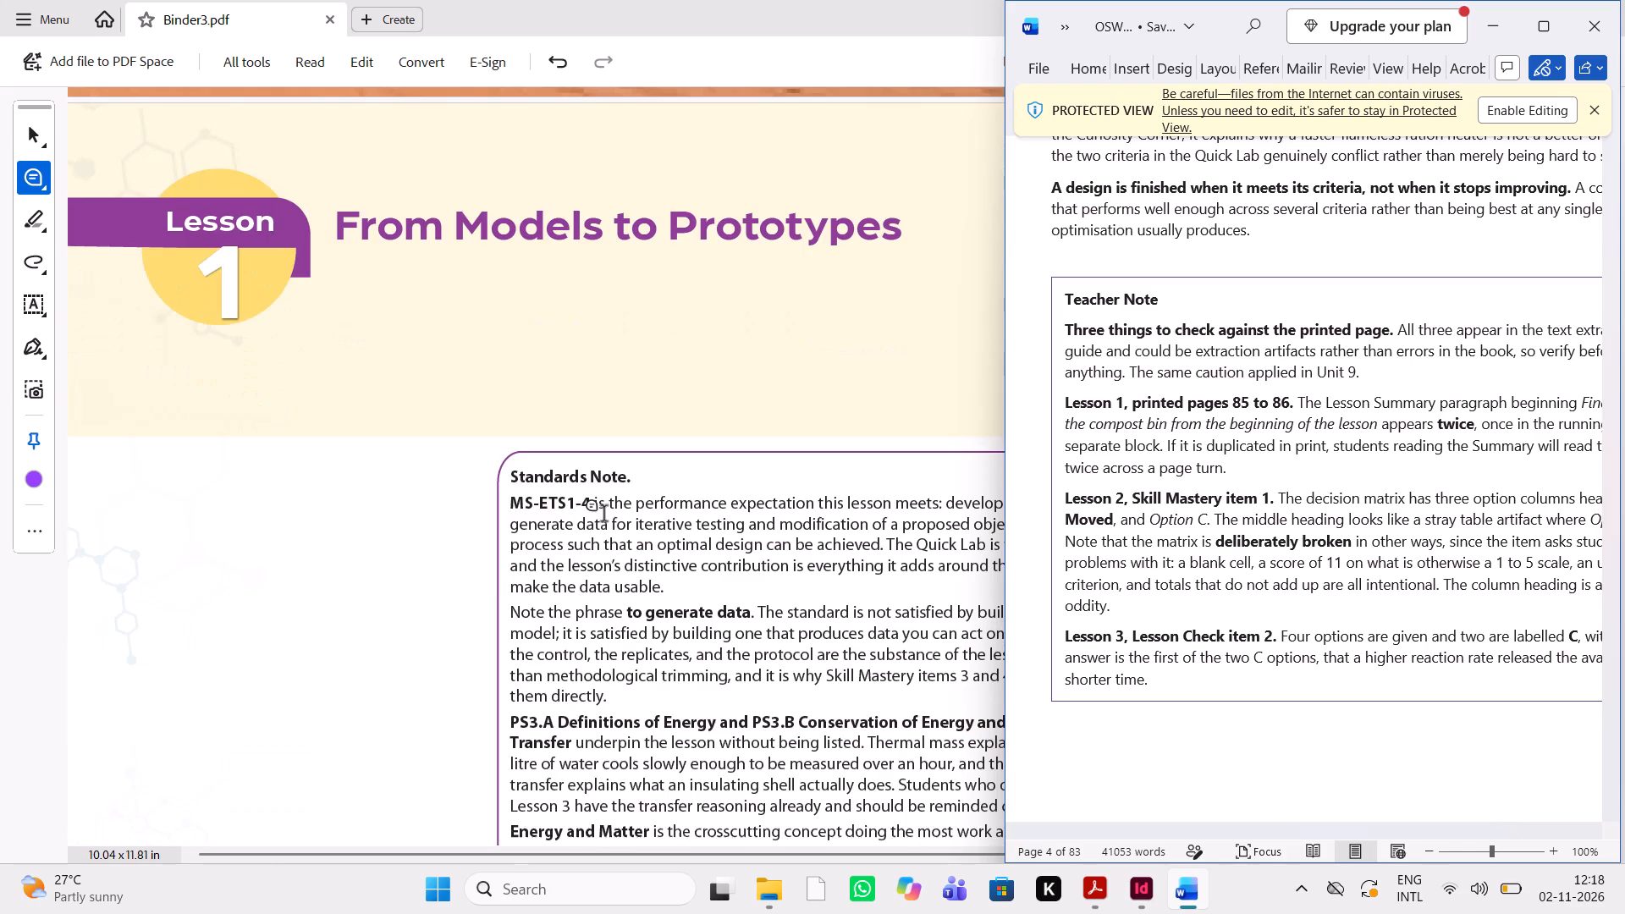
{"action": "scroll", "coordinate": [603, 515], "scroll_direction": "up", "scroll_amount": 5}
{"action": "scroll", "coordinate": [603, 515], "scroll_direction": "down", "scroll_amount": 2}
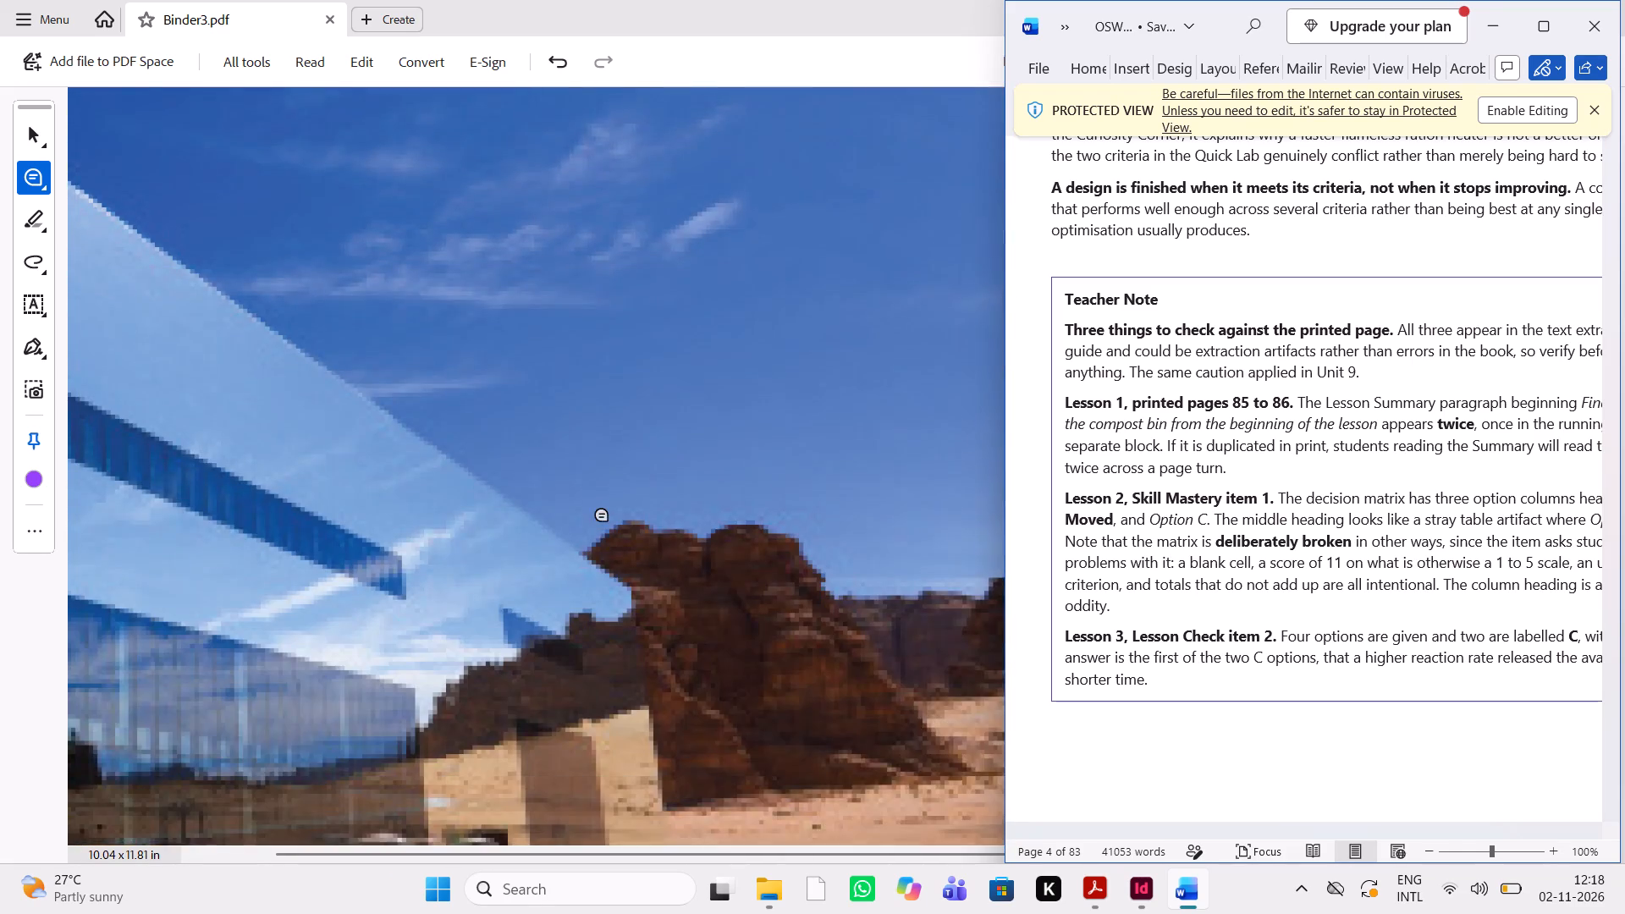
{"action": "scroll", "coordinate": [603, 515], "scroll_direction": "down", "scroll_amount": 3}
{"action": "scroll", "coordinate": [603, 515], "scroll_direction": "up", "scroll_amount": 7}
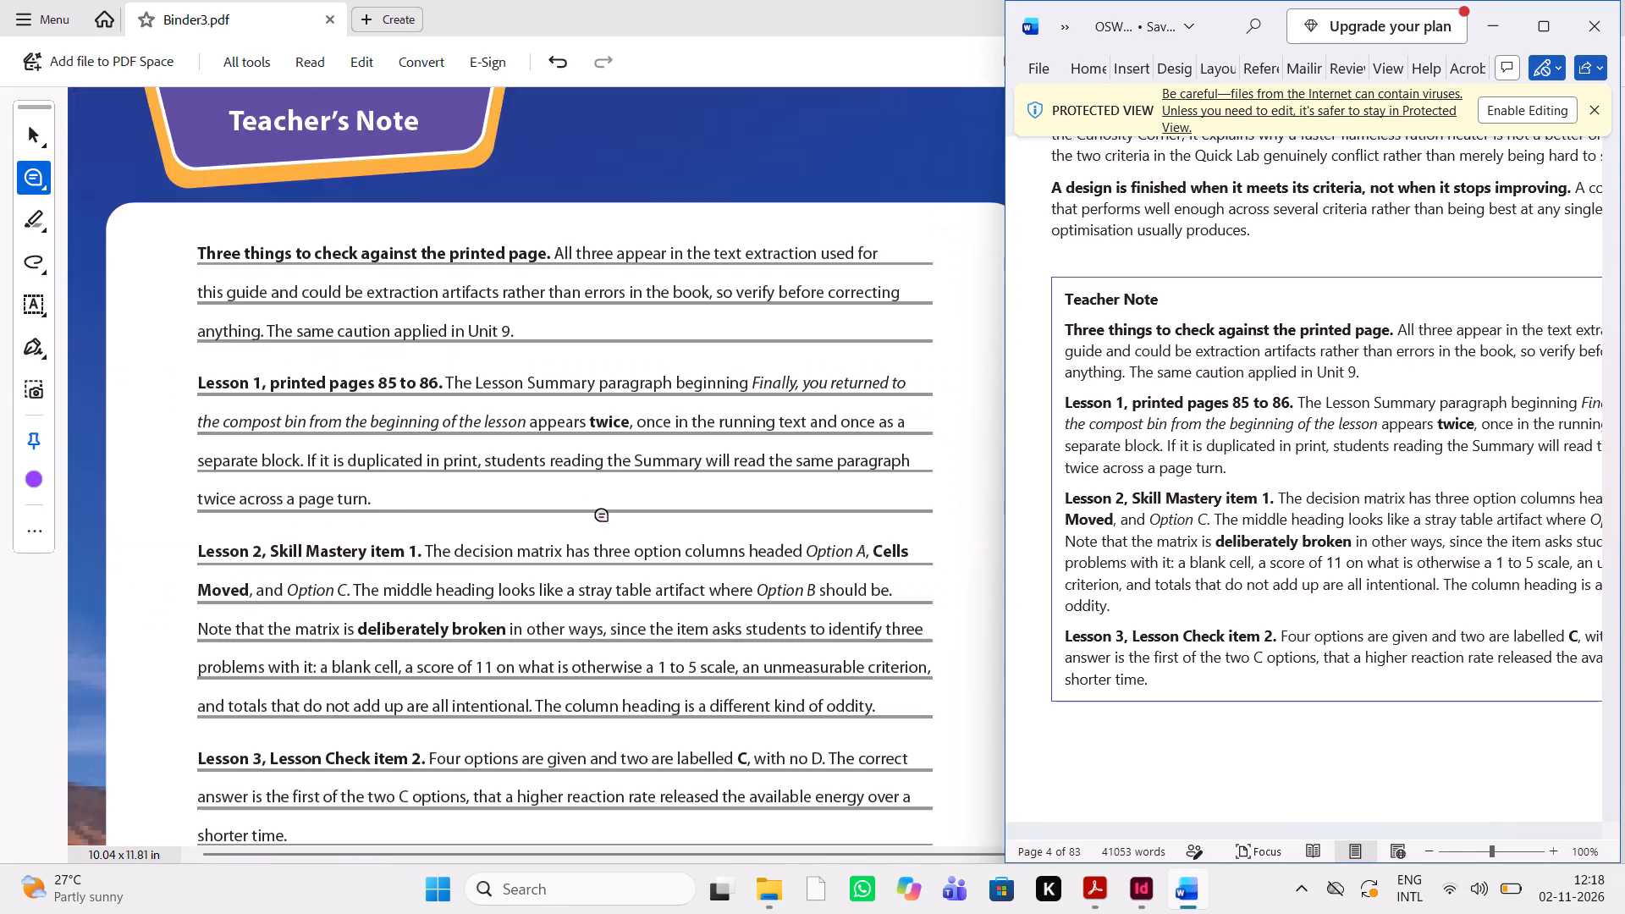
Compare the Lesson 1 From Models to Prototypes Standards Note in the PDF with the same section in Word.
{"action": "scroll", "coordinate": [603, 515], "scroll_direction": "down", "scroll_amount": 9}
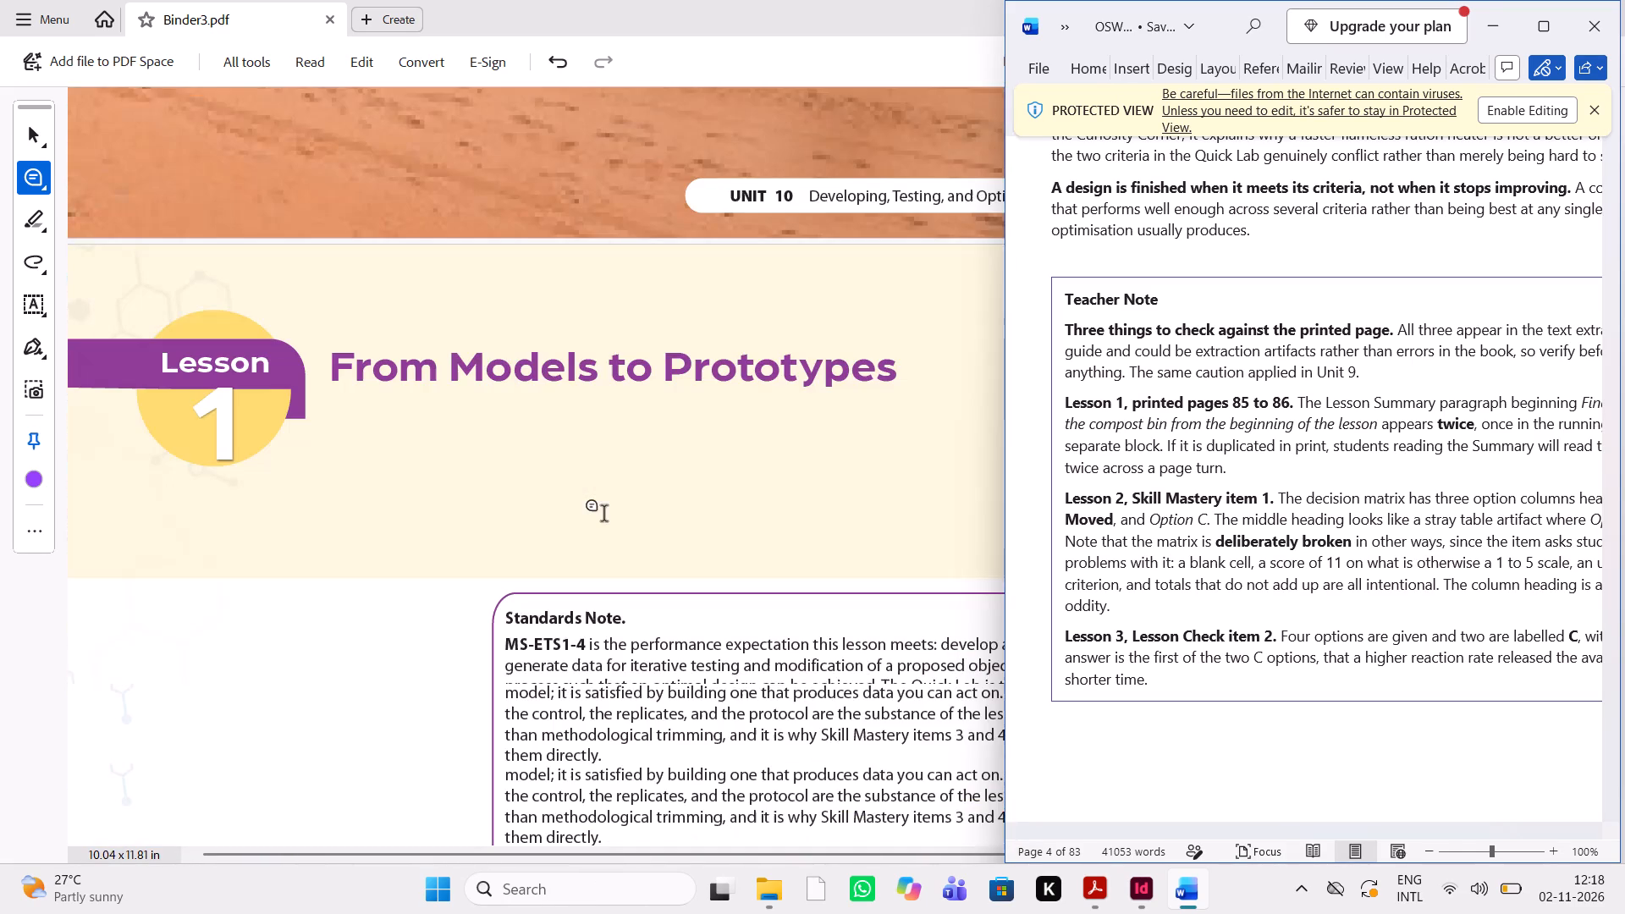
{"action": "scroll", "coordinate": [627, 471], "scroll_direction": "down", "scroll_amount": 3}
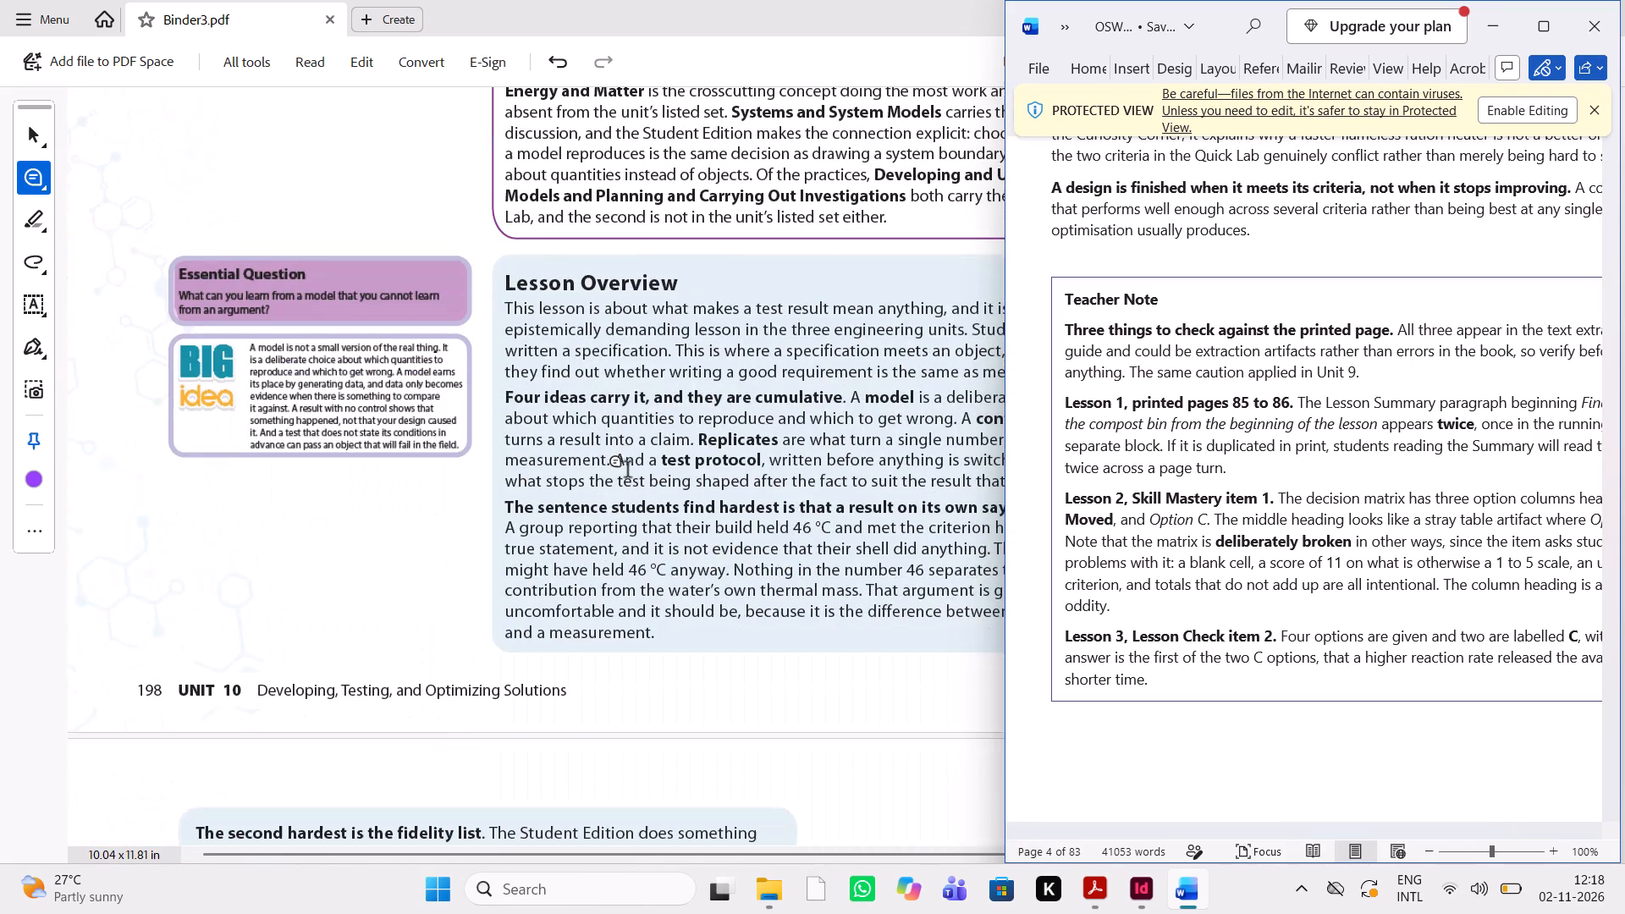
{"action": "scroll", "coordinate": [1309, 609], "scroll_direction": "down", "scroll_amount": 4}
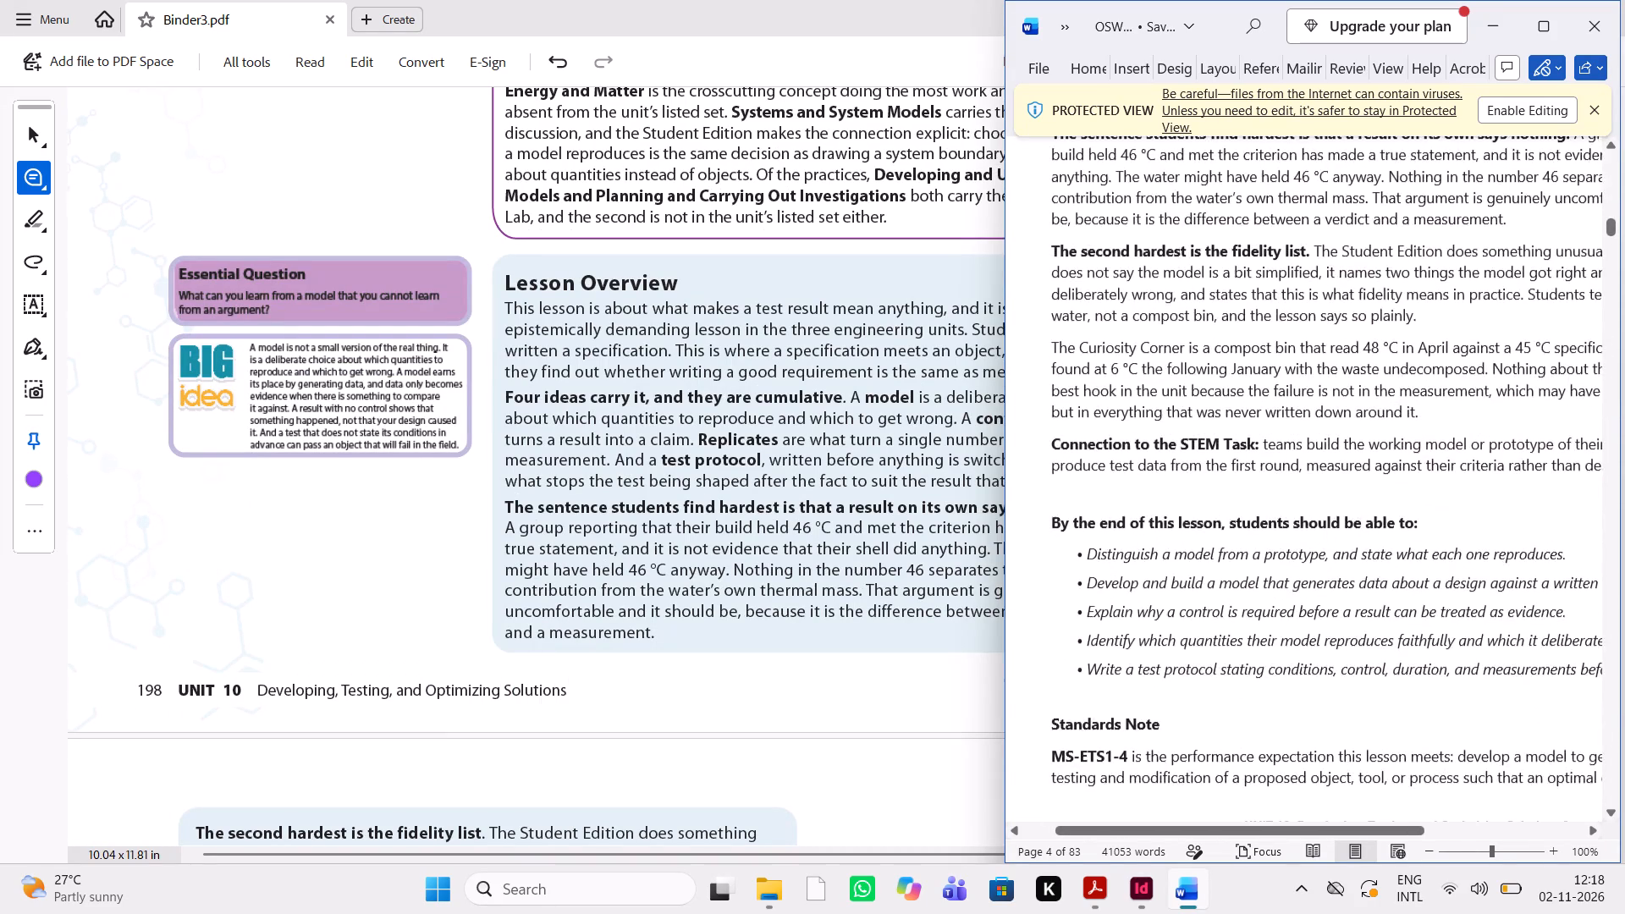
{"action": "scroll", "coordinate": [1309, 609], "scroll_direction": "down", "scroll_amount": 3}
{"action": "scroll", "coordinate": [1309, 609], "scroll_direction": "up", "scroll_amount": 1}
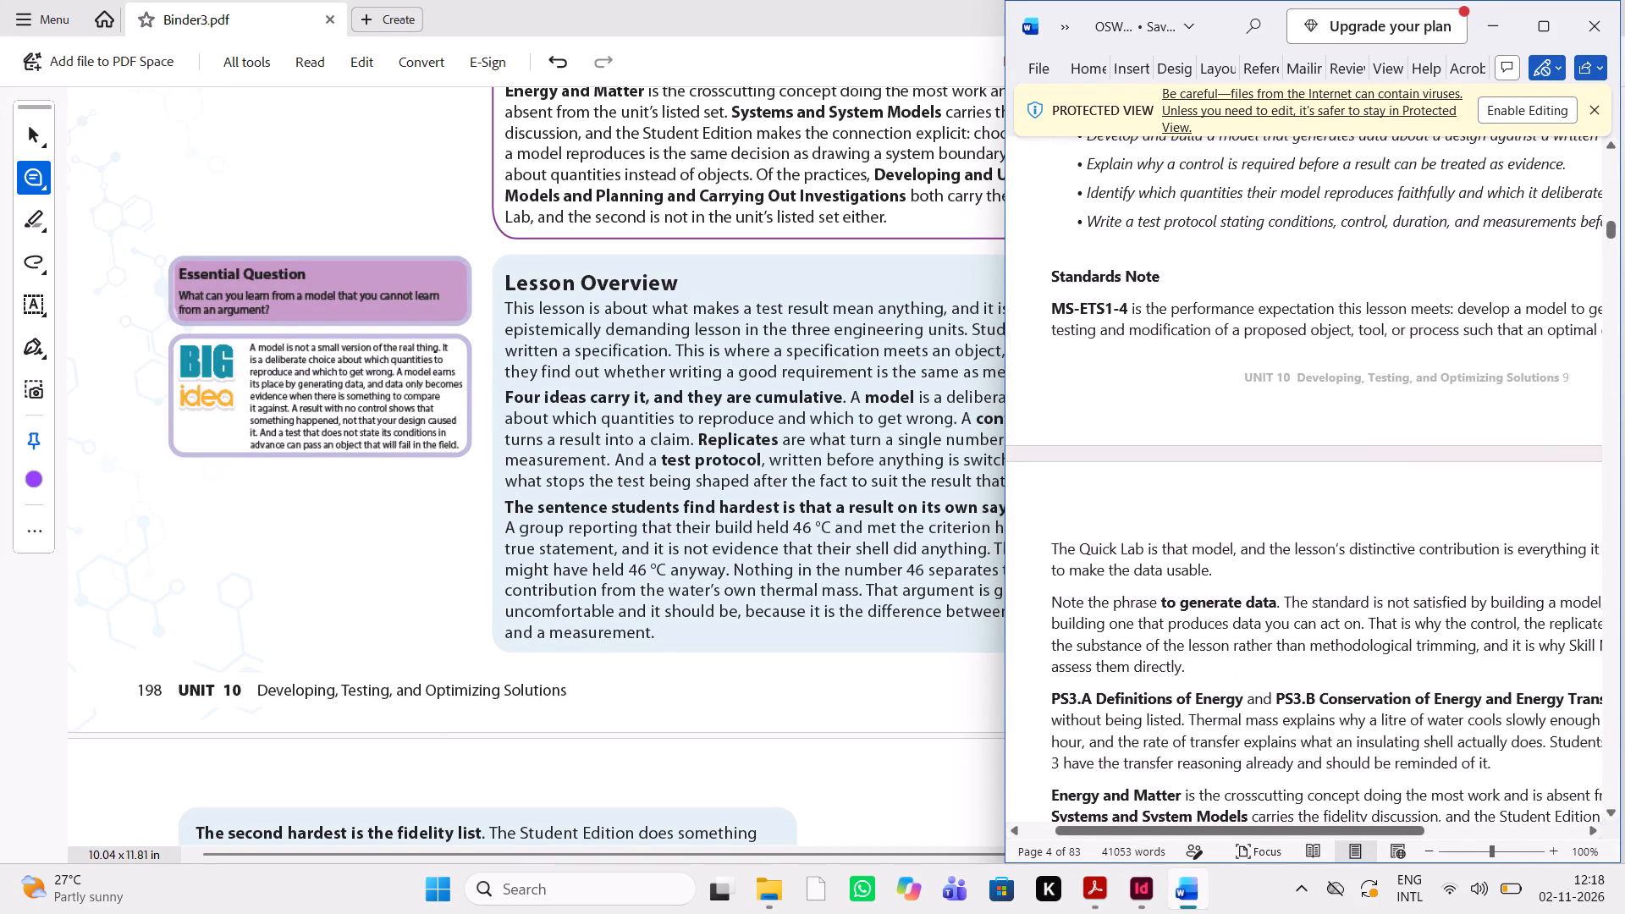
{"action": "scroll", "coordinate": [767, 636], "scroll_direction": "up", "scroll_amount": 1}
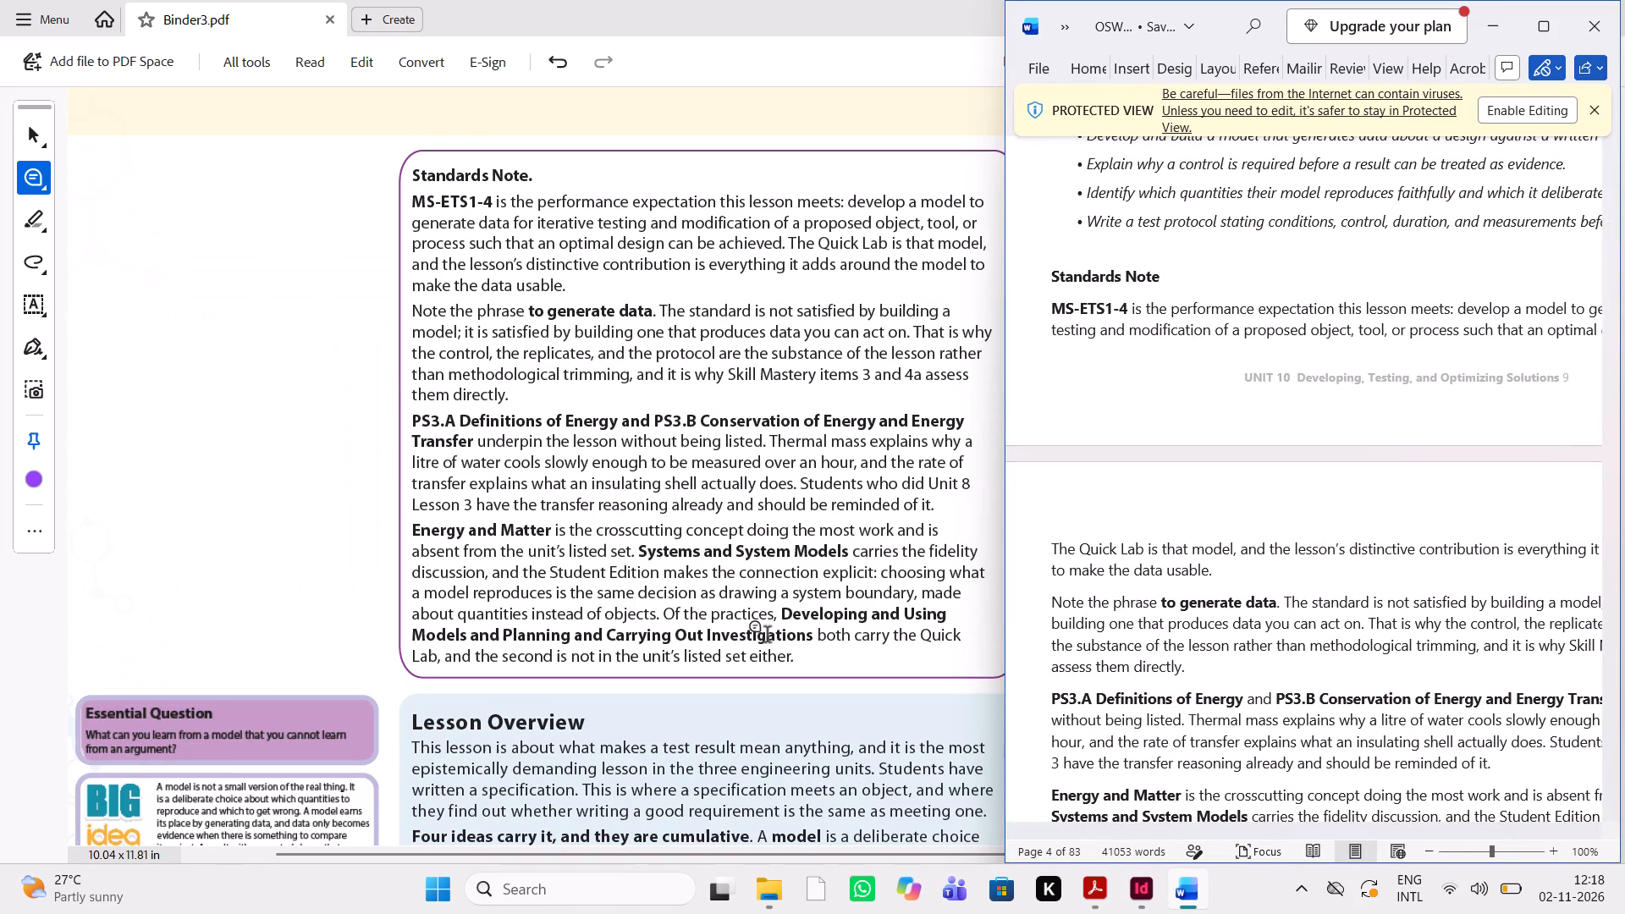
{"action": "scroll", "coordinate": [767, 636], "scroll_direction": "down", "scroll_amount": 1}
{"action": "scroll", "coordinate": [767, 636], "scroll_direction": "up", "scroll_amount": 1}
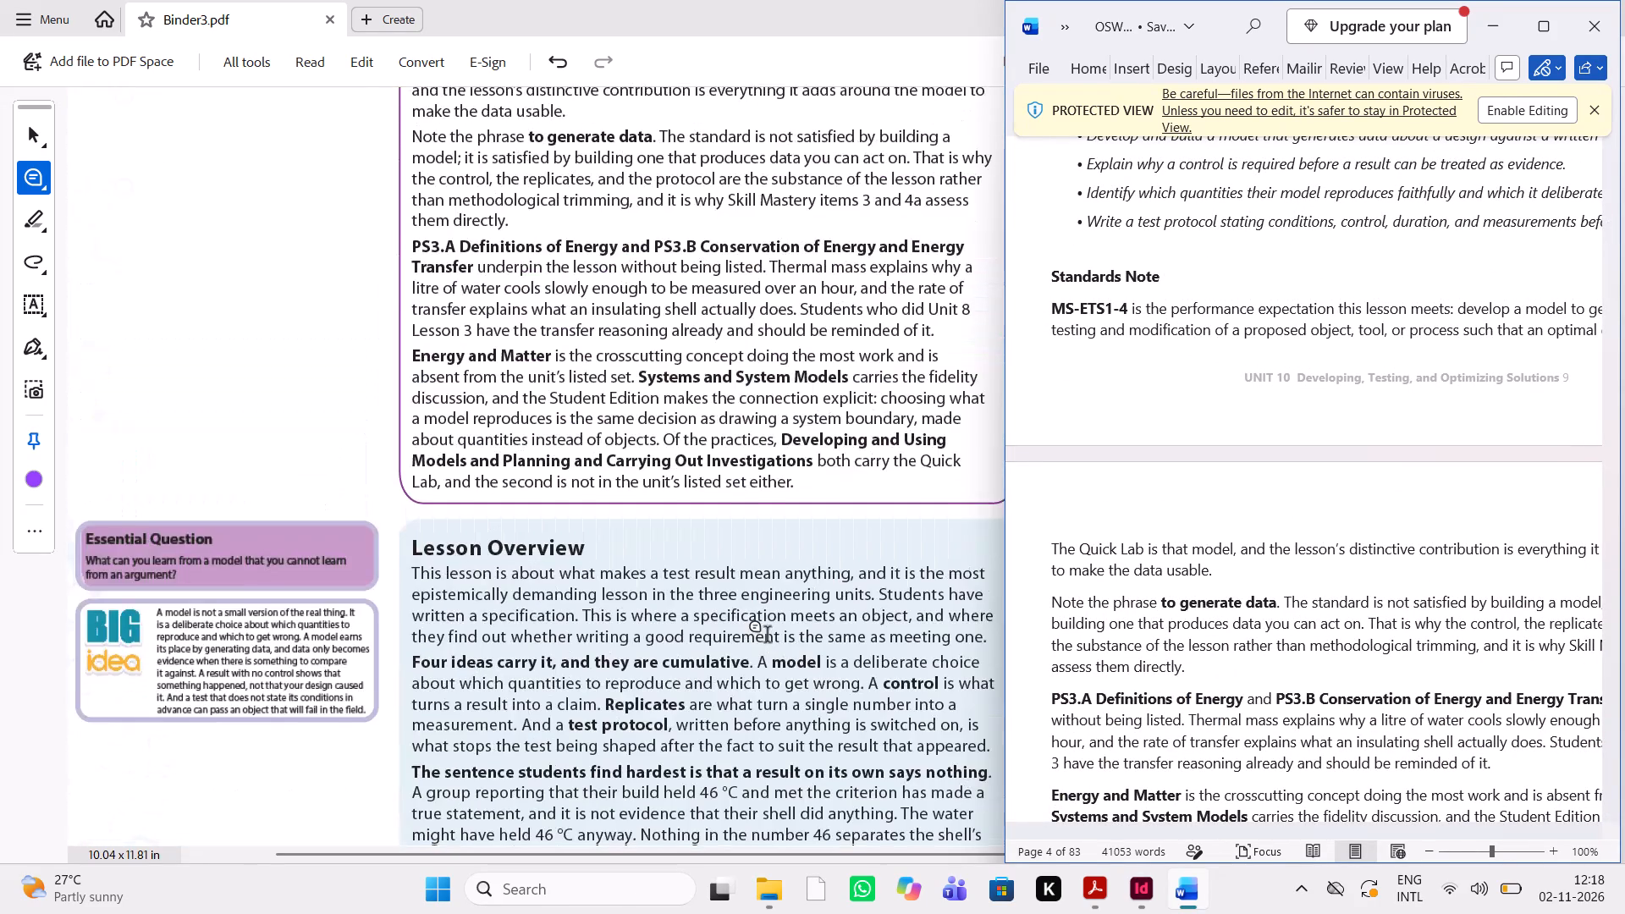
{"action": "scroll", "coordinate": [767, 636], "scroll_direction": "up", "scroll_amount": 1}
{"action": "scroll", "coordinate": [1358, 521], "scroll_direction": "right", "scroll_amount": 2}
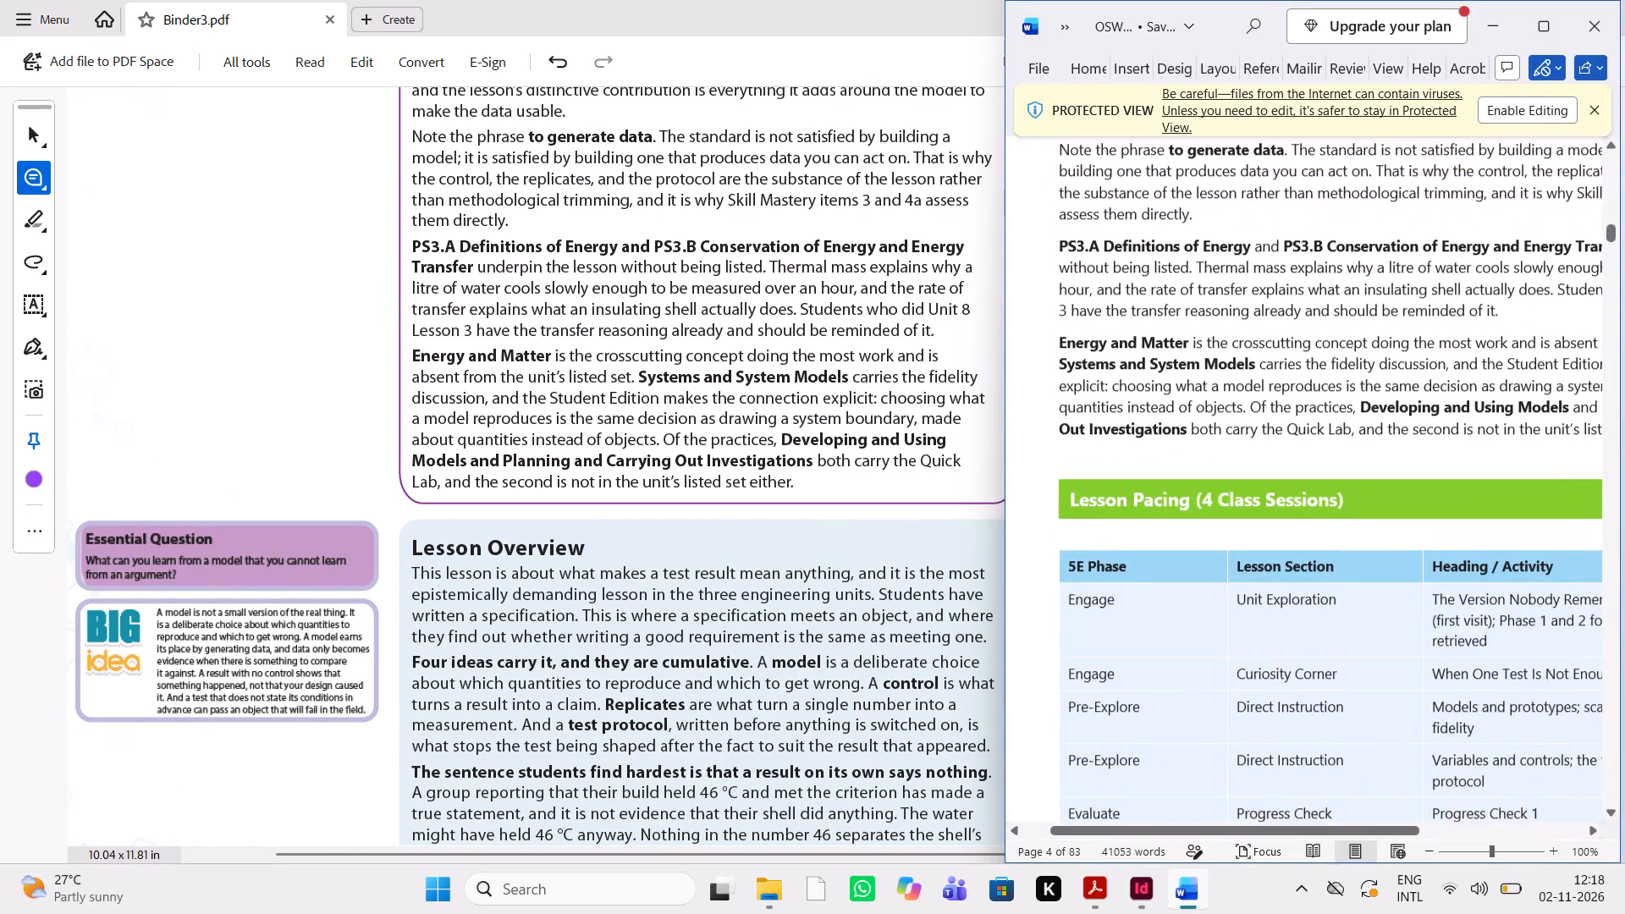
{"action": "scroll", "coordinate": [1358, 521], "scroll_direction": "right", "scroll_amount": 1}
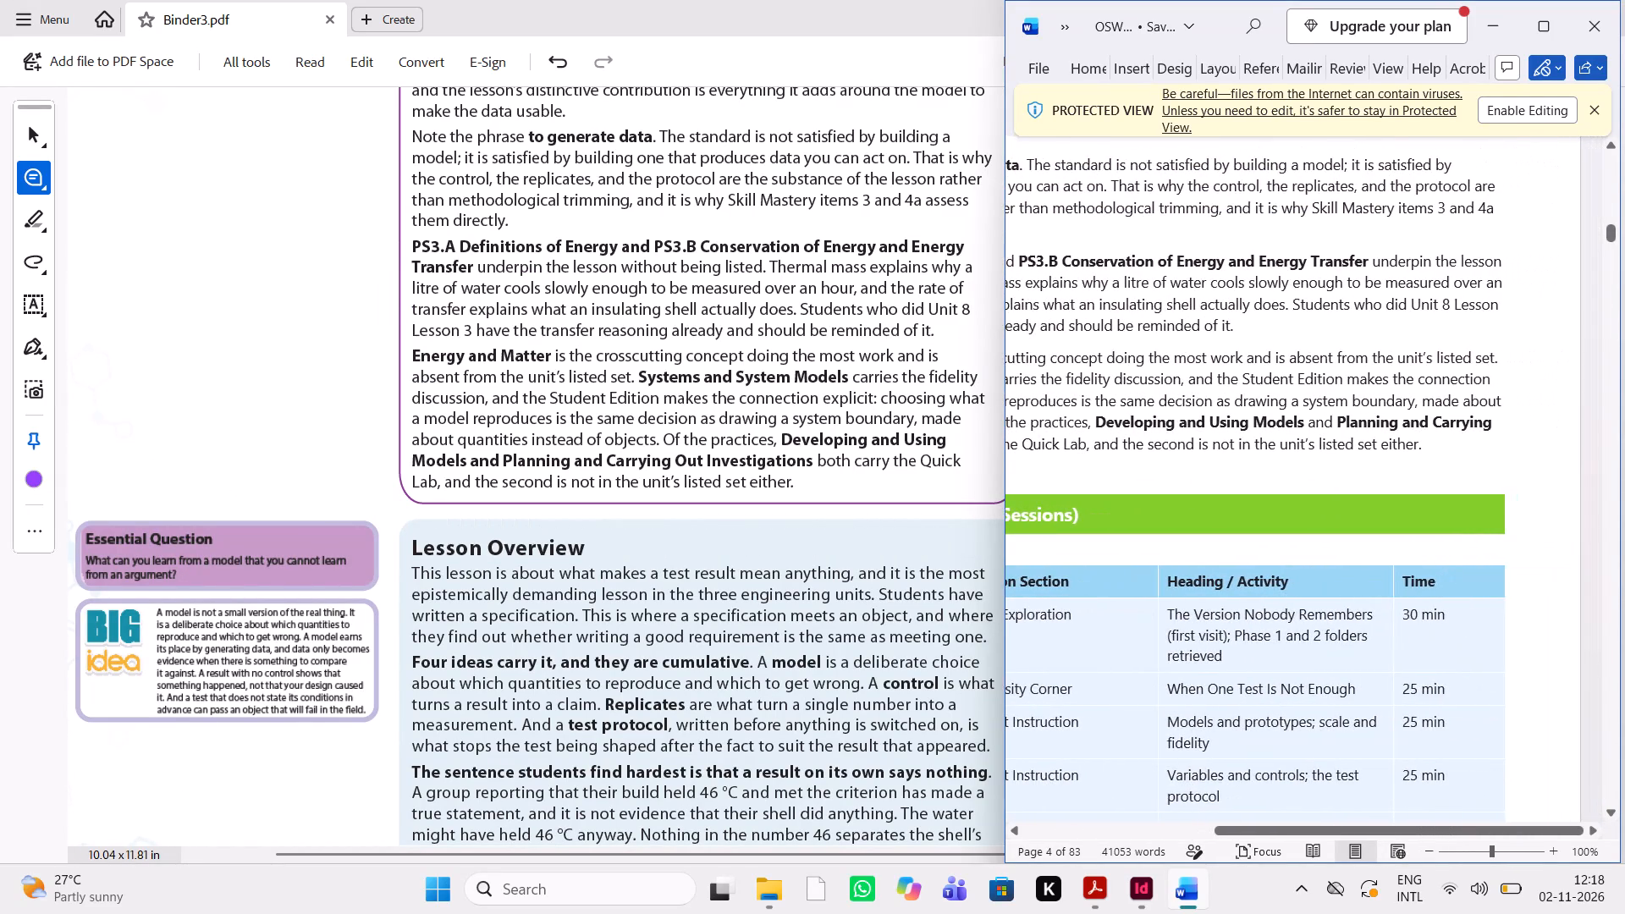
Compare the Lesson 1 Lesson Overview, its learning objectives and the Lesson Pacing (4 Class Sessions) table between the PDF and Word.
{"action": "scroll", "coordinate": [645, 519], "scroll_direction": "down", "scroll_amount": 1}
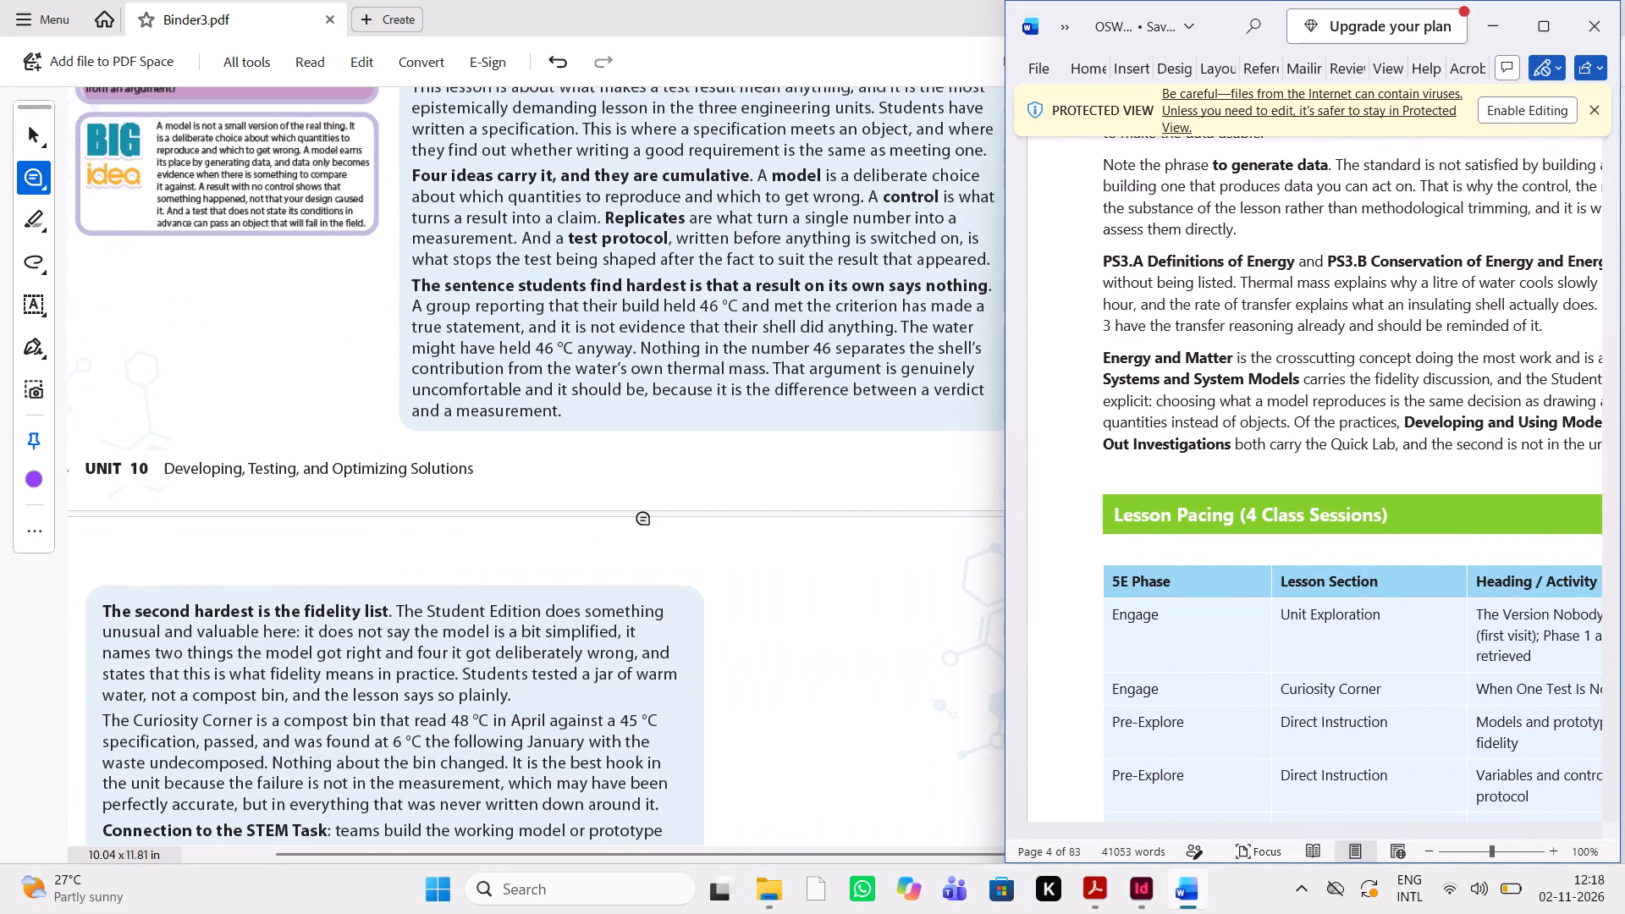
{"action": "scroll", "coordinate": [520, 392], "scroll_direction": "down", "scroll_amount": 3}
{"action": "scroll", "coordinate": [1373, 335], "scroll_direction": "up", "scroll_amount": 1}
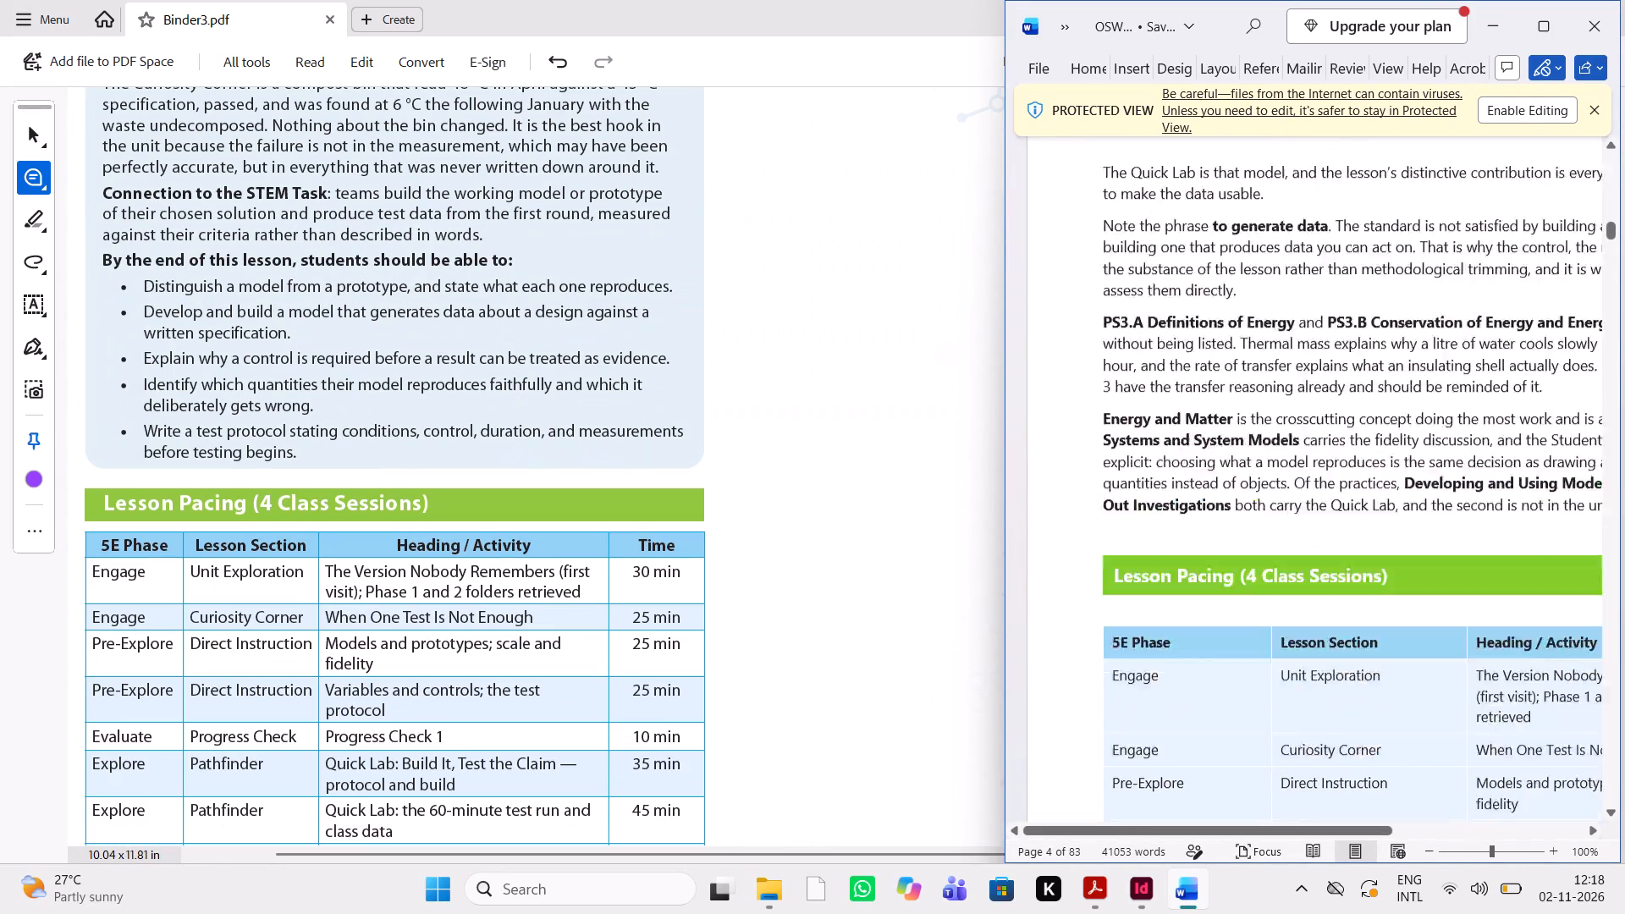
{"action": "scroll", "coordinate": [1373, 335], "scroll_direction": "up", "scroll_amount": 4}
{"action": "scroll", "coordinate": [1373, 335], "scroll_direction": "down", "scroll_amount": 2}
{"action": "scroll", "coordinate": [1373, 335], "scroll_direction": "left", "scroll_amount": 1}
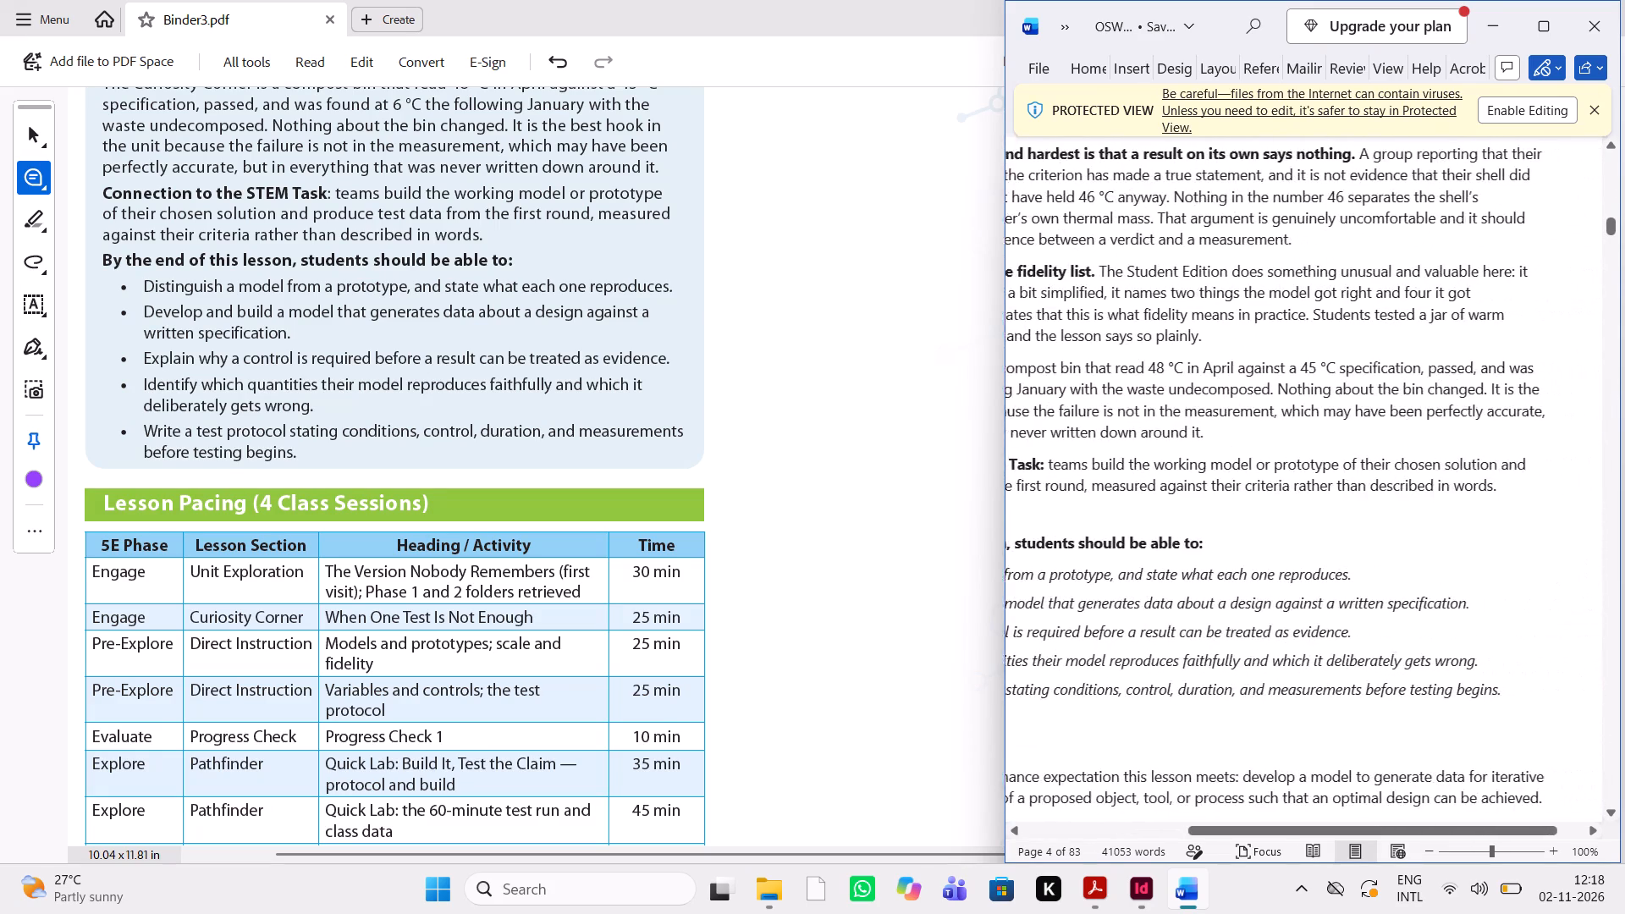
{"action": "scroll", "coordinate": [1373, 335], "scroll_direction": "down", "scroll_amount": 1}
{"action": "scroll", "coordinate": [575, 223], "scroll_direction": "down", "scroll_amount": 2}
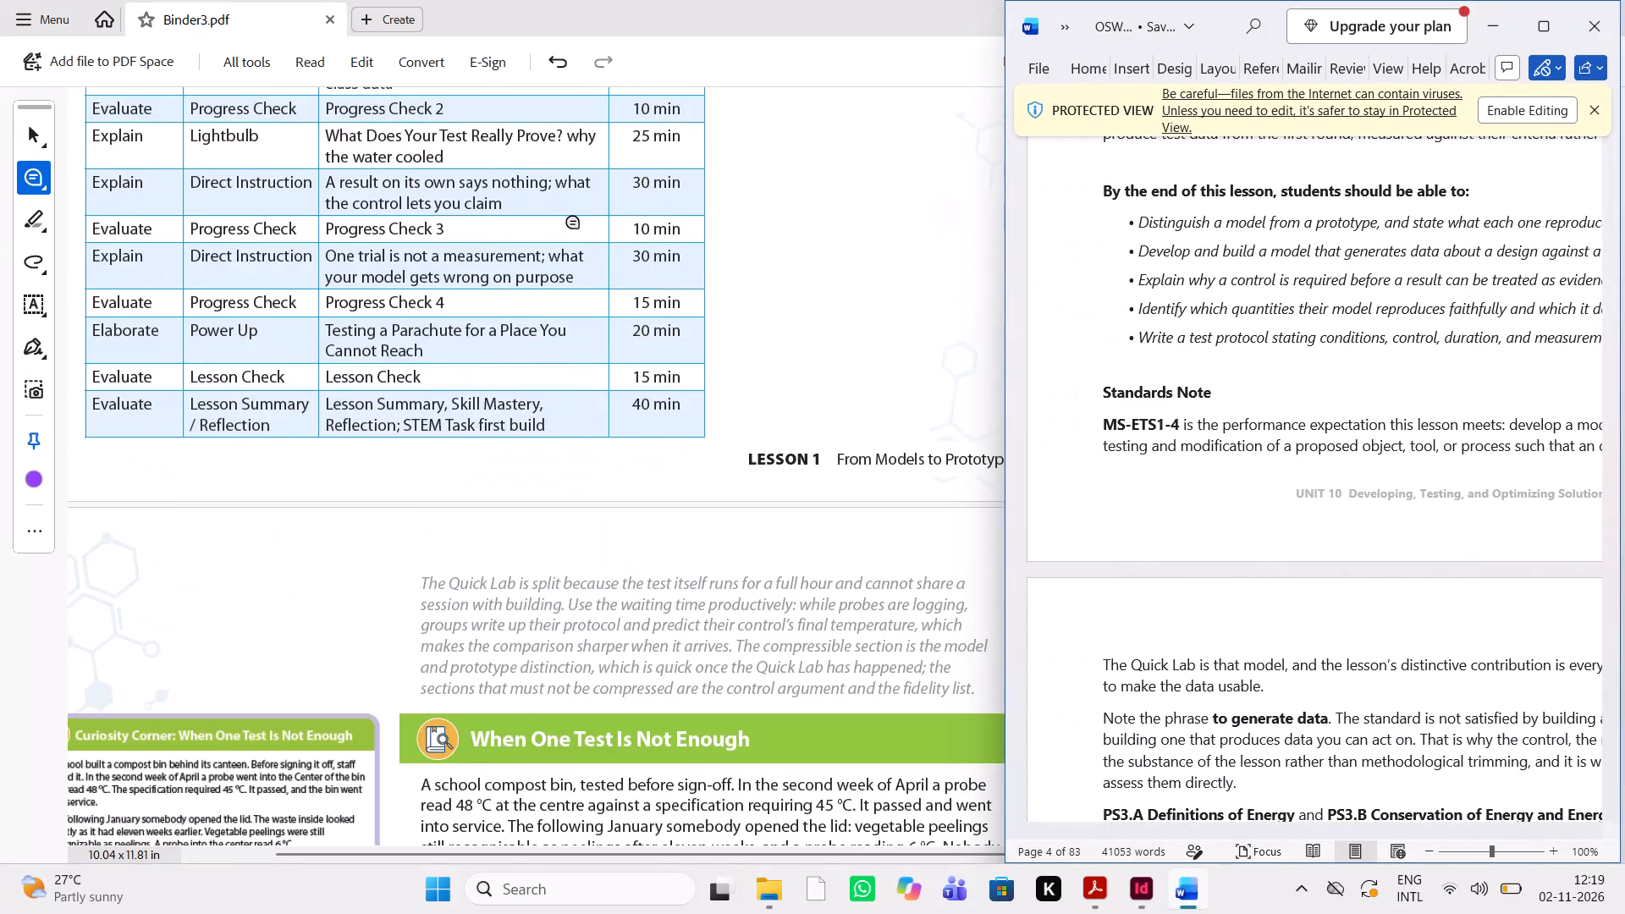
{"action": "scroll", "coordinate": [575, 223], "scroll_direction": "down", "scroll_amount": 2}
{"action": "scroll", "coordinate": [773, 109], "scroll_direction": "left", "scroll_amount": 1}
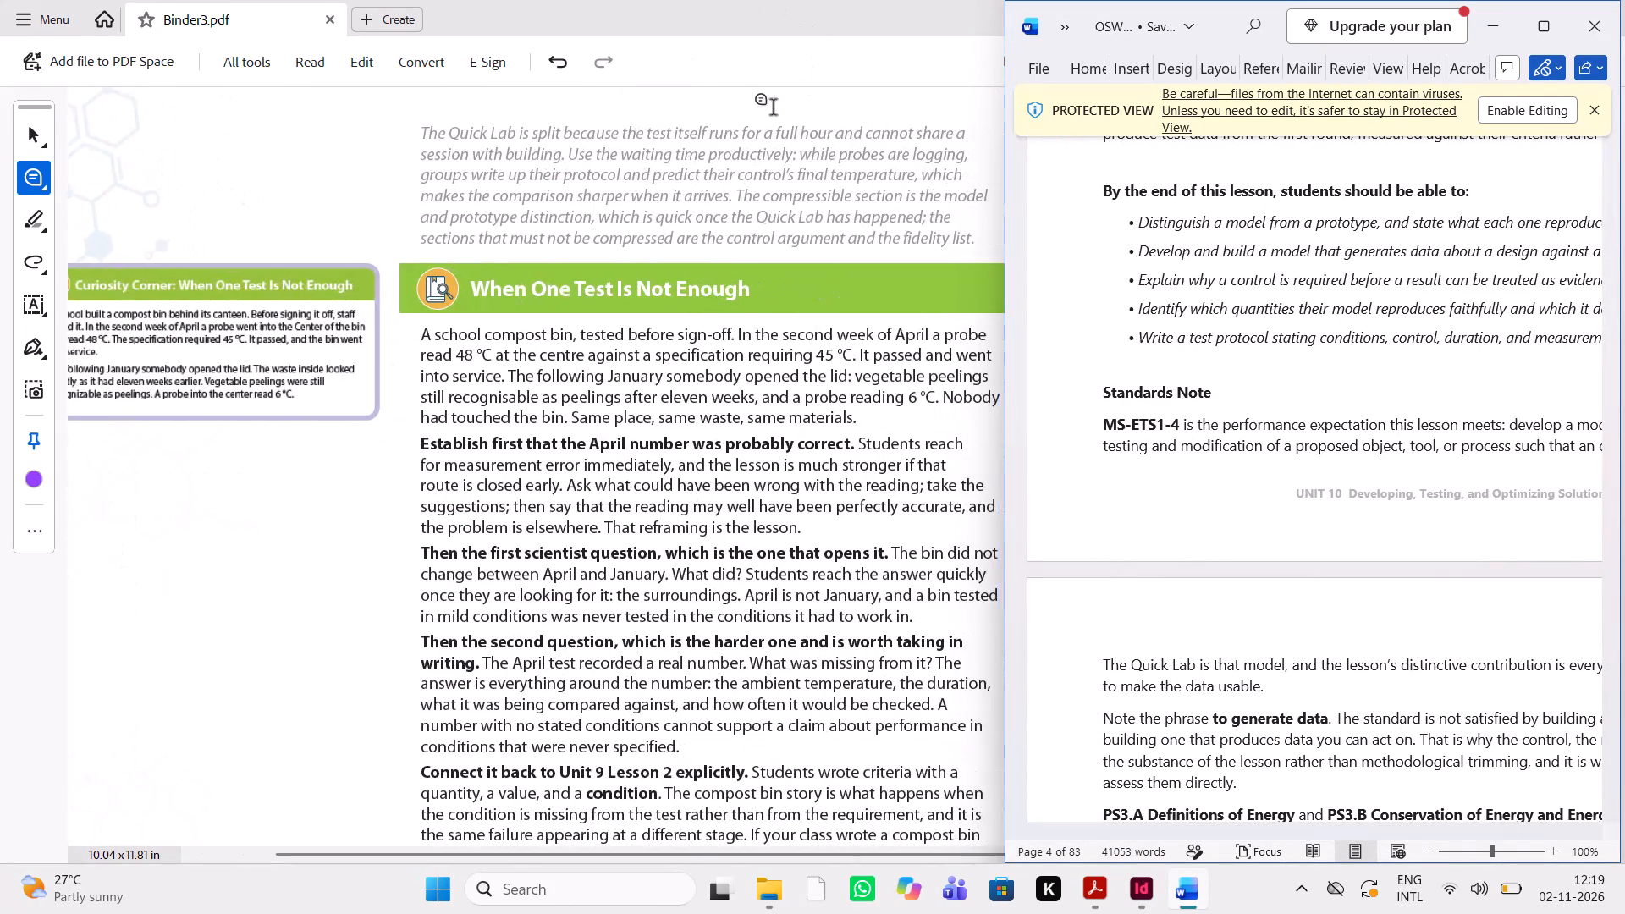
{"action": "scroll", "coordinate": [1445, 460], "scroll_direction": "down", "scroll_amount": 7}
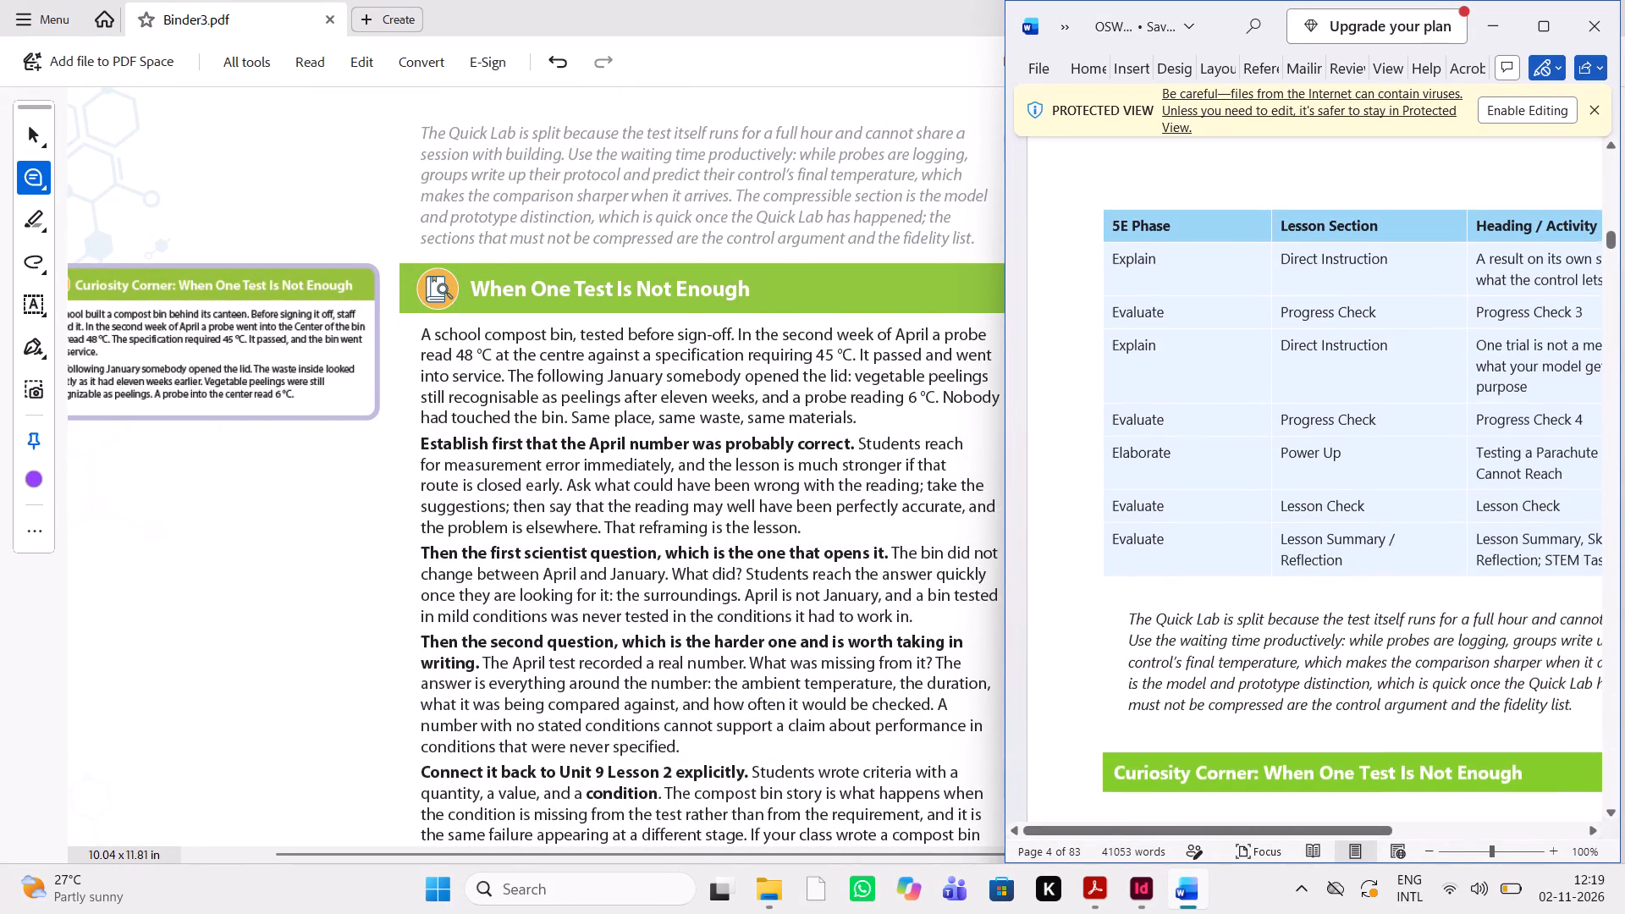
Compare the Curiosity Corner: When One Test Is Not Enough paragraphs in the PDF with the Word teacher guide.
{"action": "scroll", "coordinate": [1445, 460], "scroll_direction": "left", "scroll_amount": 1}
{"action": "scroll", "coordinate": [1445, 460], "scroll_direction": "down", "scroll_amount": 2}
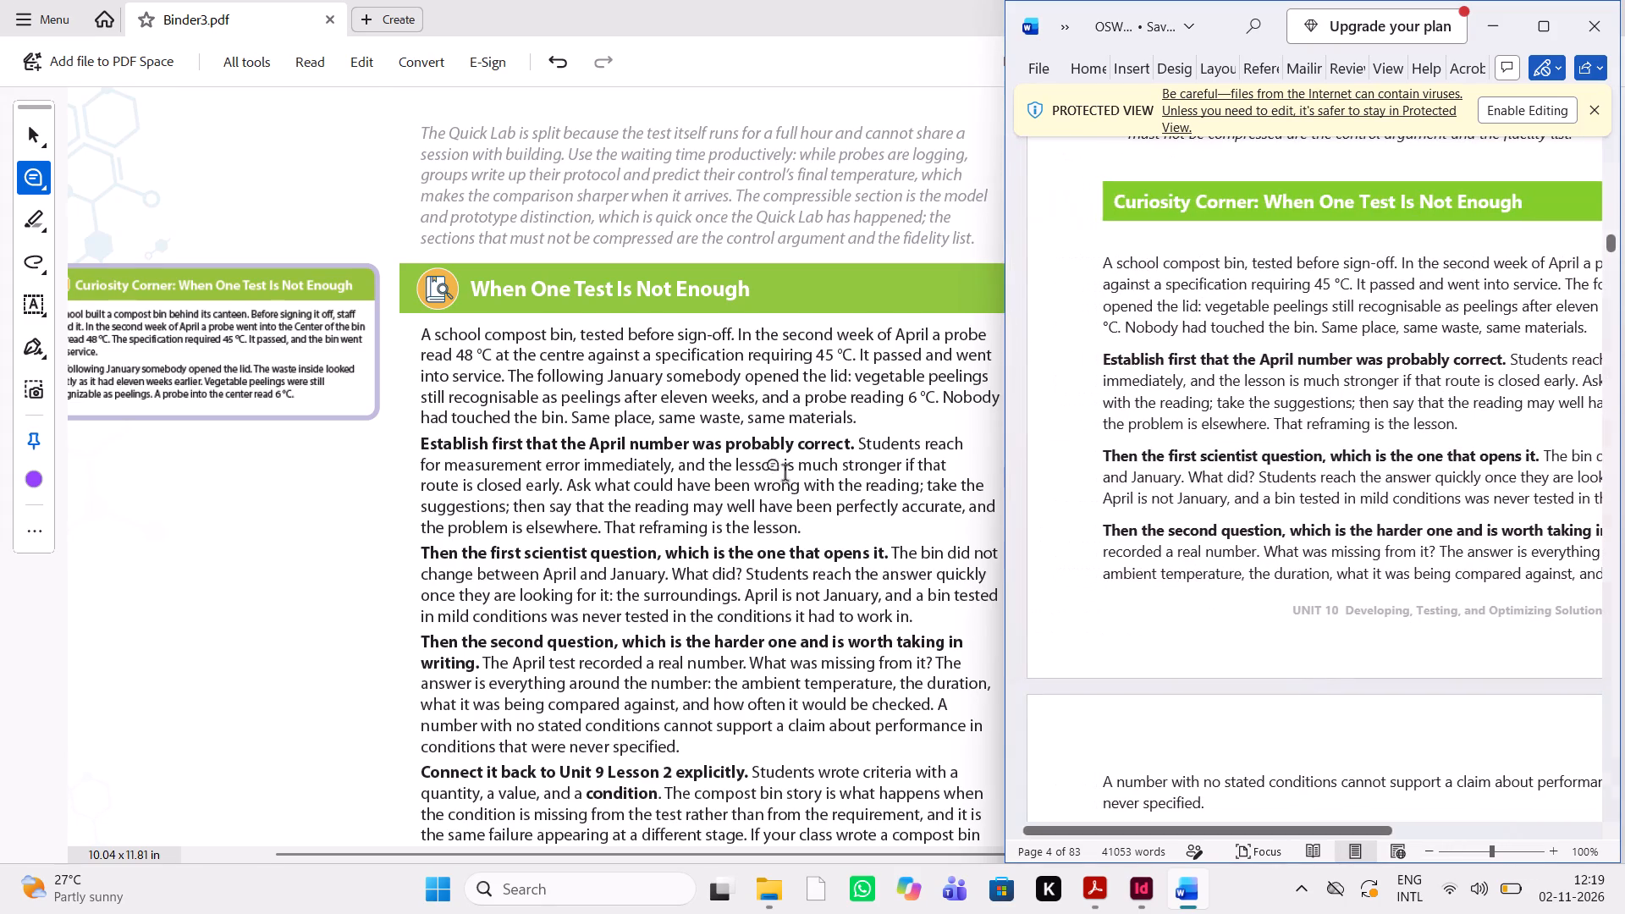
{"action": "scroll", "coordinate": [735, 495], "scroll_direction": "down", "scroll_amount": 3}
{"action": "scroll", "coordinate": [735, 495], "scroll_direction": "up", "scroll_amount": 1}
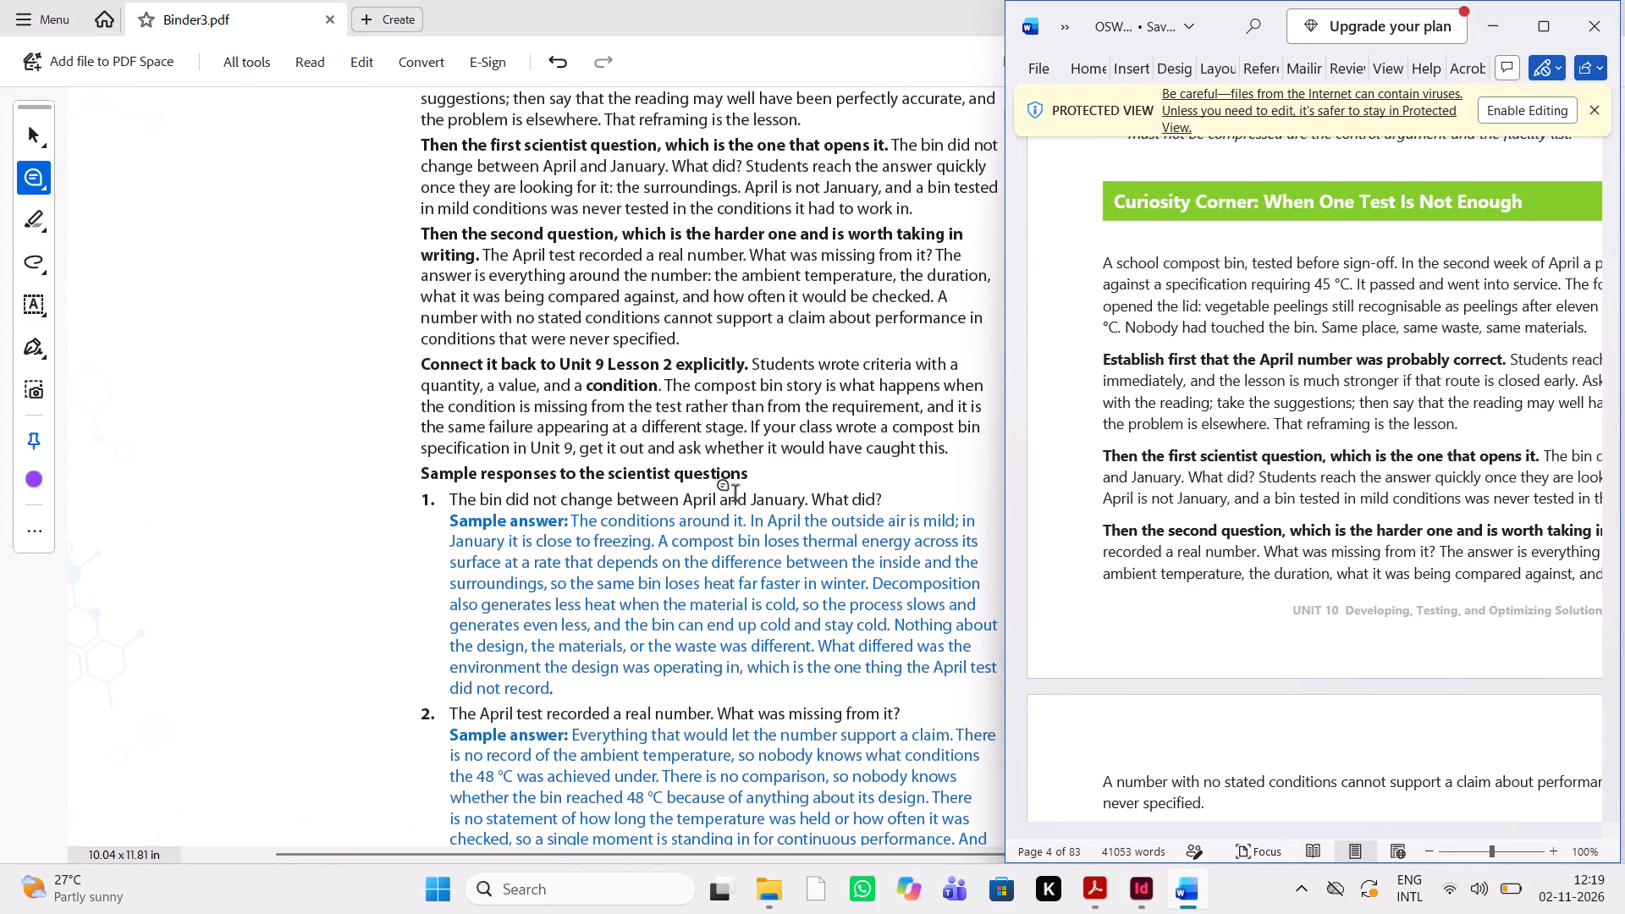
{"action": "scroll", "coordinate": [1267, 545], "scroll_direction": "up", "scroll_amount": 1}
{"action": "scroll", "coordinate": [1267, 545], "scroll_direction": "down", "scroll_amount": 1}
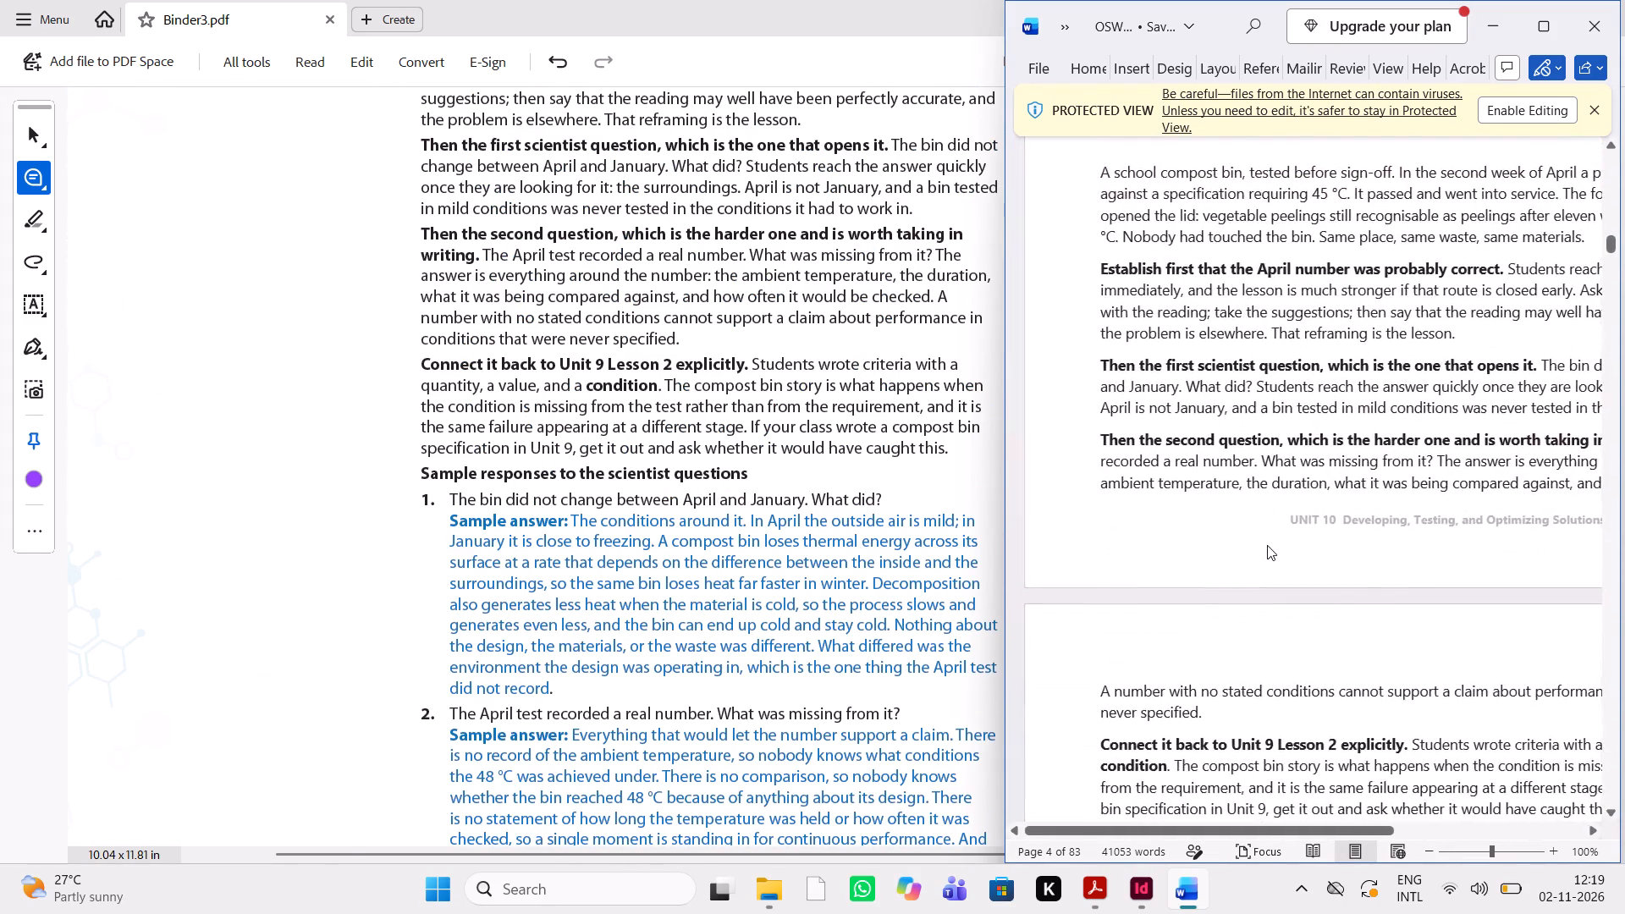
{"action": "scroll", "coordinate": [1267, 545], "scroll_direction": "down", "scroll_amount": 4}
{"action": "scroll", "coordinate": [1267, 545], "scroll_direction": "up", "scroll_amount": 1}
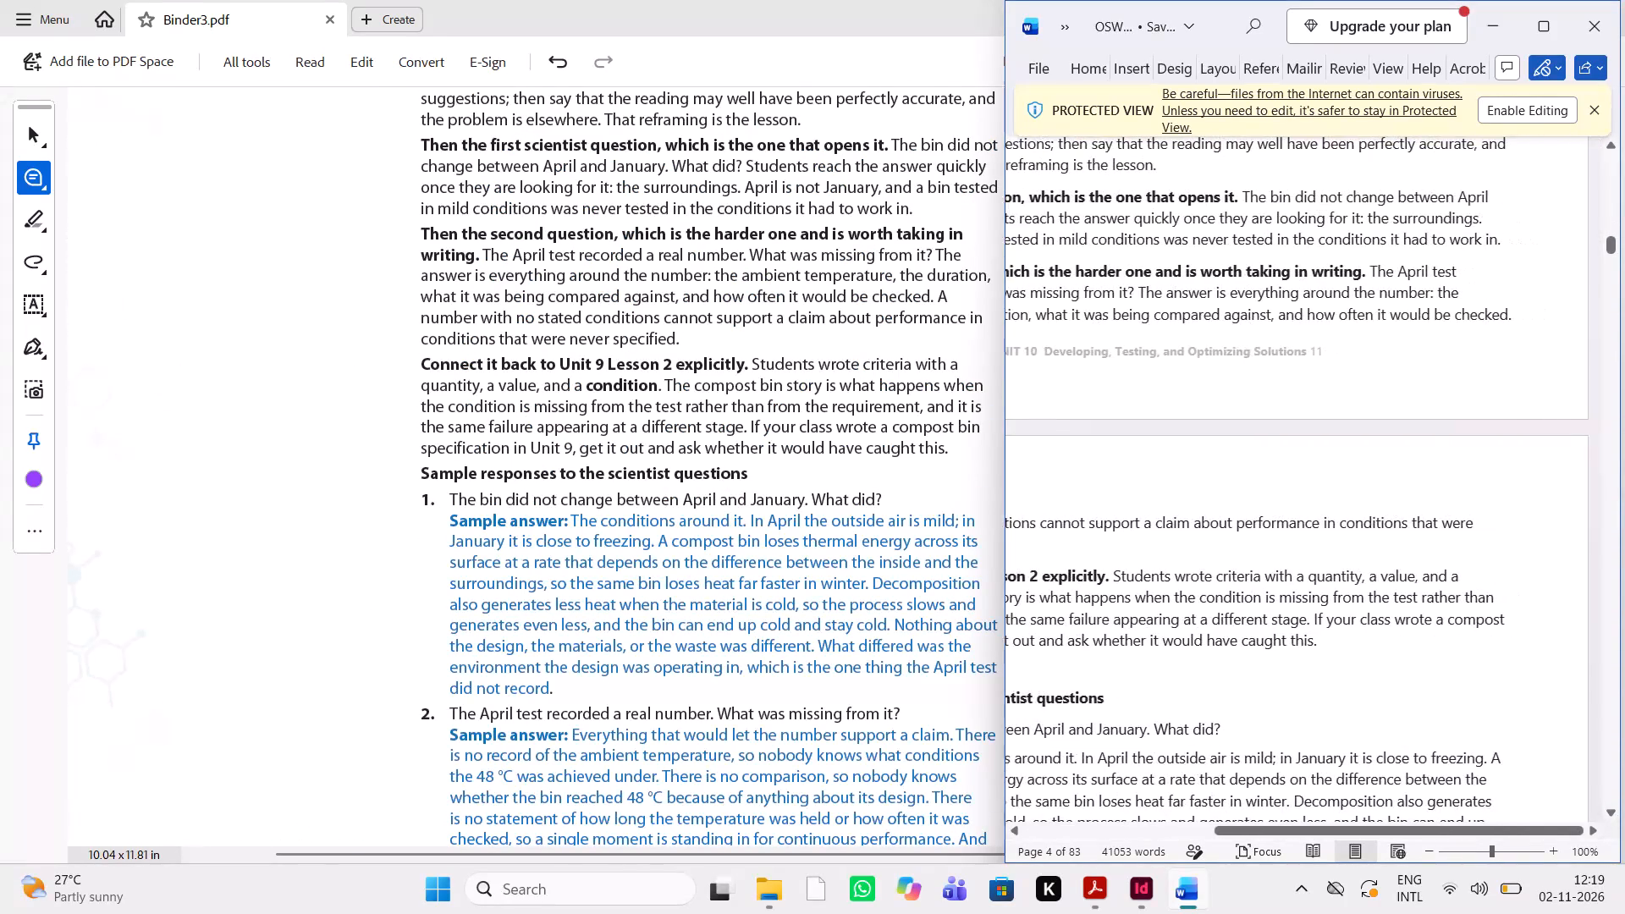
Compare the three sample responses to the scientist questions in Curiosity Corner between the PDF and Word.
{"action": "scroll", "coordinate": [1267, 545], "scroll_direction": "right", "scroll_amount": 2}
{"action": "scroll", "coordinate": [1267, 545], "scroll_direction": "down", "scroll_amount": 1}
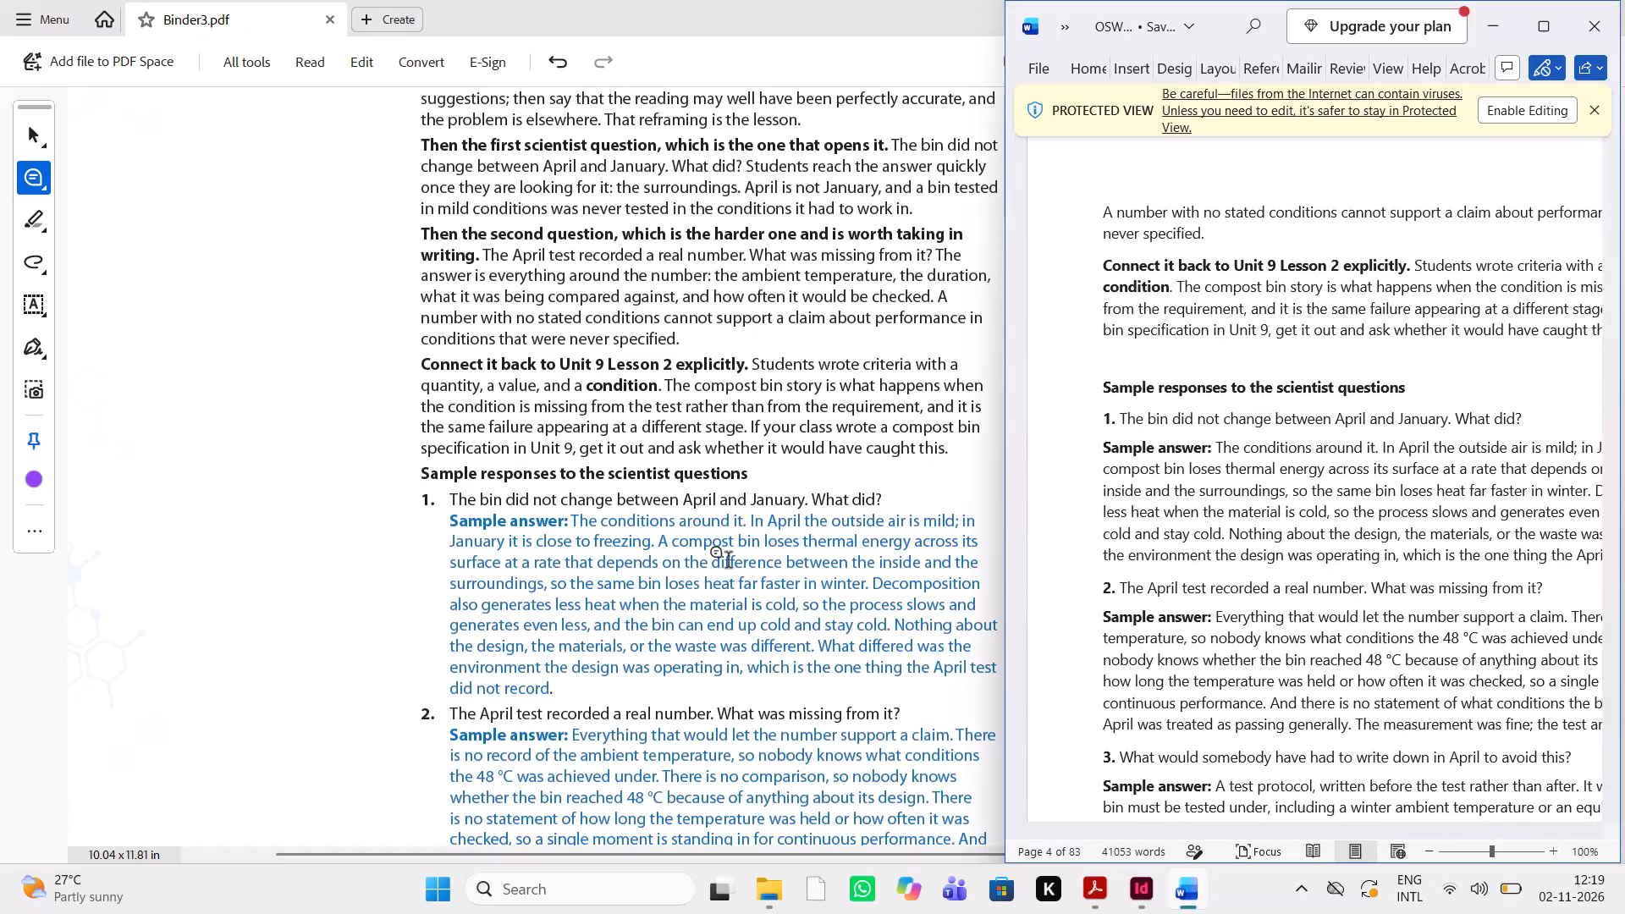
{"action": "scroll", "coordinate": [728, 562], "scroll_direction": "down", "scroll_amount": 2}
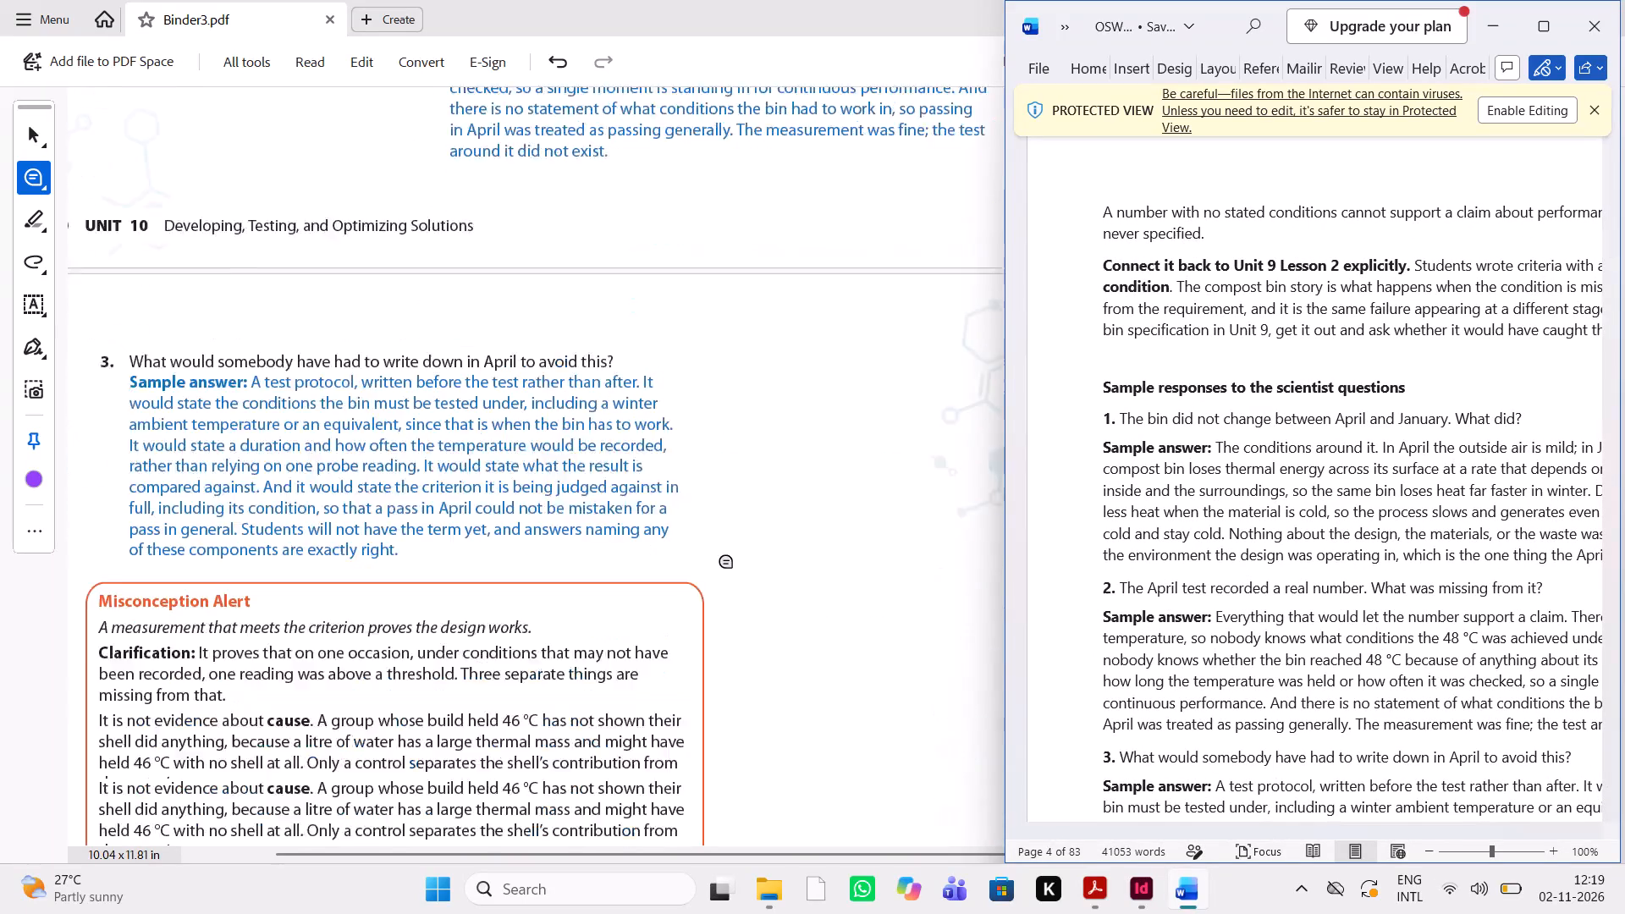
{"action": "scroll", "coordinate": [728, 562], "scroll_direction": "down", "scroll_amount": 1}
{"action": "scroll", "coordinate": [1435, 524], "scroll_direction": "down", "scroll_amount": 1}
{"action": "scroll", "coordinate": [1435, 524], "scroll_direction": "left", "scroll_amount": 1}
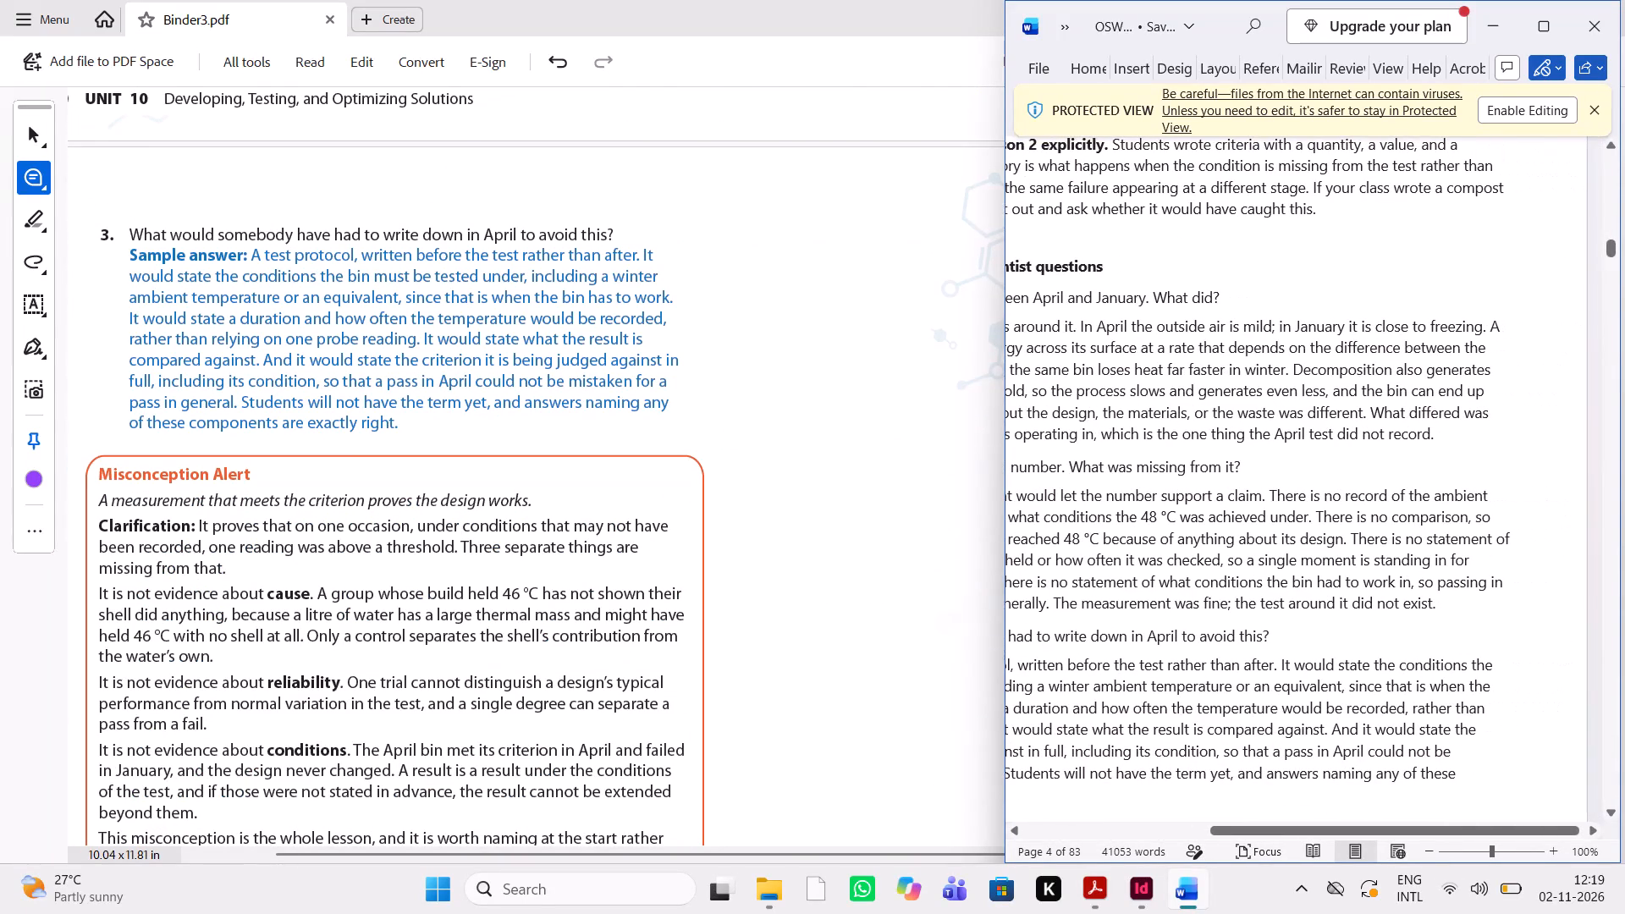
{"action": "scroll", "coordinate": [1435, 524], "scroll_direction": "right", "scroll_amount": 1}
{"action": "scroll", "coordinate": [1435, 524], "scroll_direction": "left", "scroll_amount": 1}
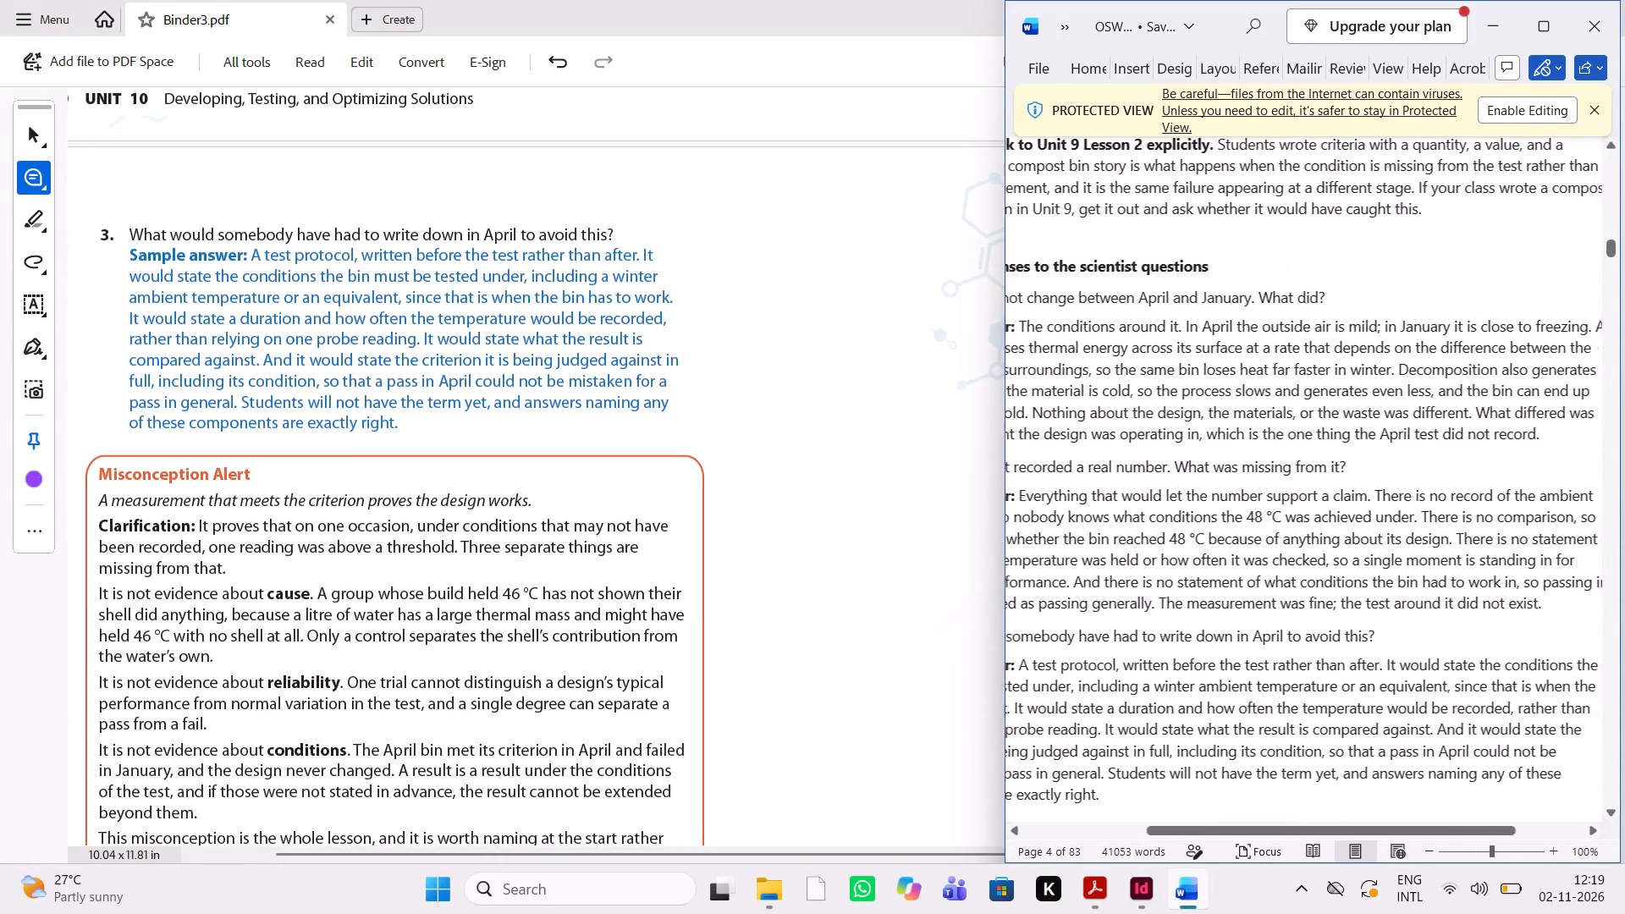
Compare the Misconception Alert on a measurement that meets the criterion, including its cause, reliability and conditions paragraphs, between the PDF and Word.
{"action": "scroll", "coordinate": [1504, 507], "scroll_direction": "down", "scroll_amount": 1}
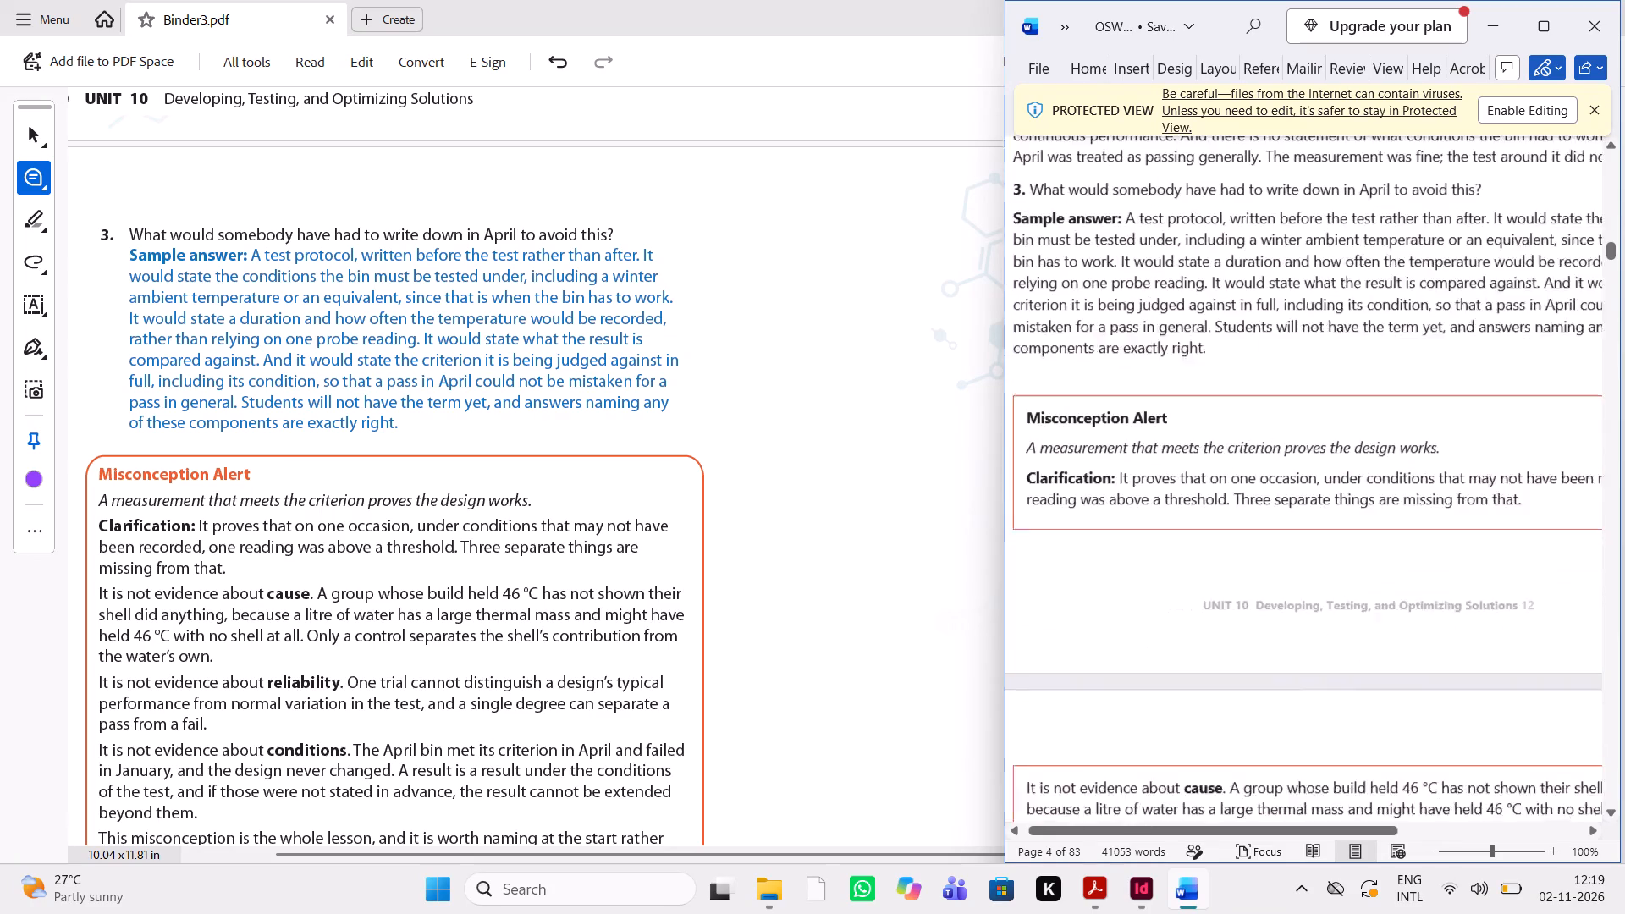
{"action": "scroll", "coordinate": [1504, 507], "scroll_direction": "down", "scroll_amount": 1}
{"action": "scroll", "coordinate": [578, 674], "scroll_direction": "down", "scroll_amount": 1}
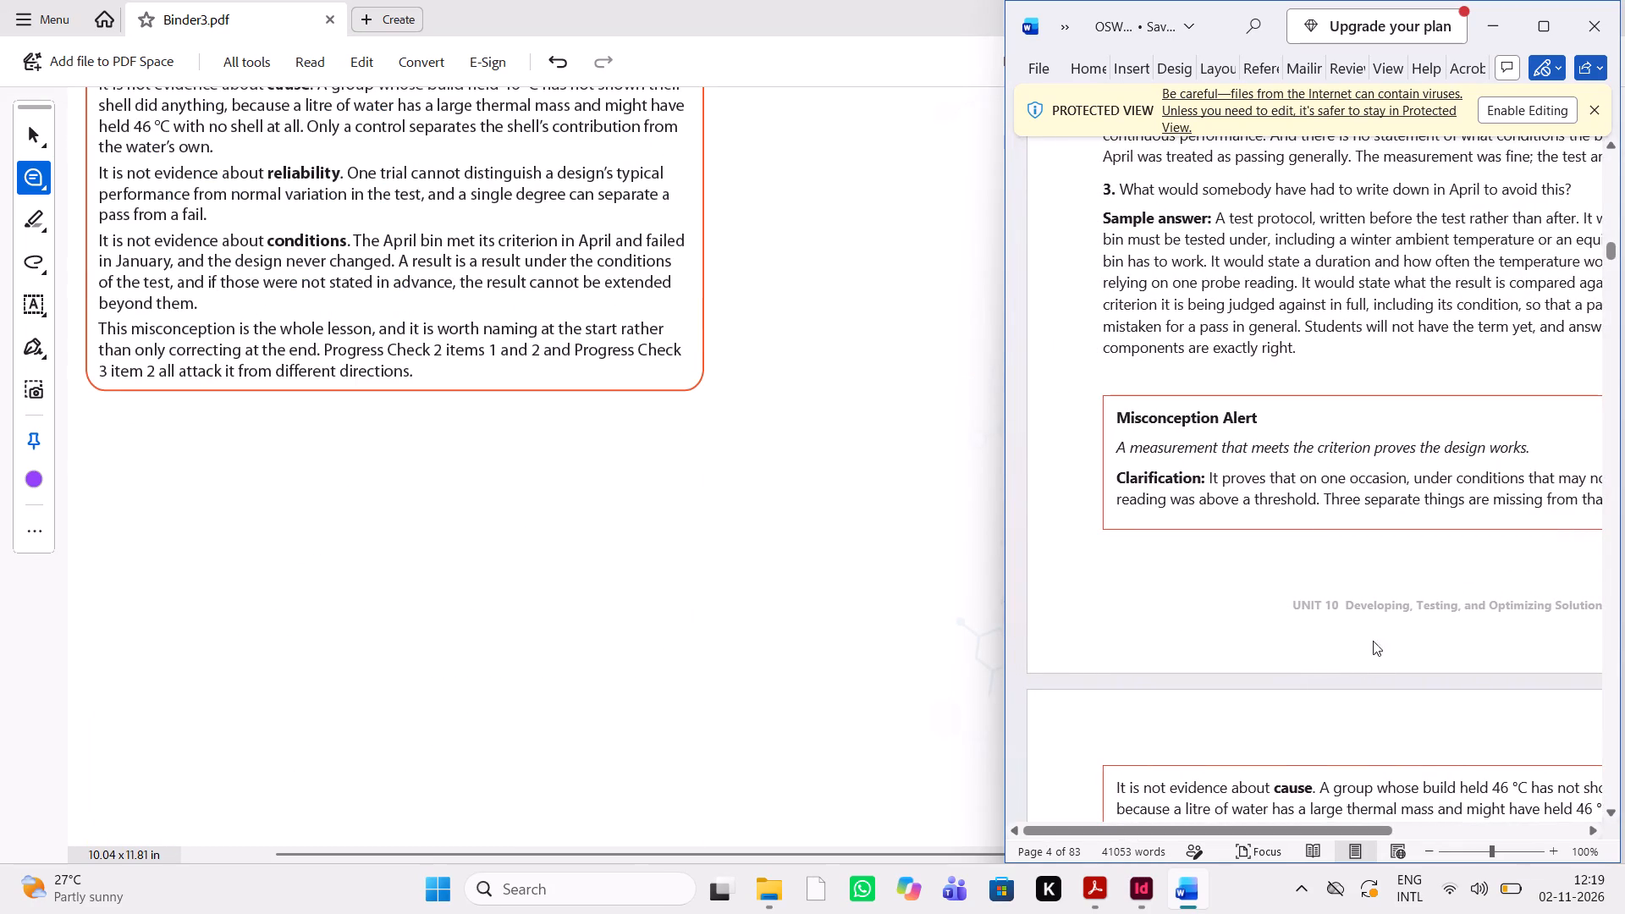
{"action": "scroll", "coordinate": [1363, 660], "scroll_direction": "down", "scroll_amount": 2}
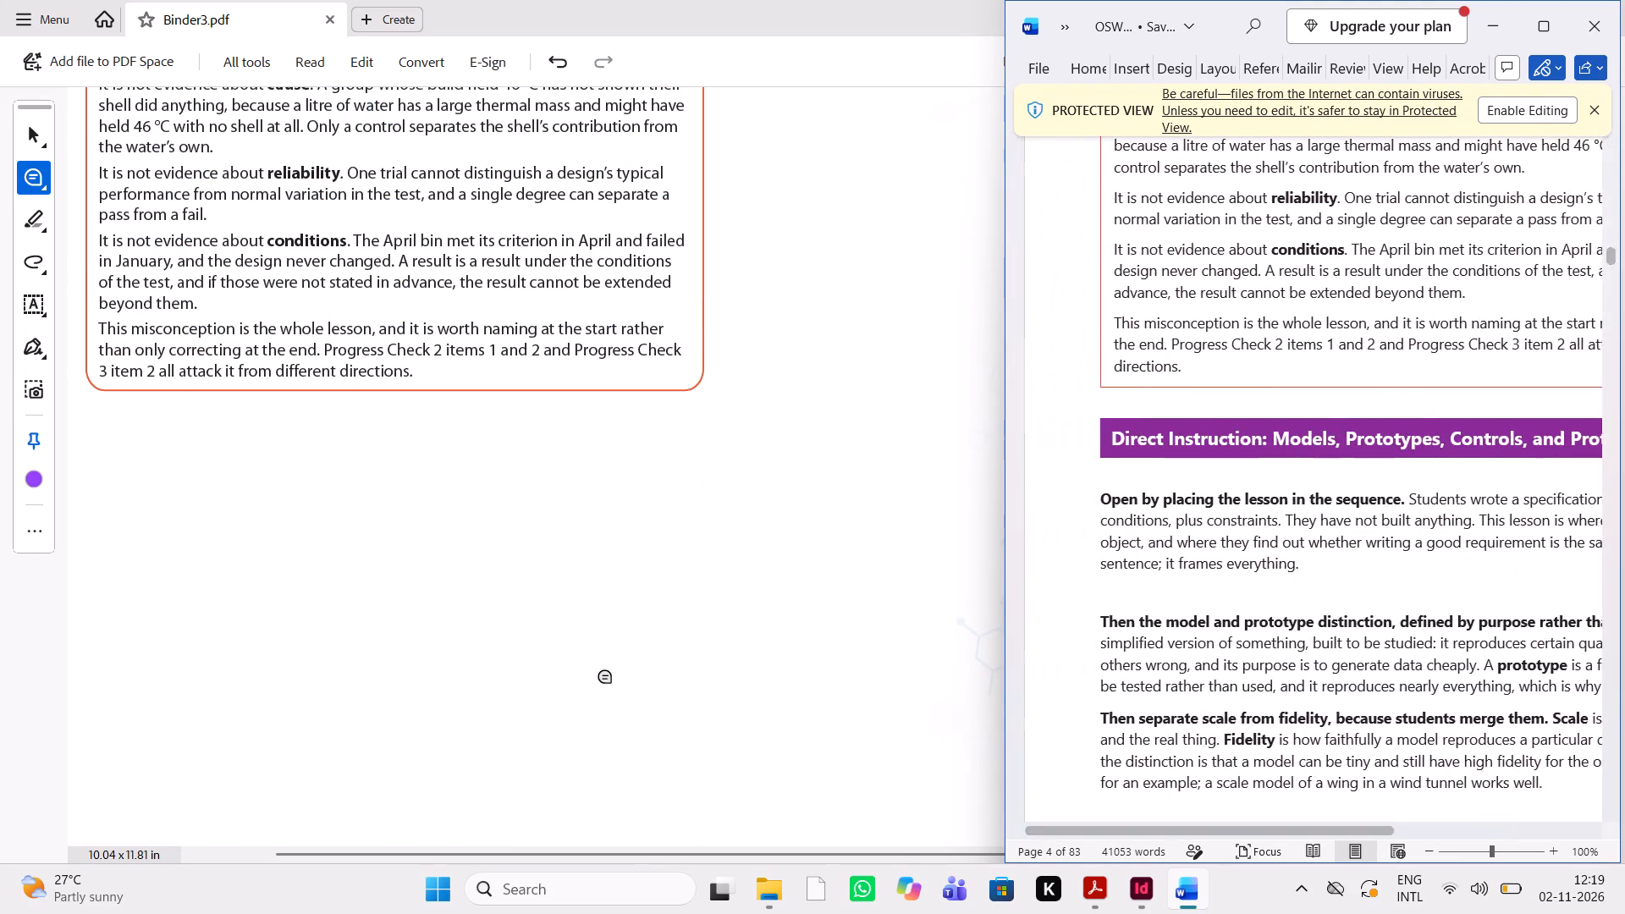
Compare the Models, Prototypes, Controls, and Protocols direct instruction and its Quick Check DOK 1 to 3 answers between the PDF and Word.
{"action": "scroll", "coordinate": [607, 677], "scroll_direction": "down", "scroll_amount": 3}
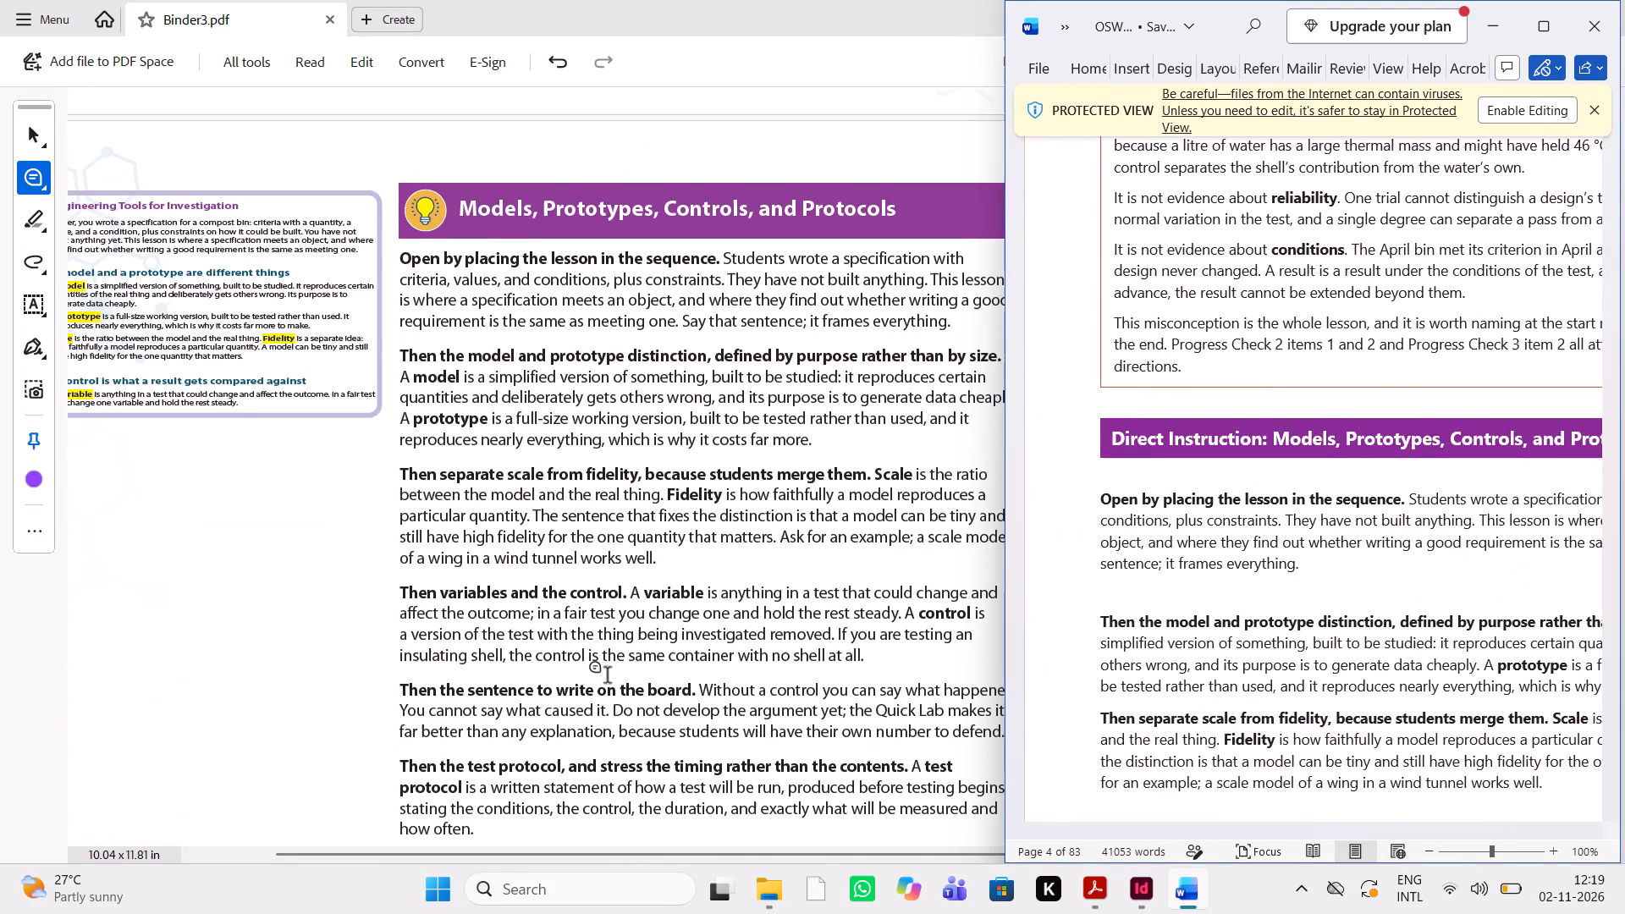
{"action": "scroll", "coordinate": [607, 677], "scroll_direction": "right", "scroll_amount": 1}
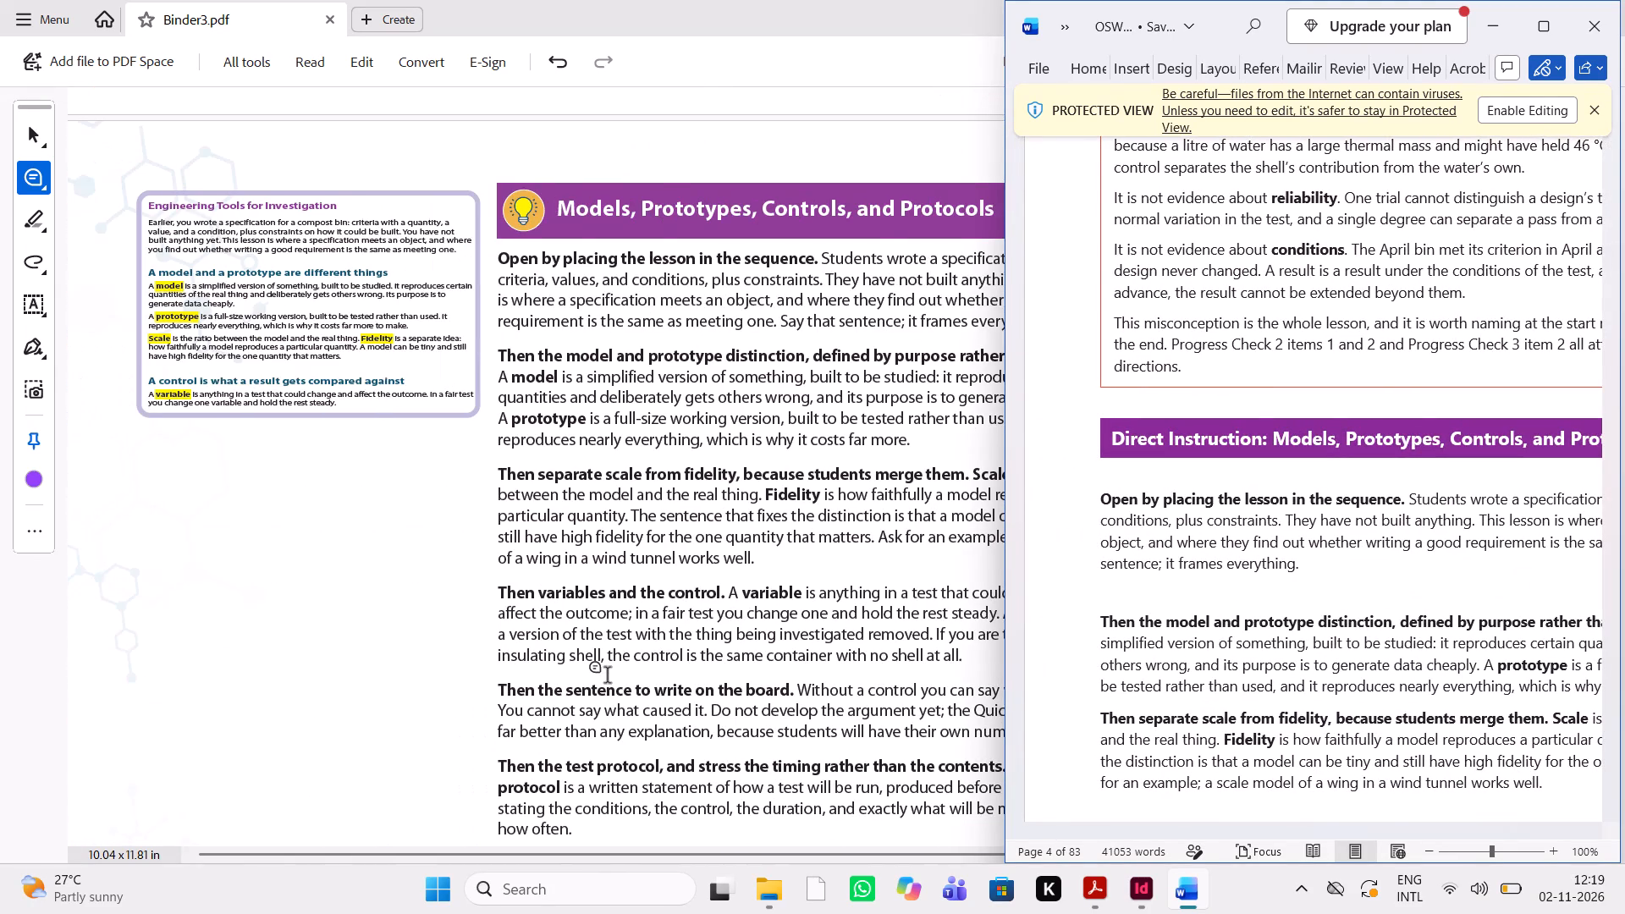
{"action": "scroll", "coordinate": [607, 677], "scroll_direction": "left", "scroll_amount": 2}
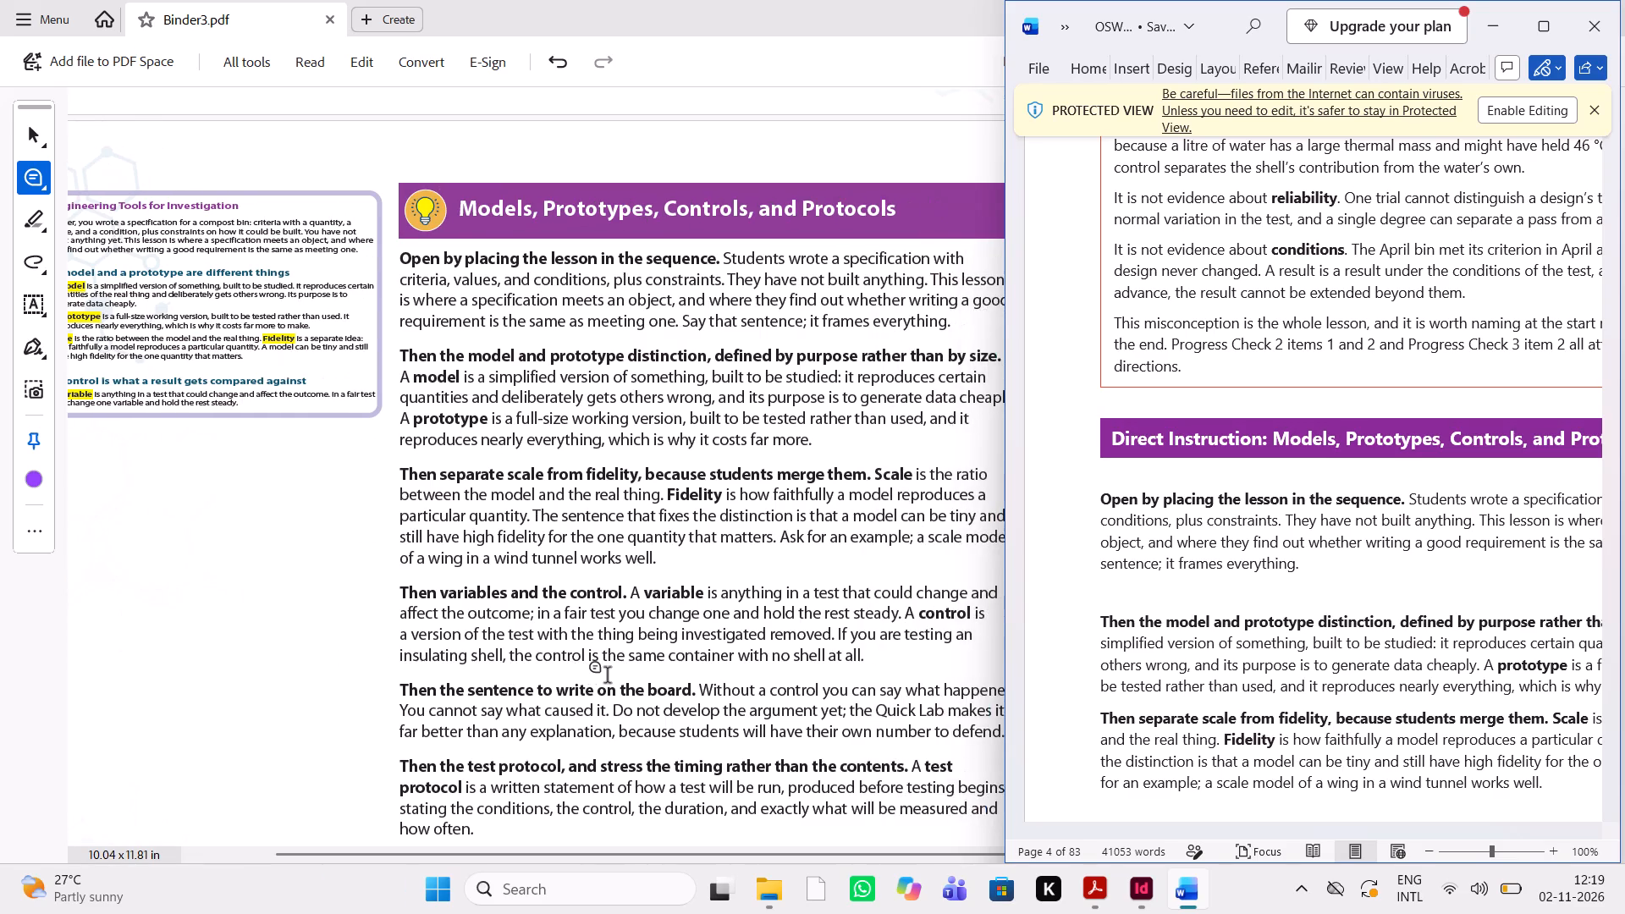
{"action": "scroll", "coordinate": [607, 677], "scroll_direction": "down", "scroll_amount": 2}
{"action": "scroll", "coordinate": [1331, 645], "scroll_direction": "down", "scroll_amount": 1}
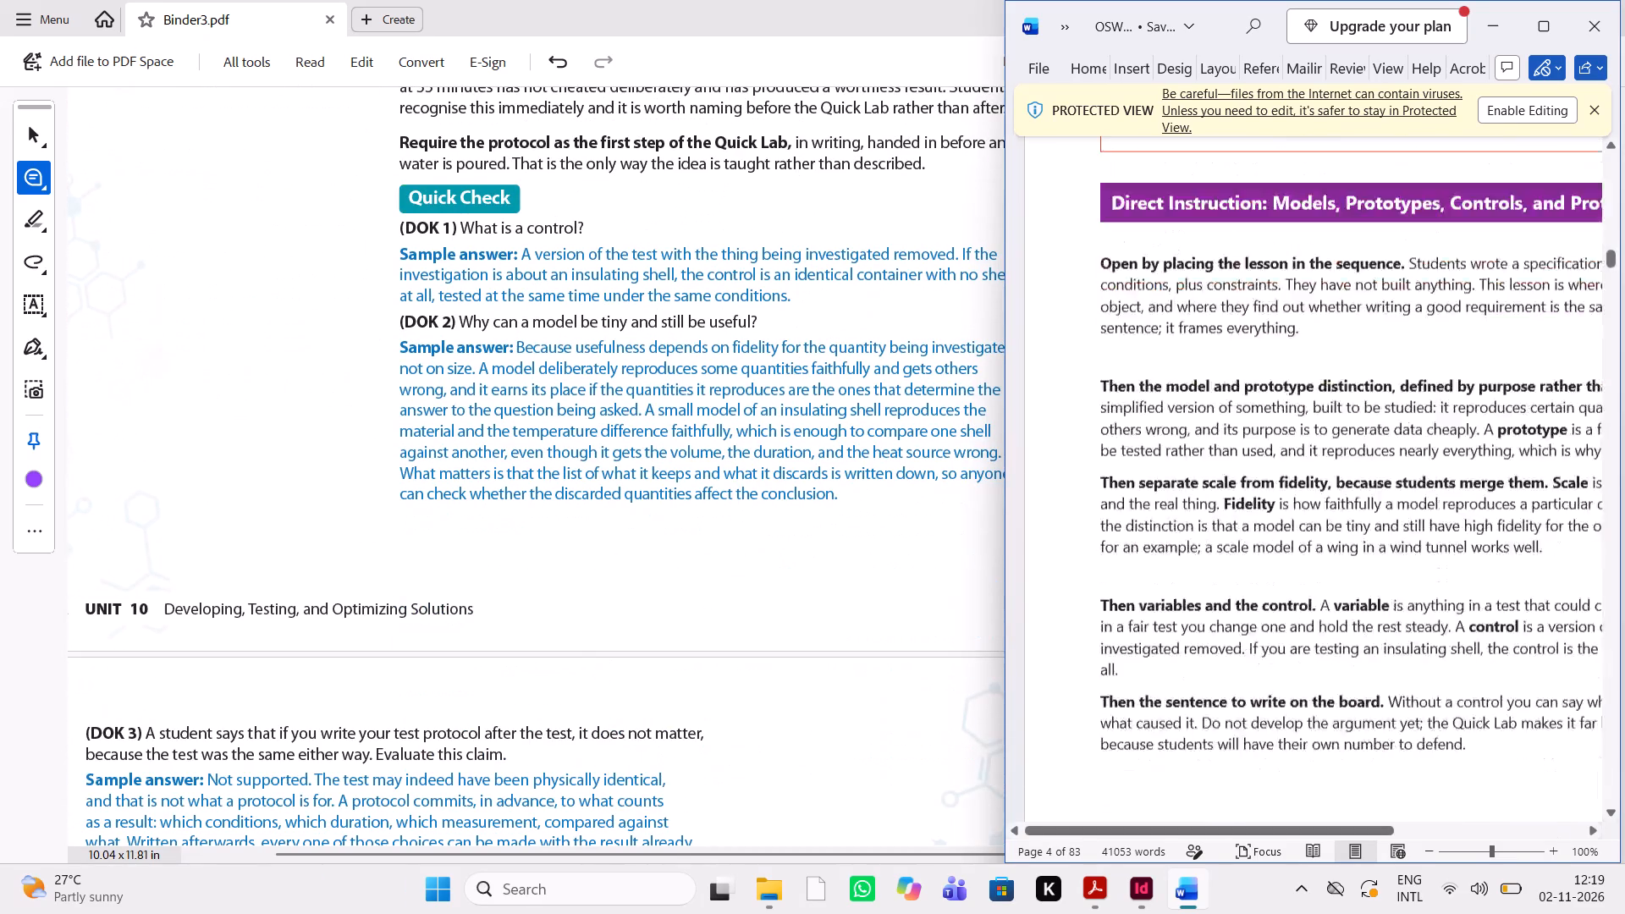
{"action": "scroll", "coordinate": [1331, 645], "scroll_direction": "down", "scroll_amount": 2}
{"action": "scroll", "coordinate": [658, 520], "scroll_direction": "down", "scroll_amount": 1}
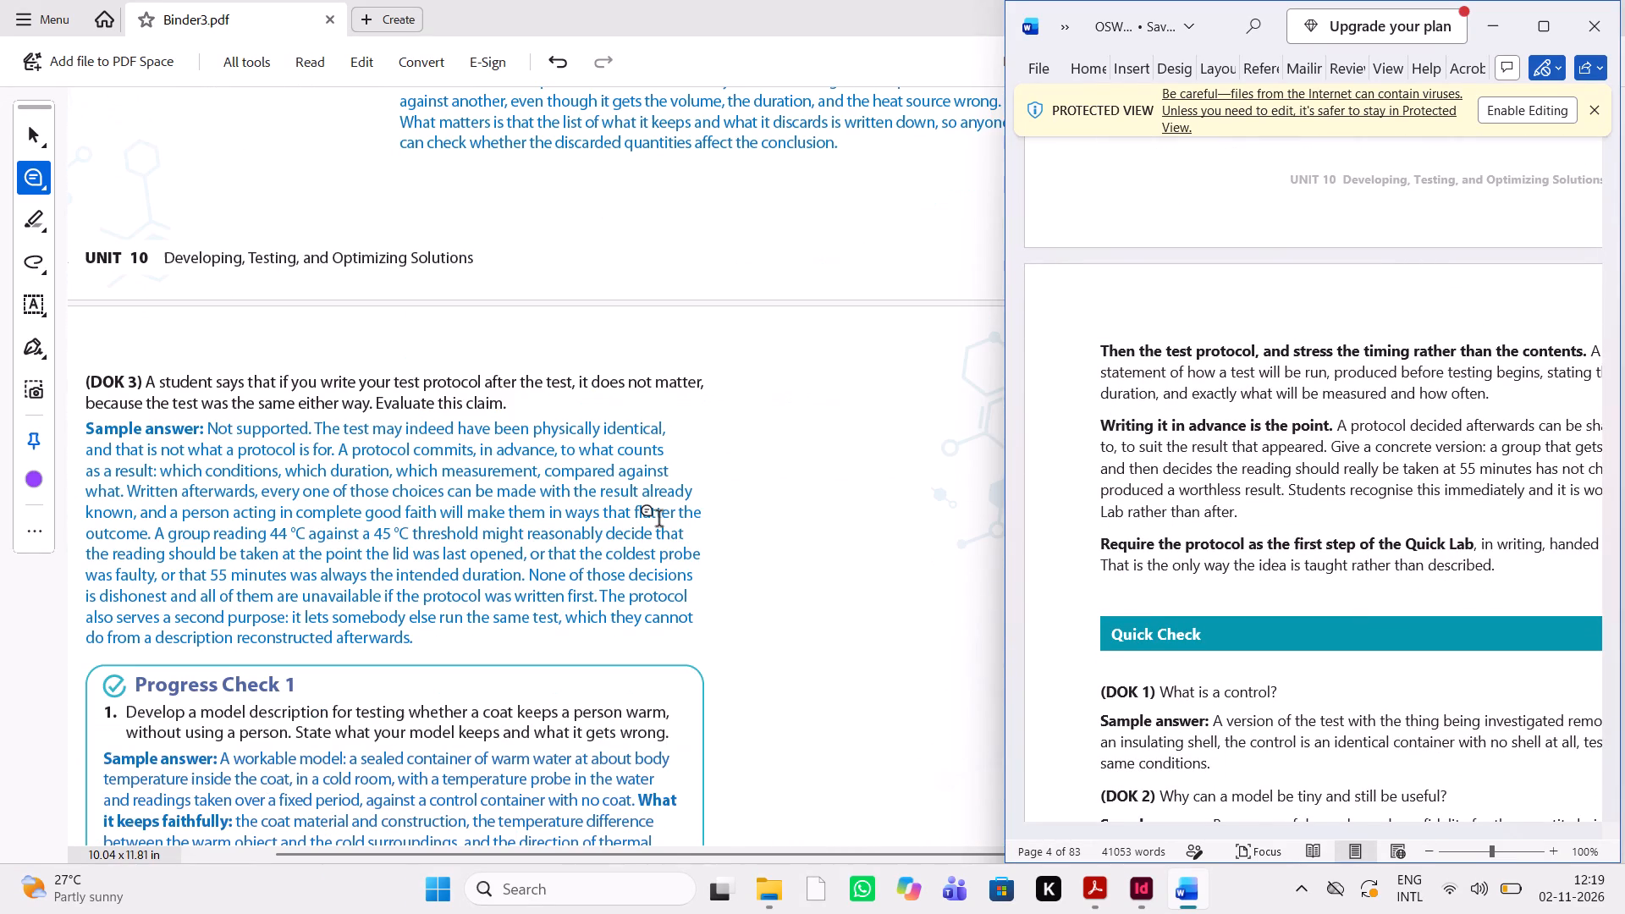
{"action": "scroll", "coordinate": [658, 520], "scroll_direction": "down", "scroll_amount": 1}
{"action": "scroll", "coordinate": [1215, 515], "scroll_direction": "down", "scroll_amount": 4}
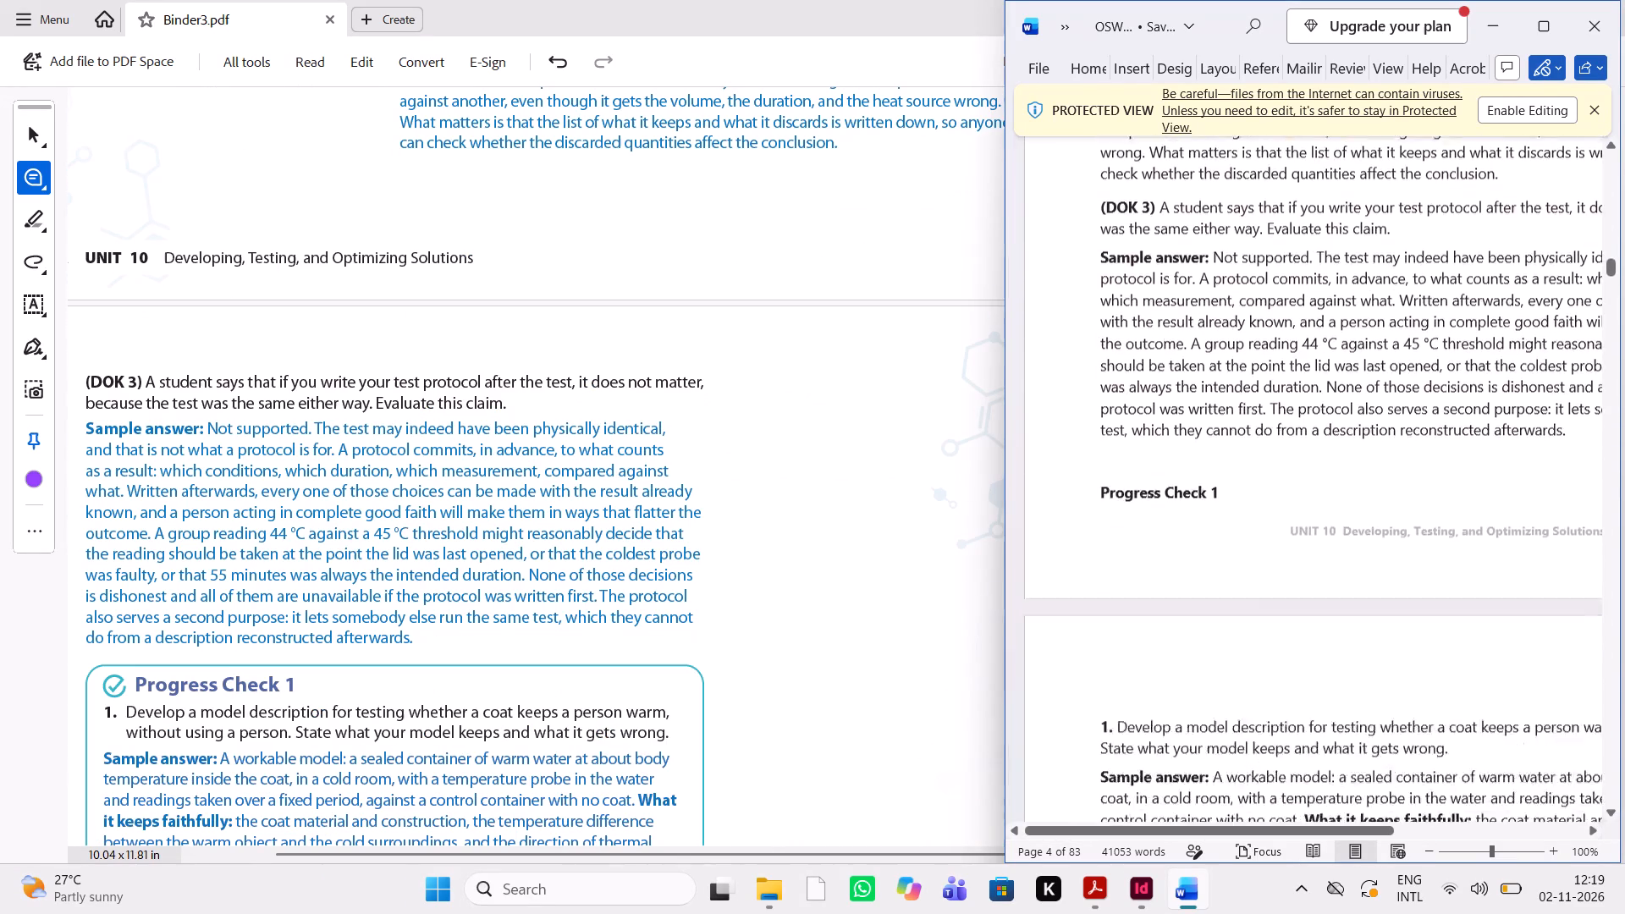
Compare the three Progress Check 1 items, with their sample answers and Look for notes, between the PDF and Word.
{"action": "scroll", "coordinate": [1215, 515], "scroll_direction": "down", "scroll_amount": 1}
{"action": "scroll", "coordinate": [371, 552], "scroll_direction": "down", "scroll_amount": 1}
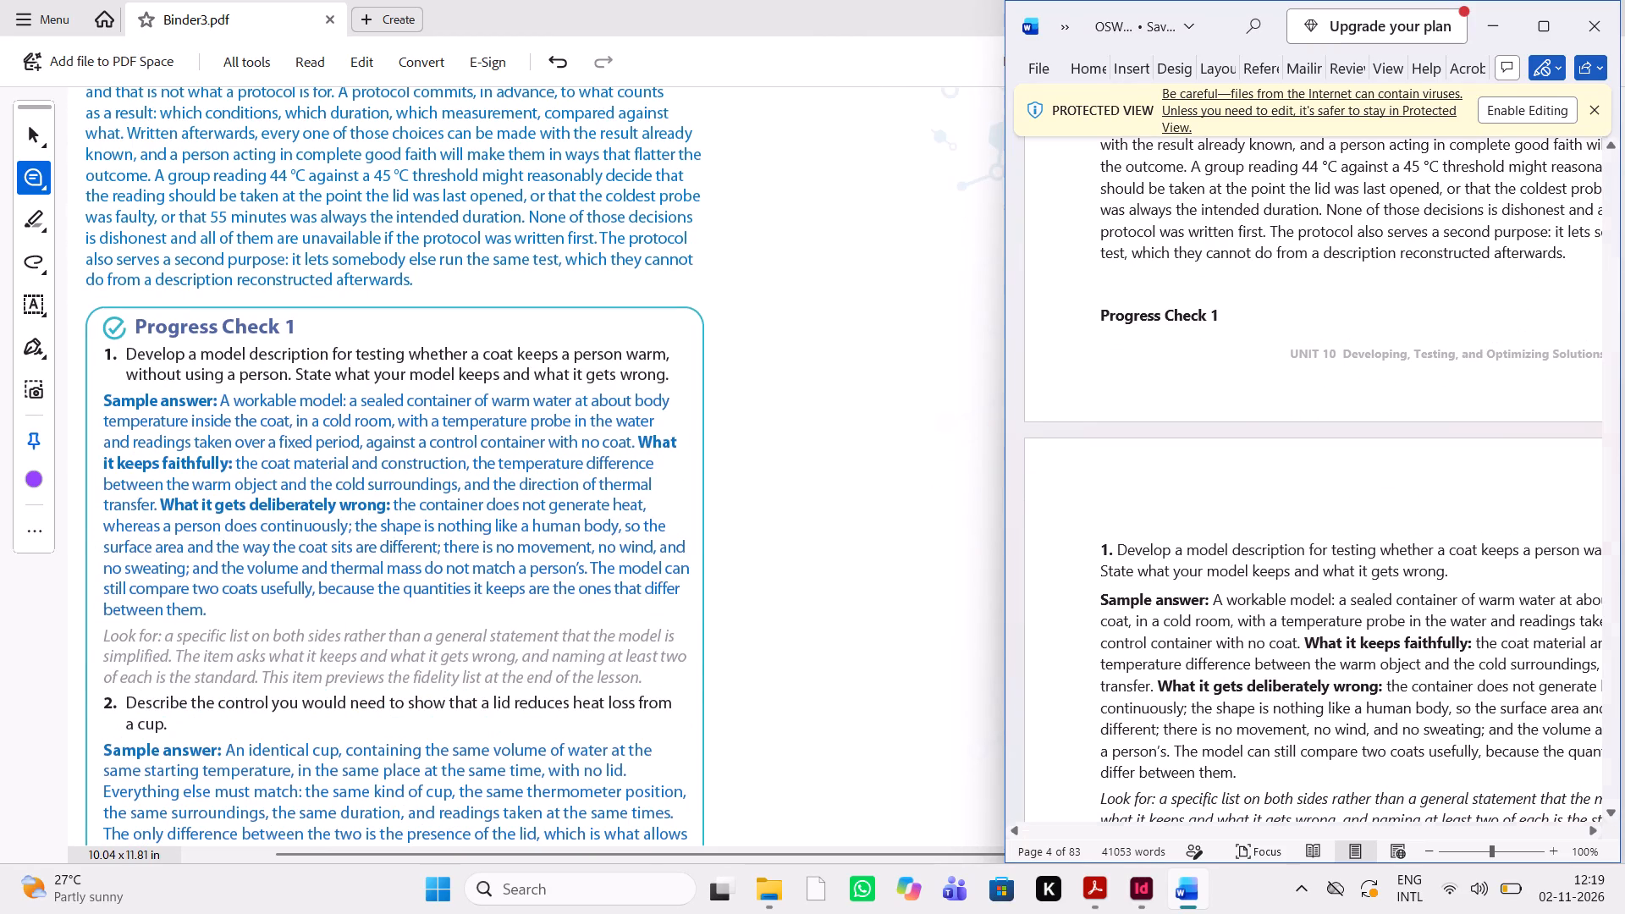
{"action": "scroll", "coordinate": [1243, 471], "scroll_direction": "left", "scroll_amount": 1}
{"action": "scroll", "coordinate": [1243, 471], "scroll_direction": "down", "scroll_amount": 1}
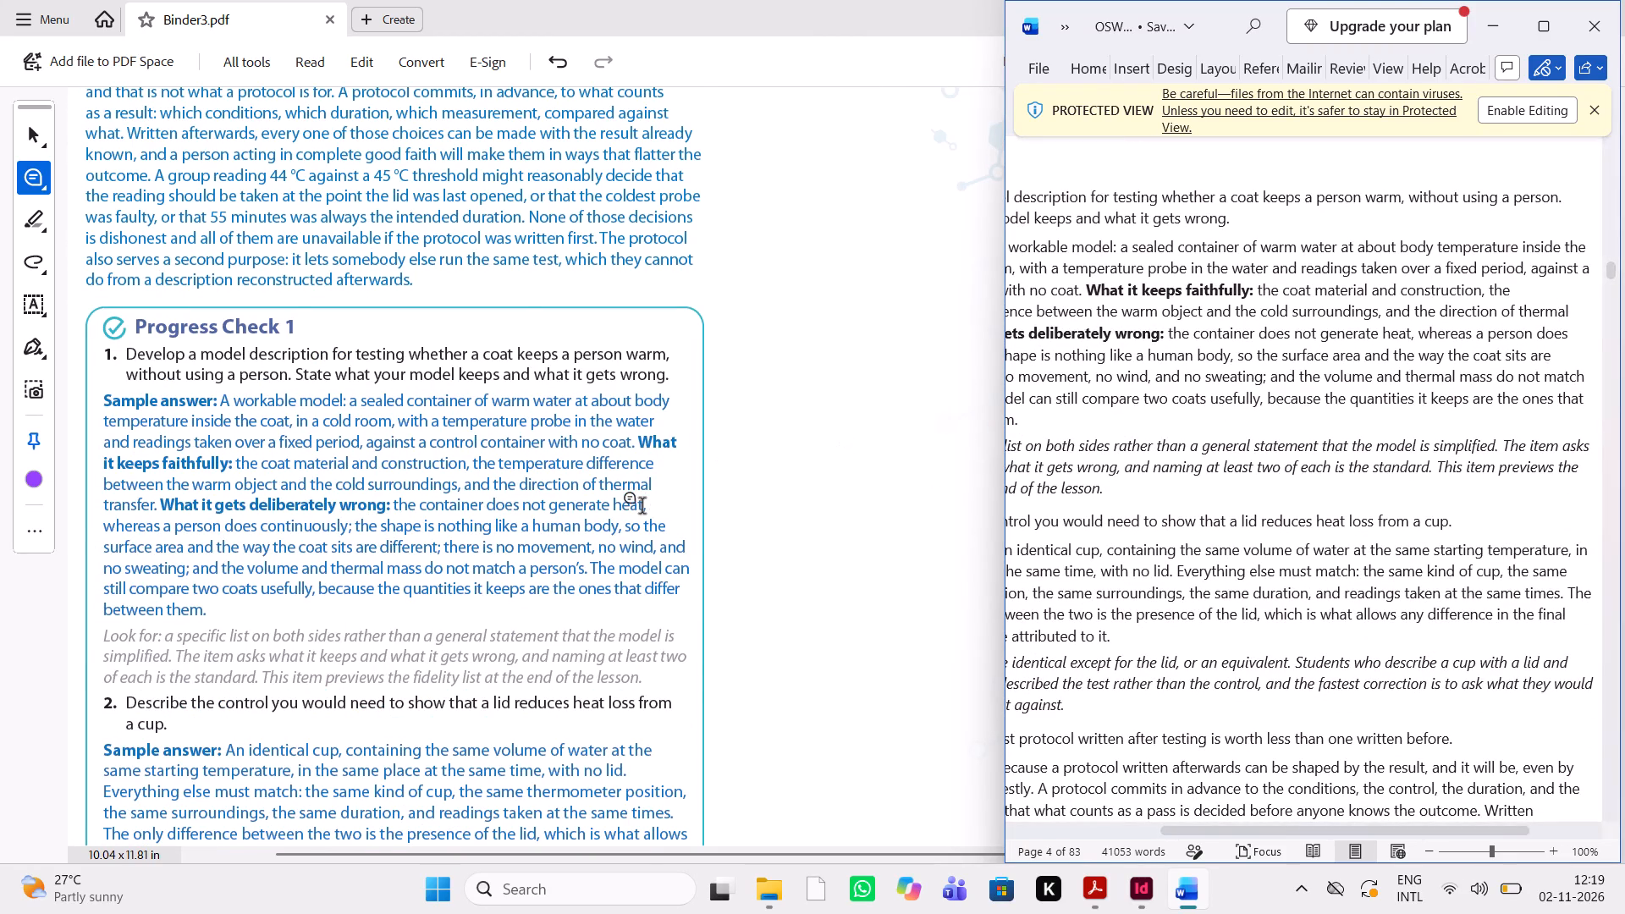
{"action": "scroll", "coordinate": [642, 508], "scroll_direction": "down", "scroll_amount": 1}
{"action": "scroll", "coordinate": [1467, 341], "scroll_direction": "right", "scroll_amount": 1}
{"action": "scroll", "coordinate": [1467, 341], "scroll_direction": "down", "scroll_amount": 1}
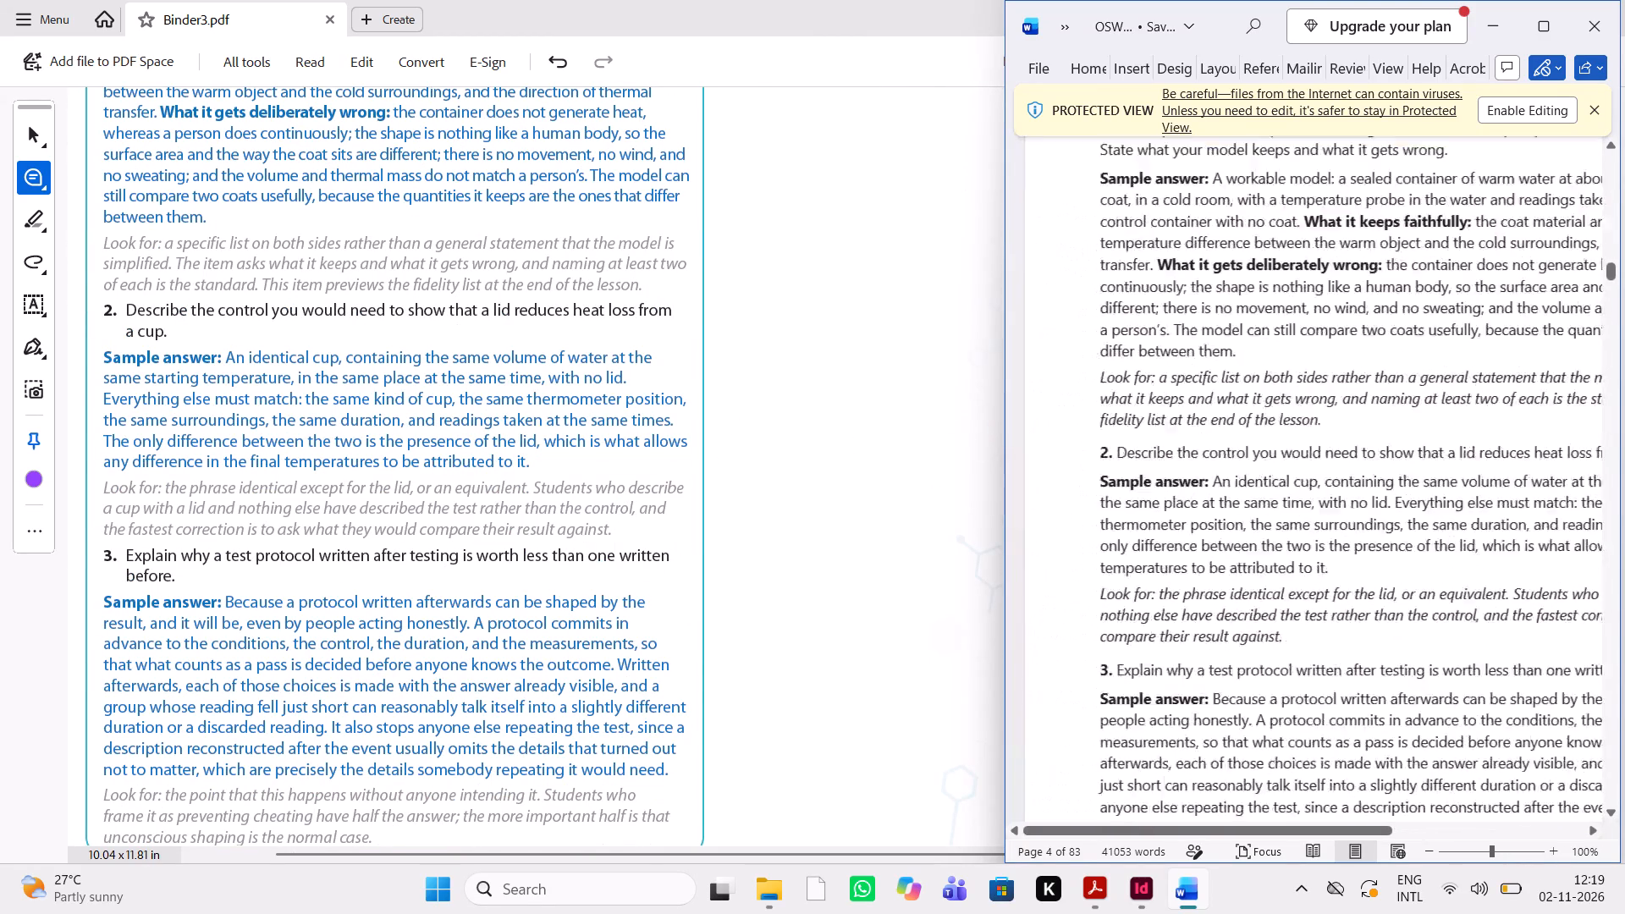
{"action": "scroll", "coordinate": [1467, 341], "scroll_direction": "down", "scroll_amount": 1}
{"action": "scroll", "coordinate": [581, 520], "scroll_direction": "down", "scroll_amount": 1}
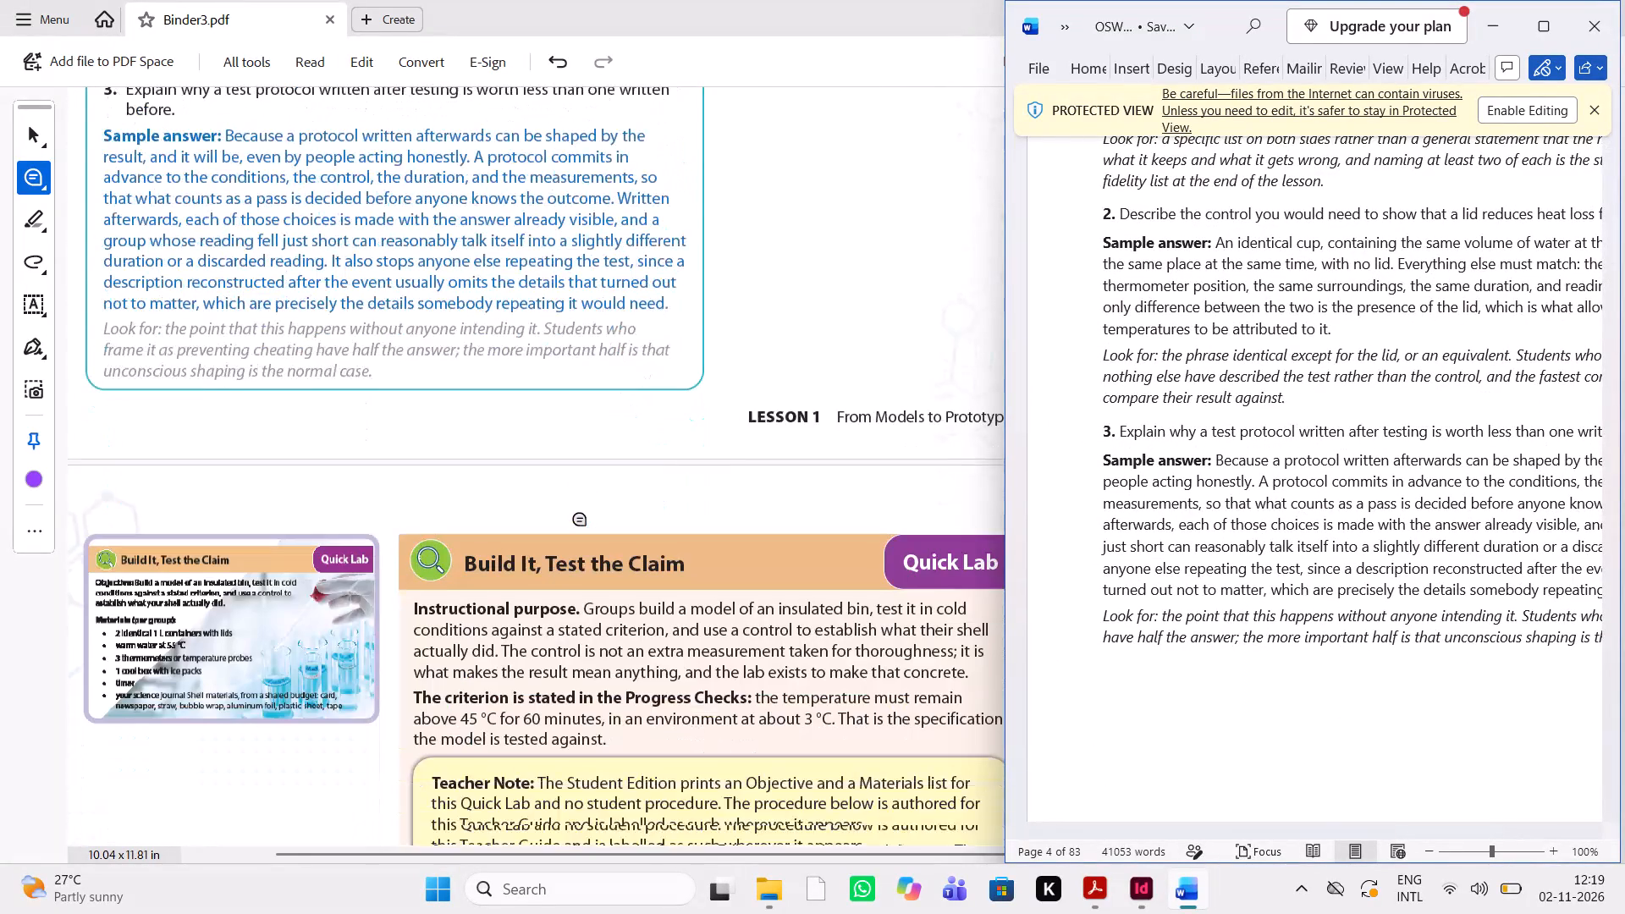
Compare the Quick Lab: Build It, Test the Claim purpose, criterion, Teacher Note and Preparing the materials text between the PDF and Word.
{"action": "scroll", "coordinate": [581, 520], "scroll_direction": "down", "scroll_amount": 1}
{"action": "scroll", "coordinate": [1248, 405], "scroll_direction": "down", "scroll_amount": 1}
{"action": "scroll", "coordinate": [1248, 405], "scroll_direction": "left", "scroll_amount": 1}
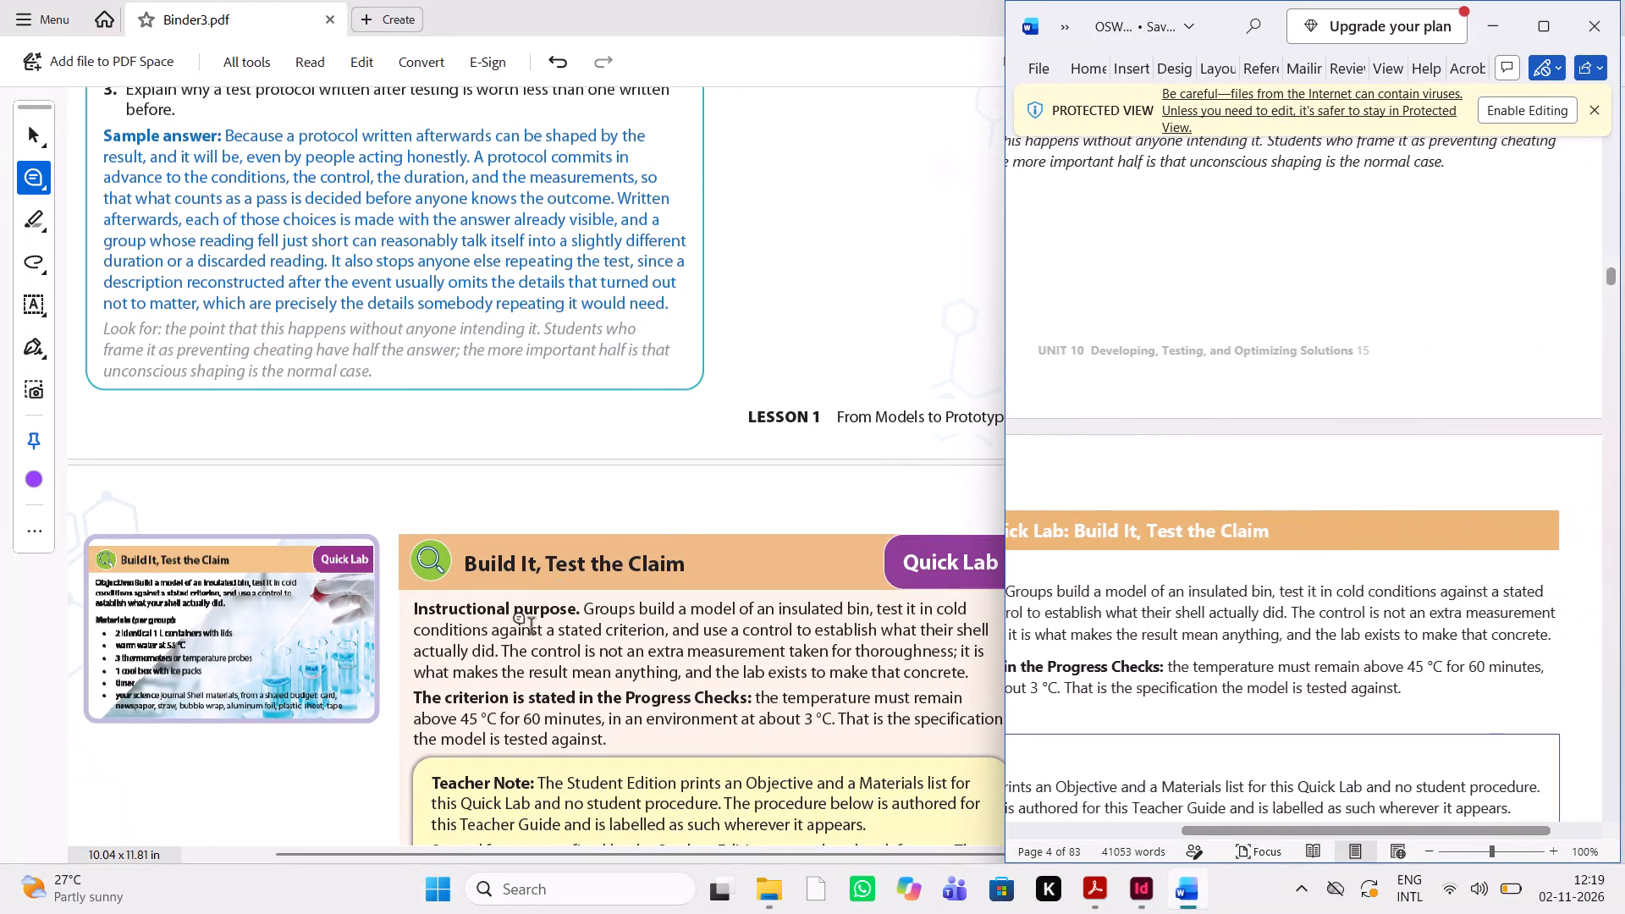
{"action": "scroll", "coordinate": [499, 658], "scroll_direction": "down", "scroll_amount": 1}
{"action": "scroll", "coordinate": [1212, 570], "scroll_direction": "down", "scroll_amount": 1}
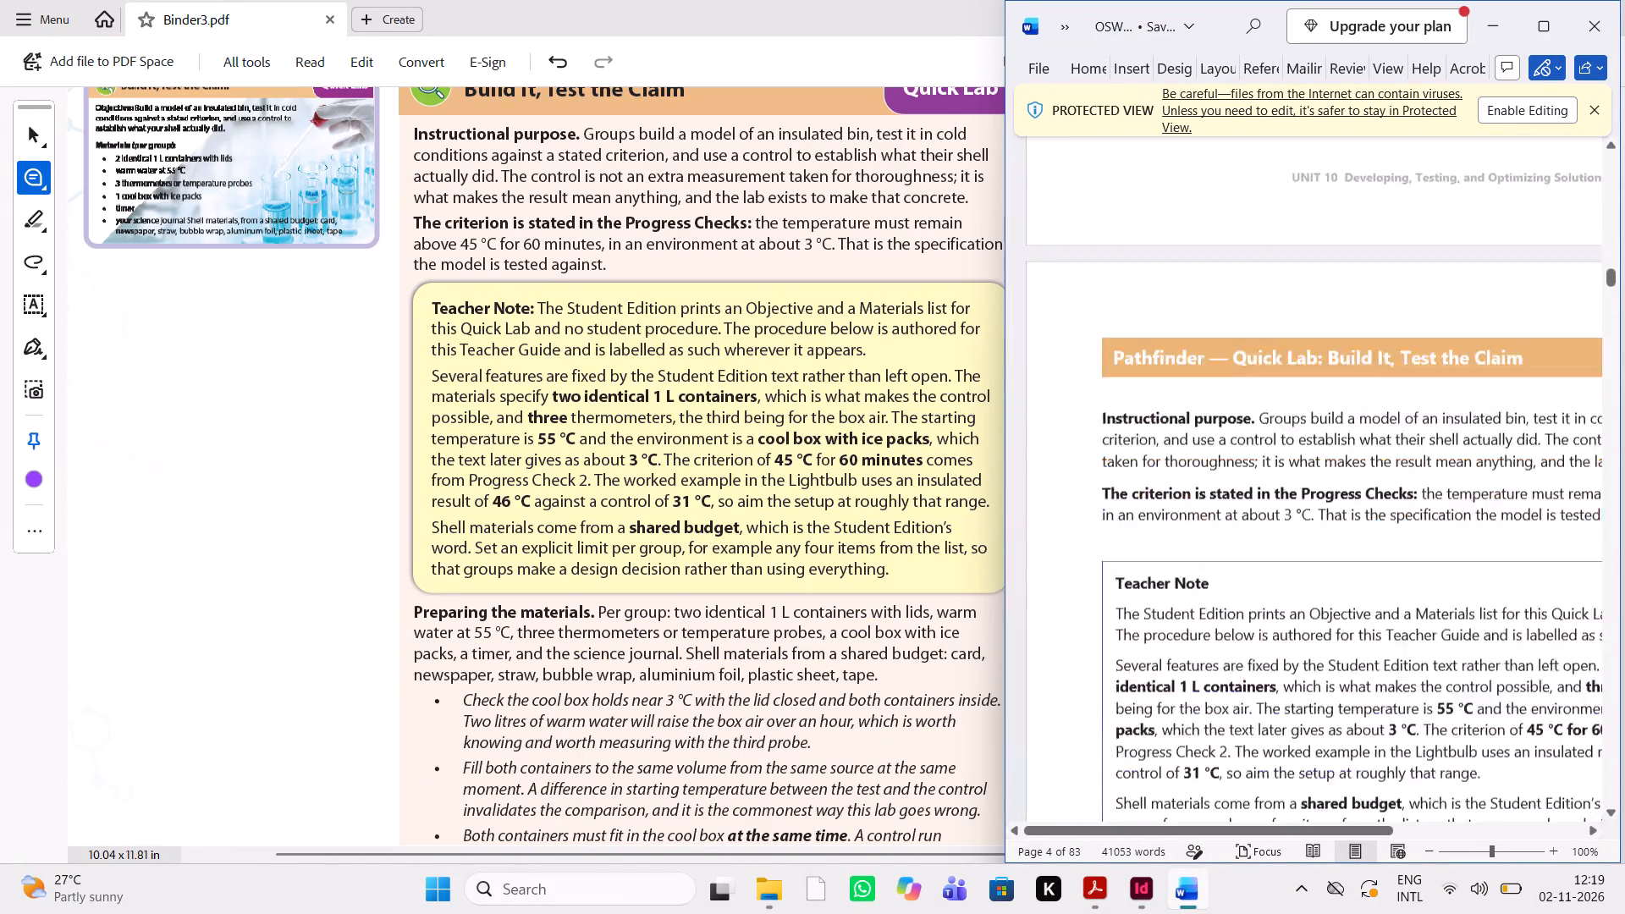
{"action": "scroll", "coordinate": [1212, 570], "scroll_direction": "down", "scroll_amount": 1}
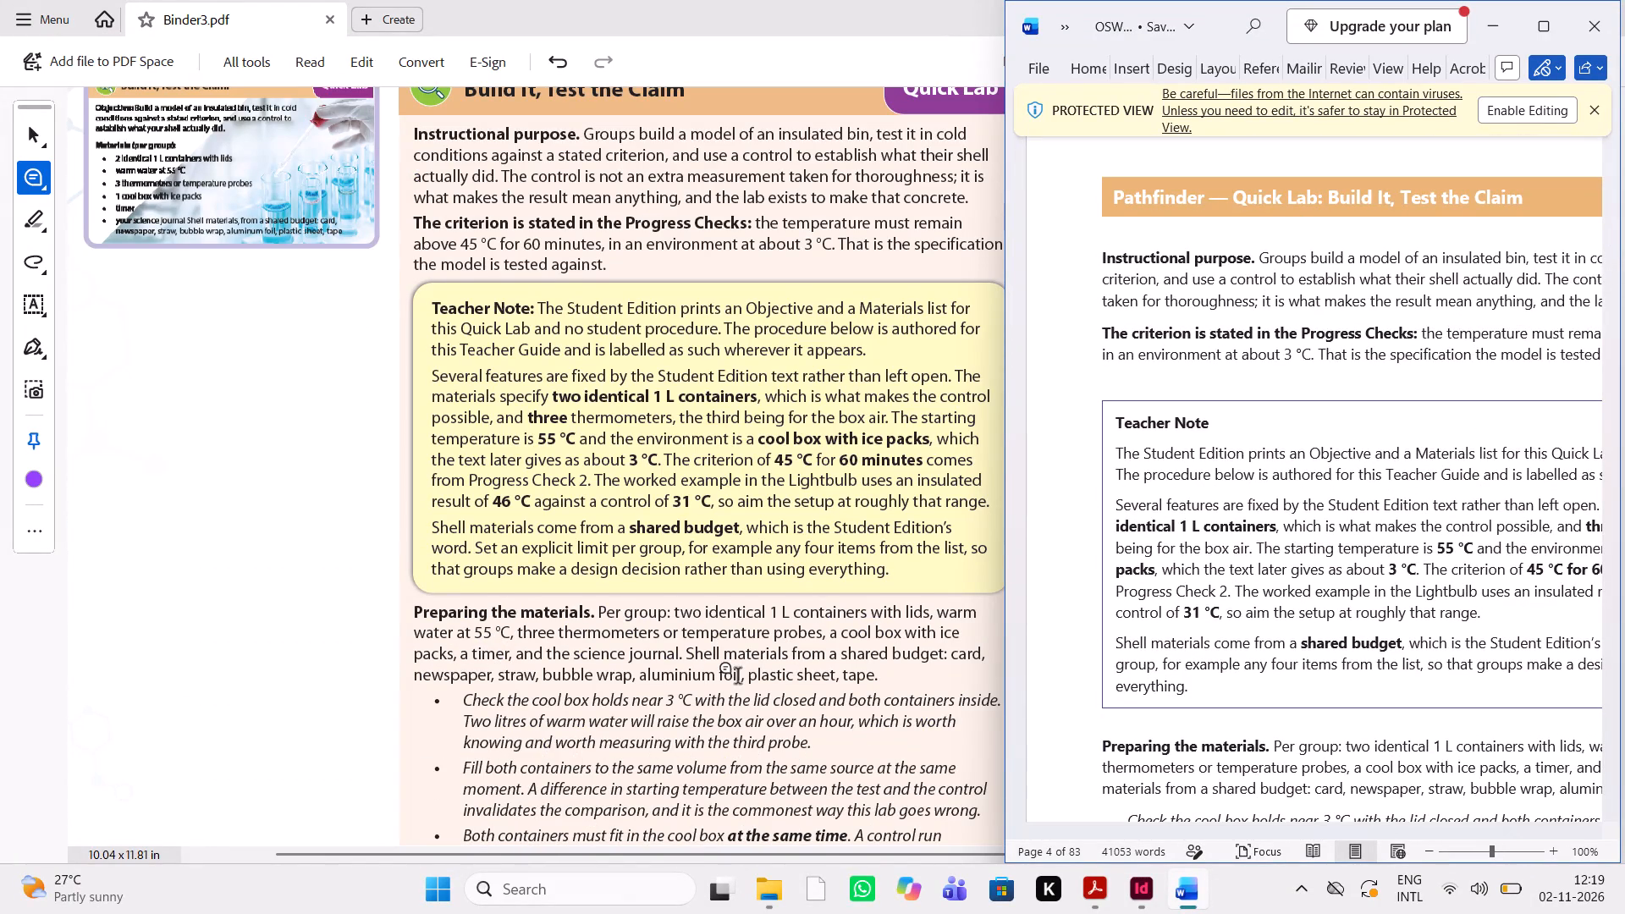
{"action": "scroll", "coordinate": [548, 567], "scroll_direction": "down", "scroll_amount": 1}
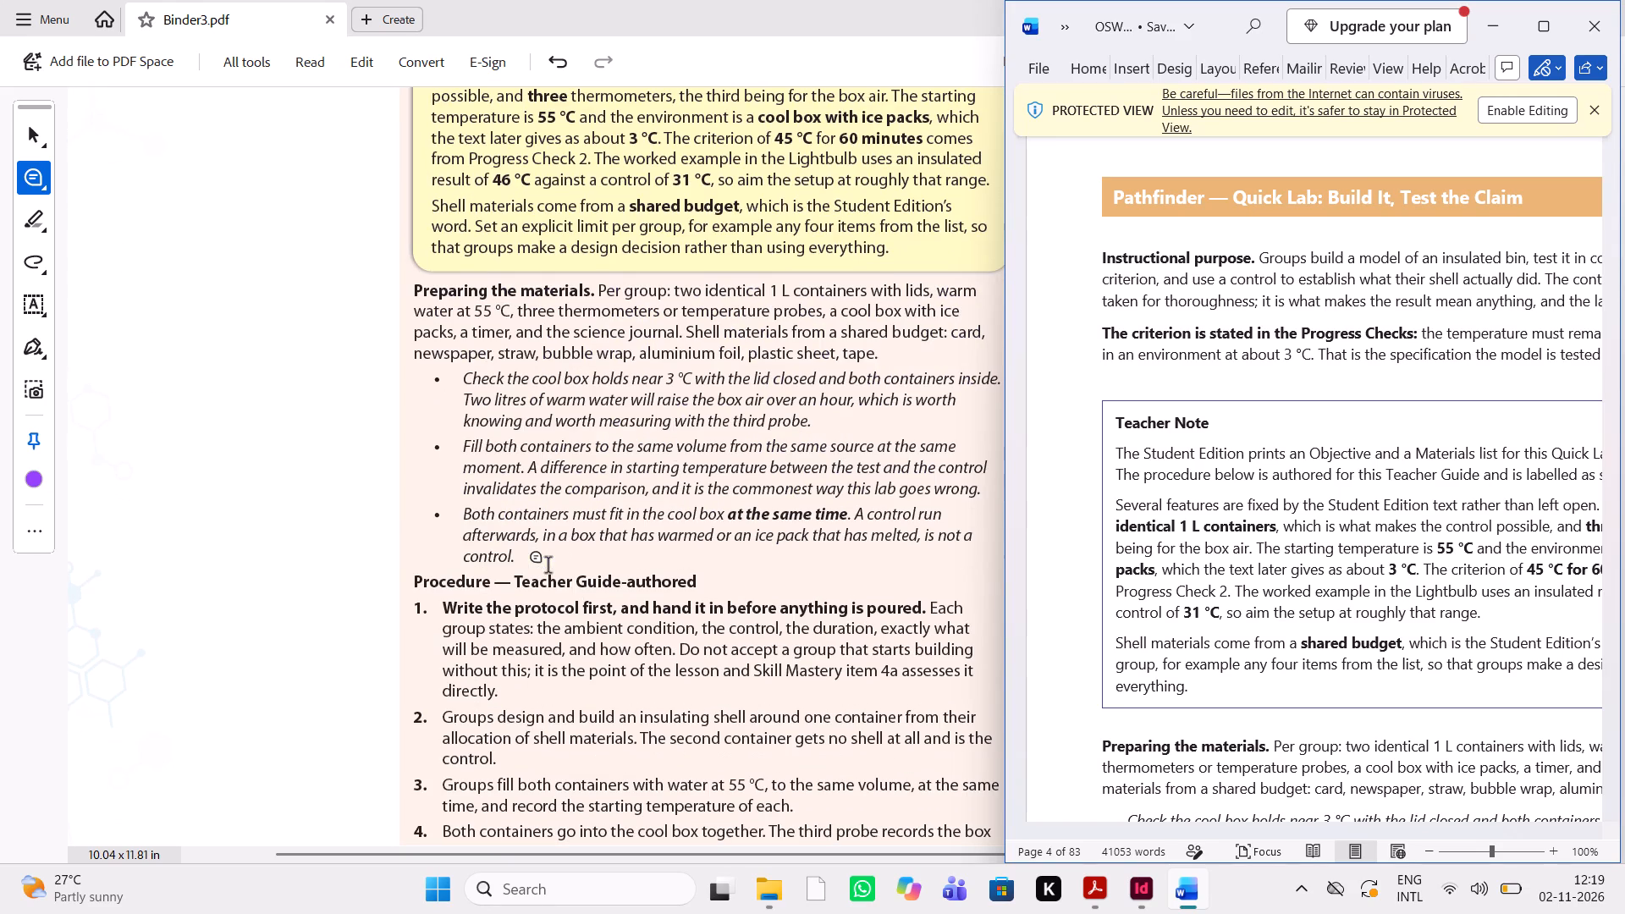
{"action": "scroll", "coordinate": [1121, 568], "scroll_direction": "down", "scroll_amount": 2}
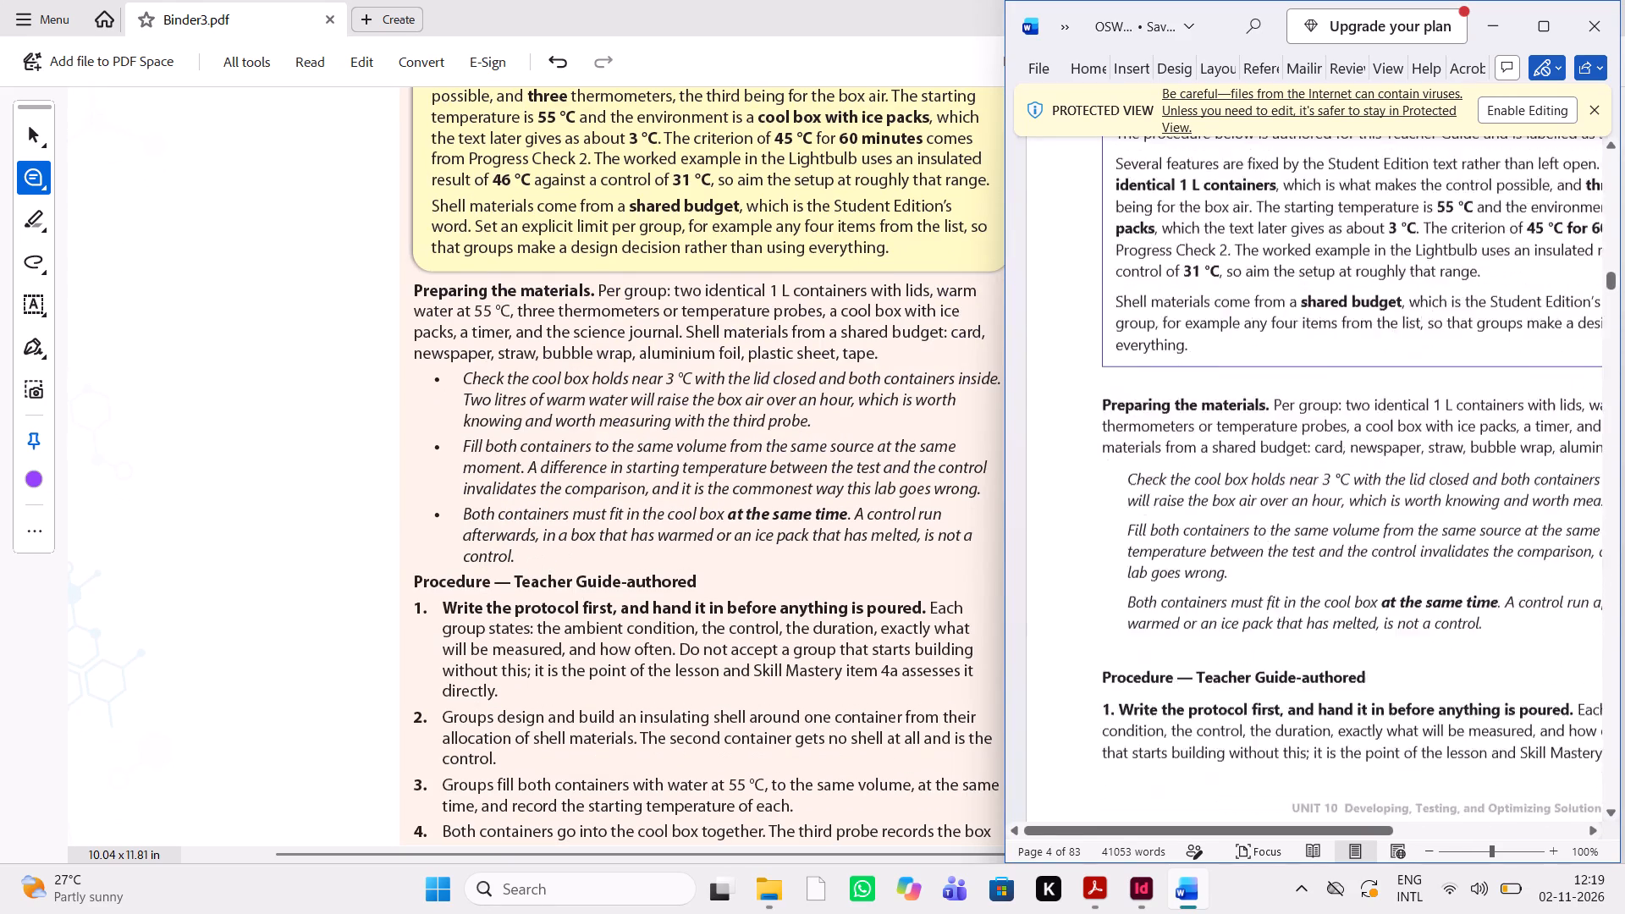
Compare the Quick Lab's Teacher Guide-authored procedure, Safety note and Expected results between the PDF and Word.
{"action": "scroll", "coordinate": [1121, 568], "scroll_direction": "down", "scroll_amount": 1}
{"action": "scroll", "coordinate": [539, 562], "scroll_direction": "down", "scroll_amount": 2}
{"action": "scroll", "coordinate": [539, 562], "scroll_direction": "right", "scroll_amount": 1}
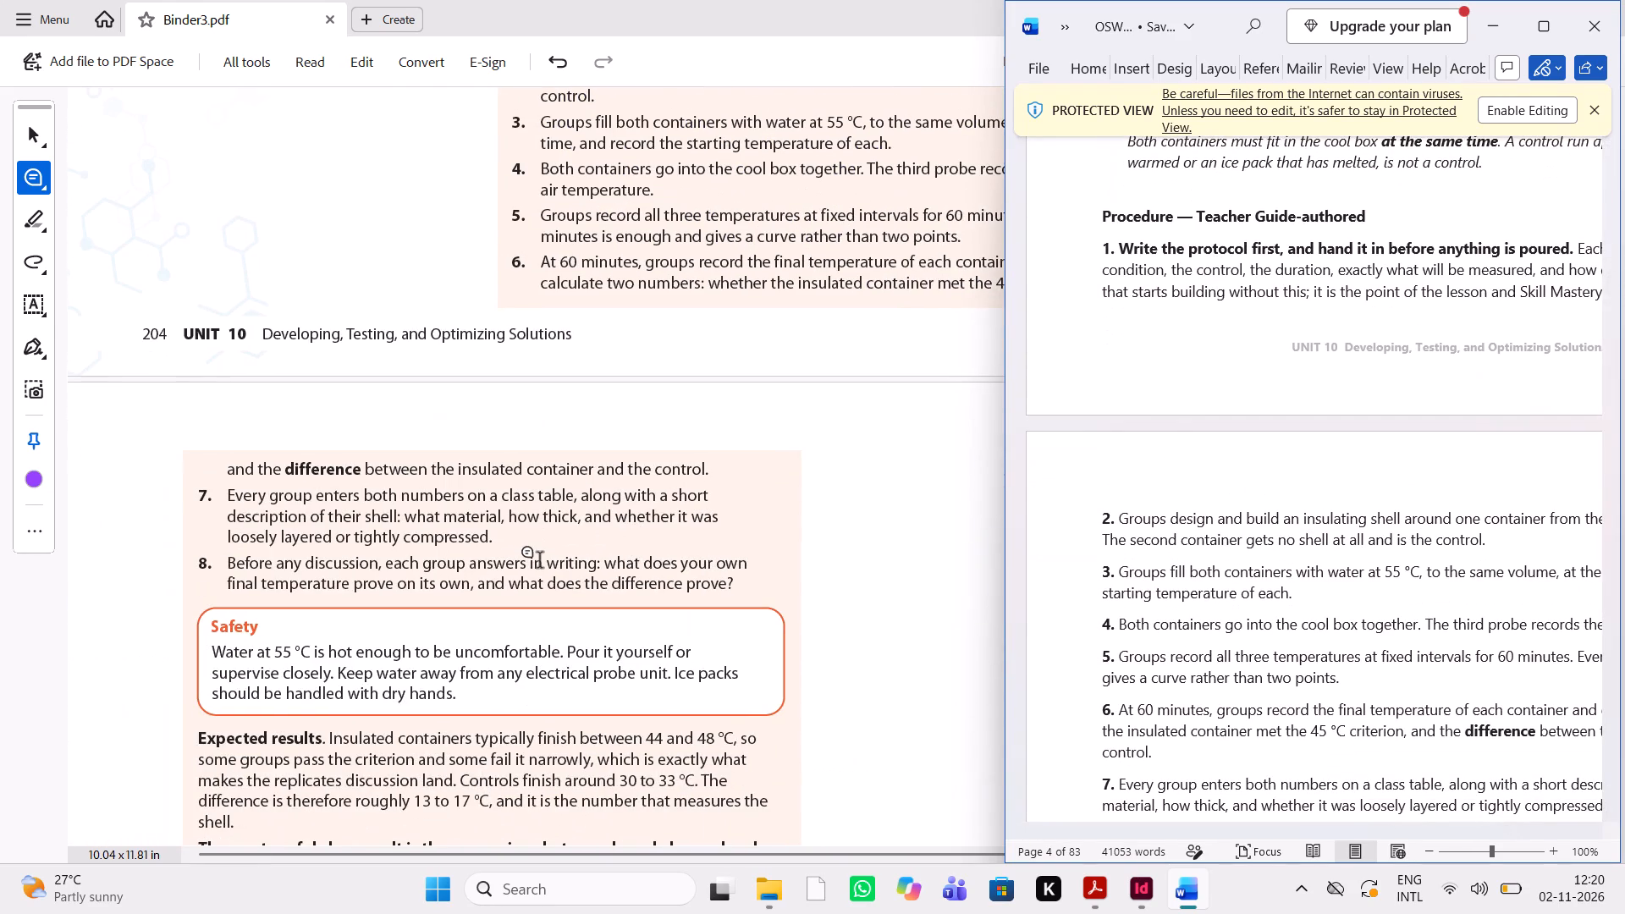
{"action": "scroll", "coordinate": [980, 601], "scroll_direction": "down", "scroll_amount": 2}
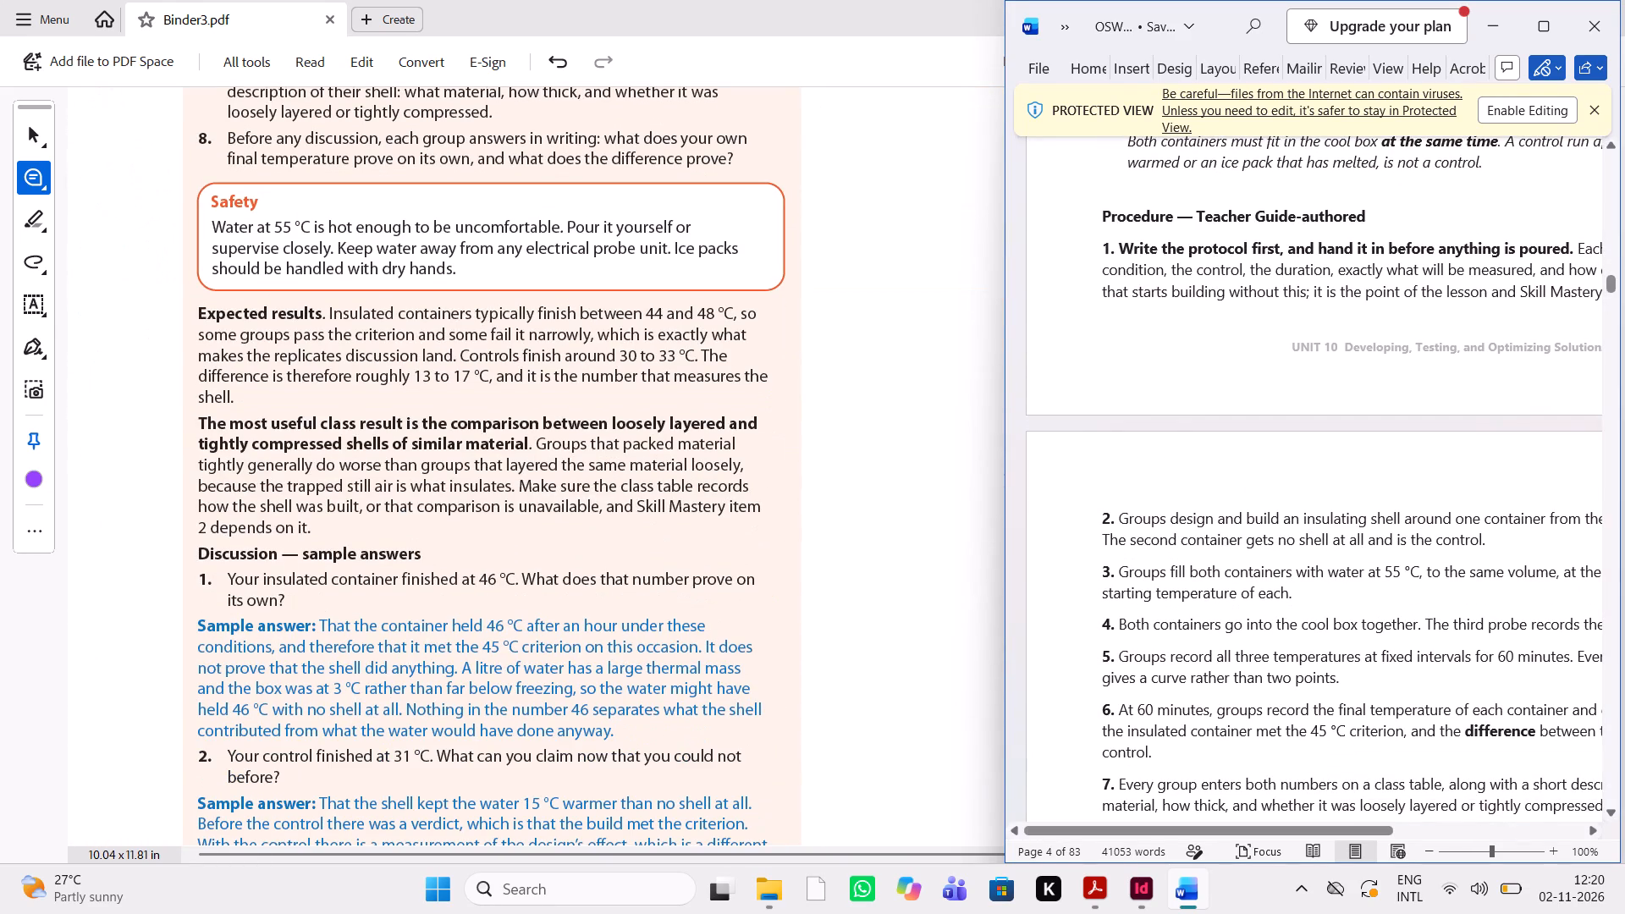
{"action": "scroll", "coordinate": [1259, 670], "scroll_direction": "down", "scroll_amount": 2}
{"action": "scroll", "coordinate": [1259, 670], "scroll_direction": "left", "scroll_amount": 1}
{"action": "scroll", "coordinate": [1259, 670], "scroll_direction": "down", "scroll_amount": 1}
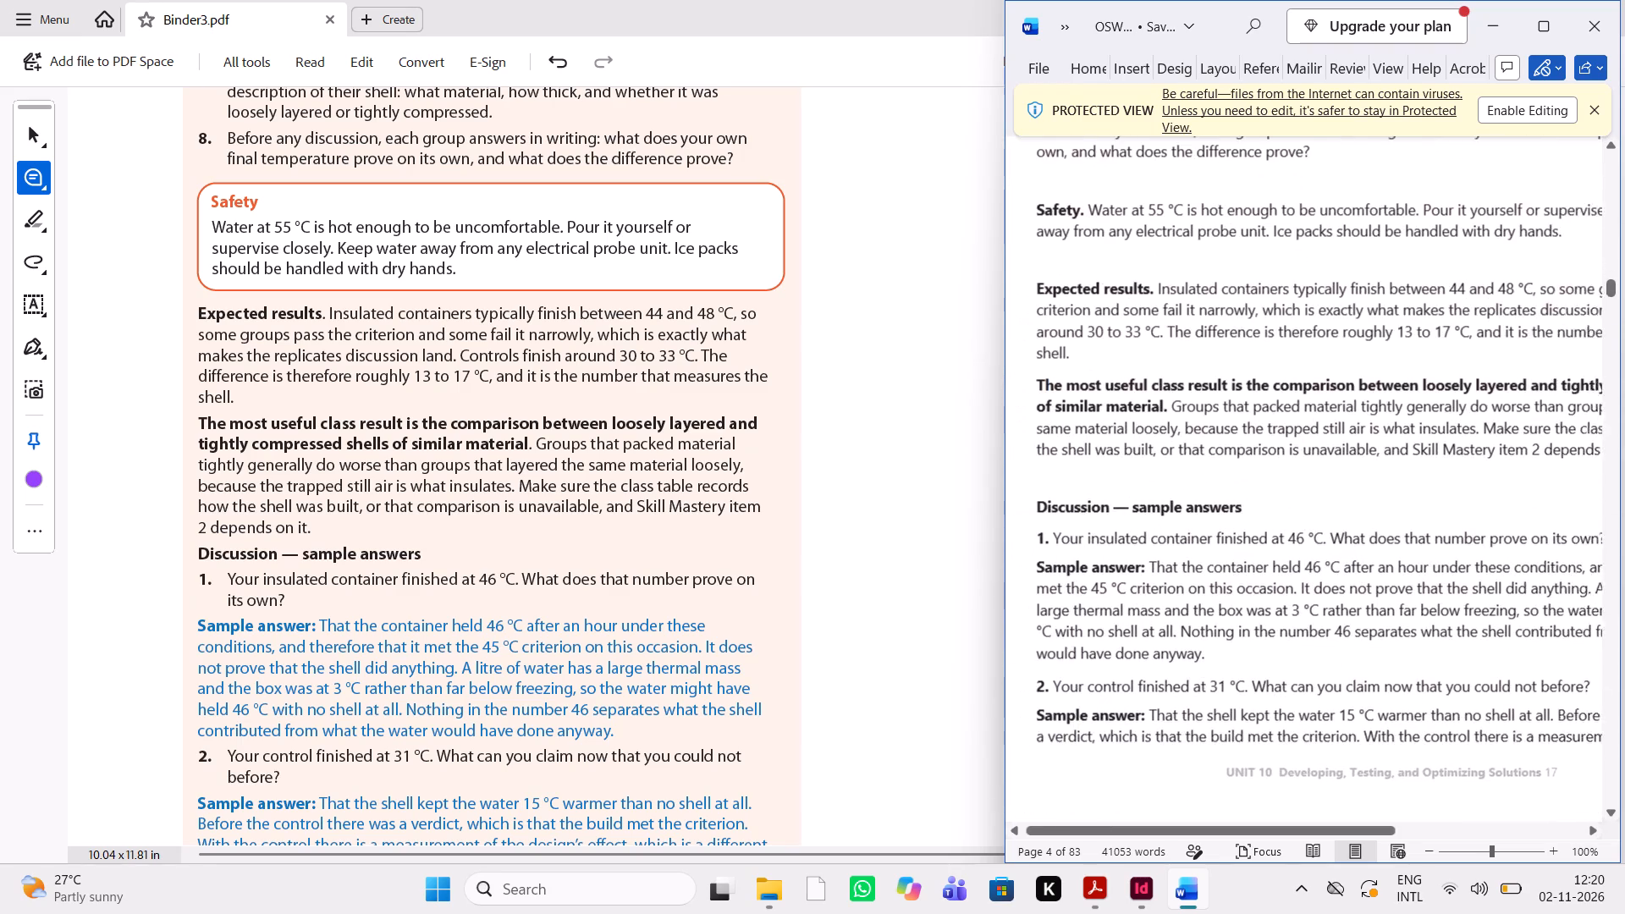
{"action": "scroll", "coordinate": [1259, 670], "scroll_direction": "down", "scroll_amount": 2}
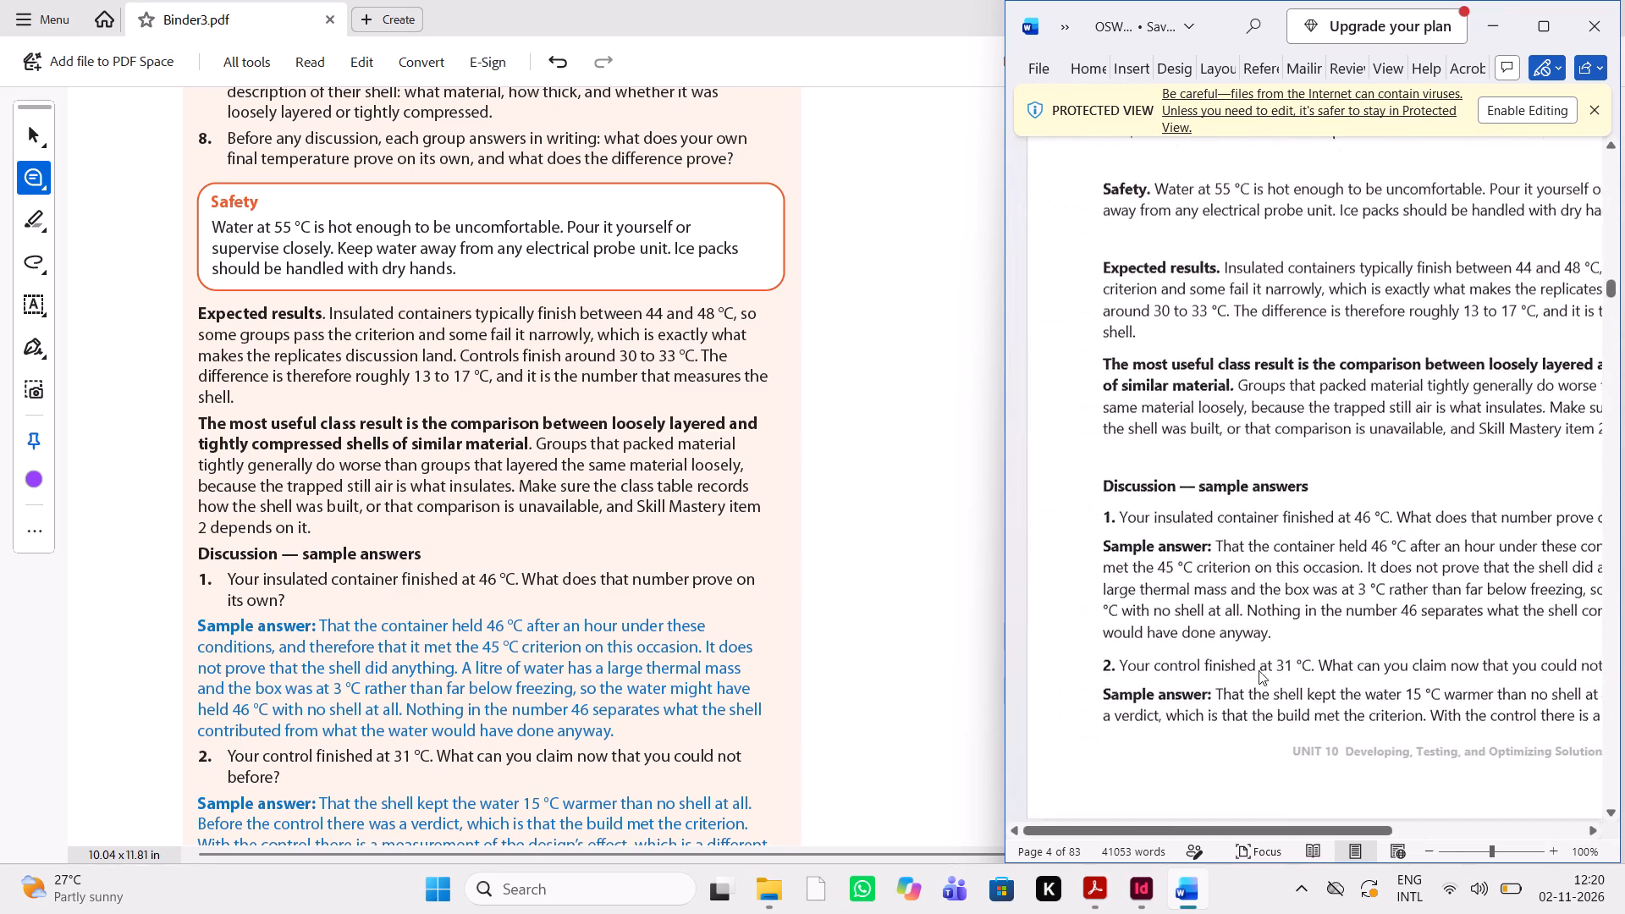
Compare the Quick Lab's discussion sample answers, Troubleshooting and Where this leads paragraphs between the PDF and Word.
{"action": "scroll", "coordinate": [1259, 670], "scroll_direction": "down", "scroll_amount": 1}
{"action": "scroll", "coordinate": [666, 609], "scroll_direction": "down", "scroll_amount": 3}
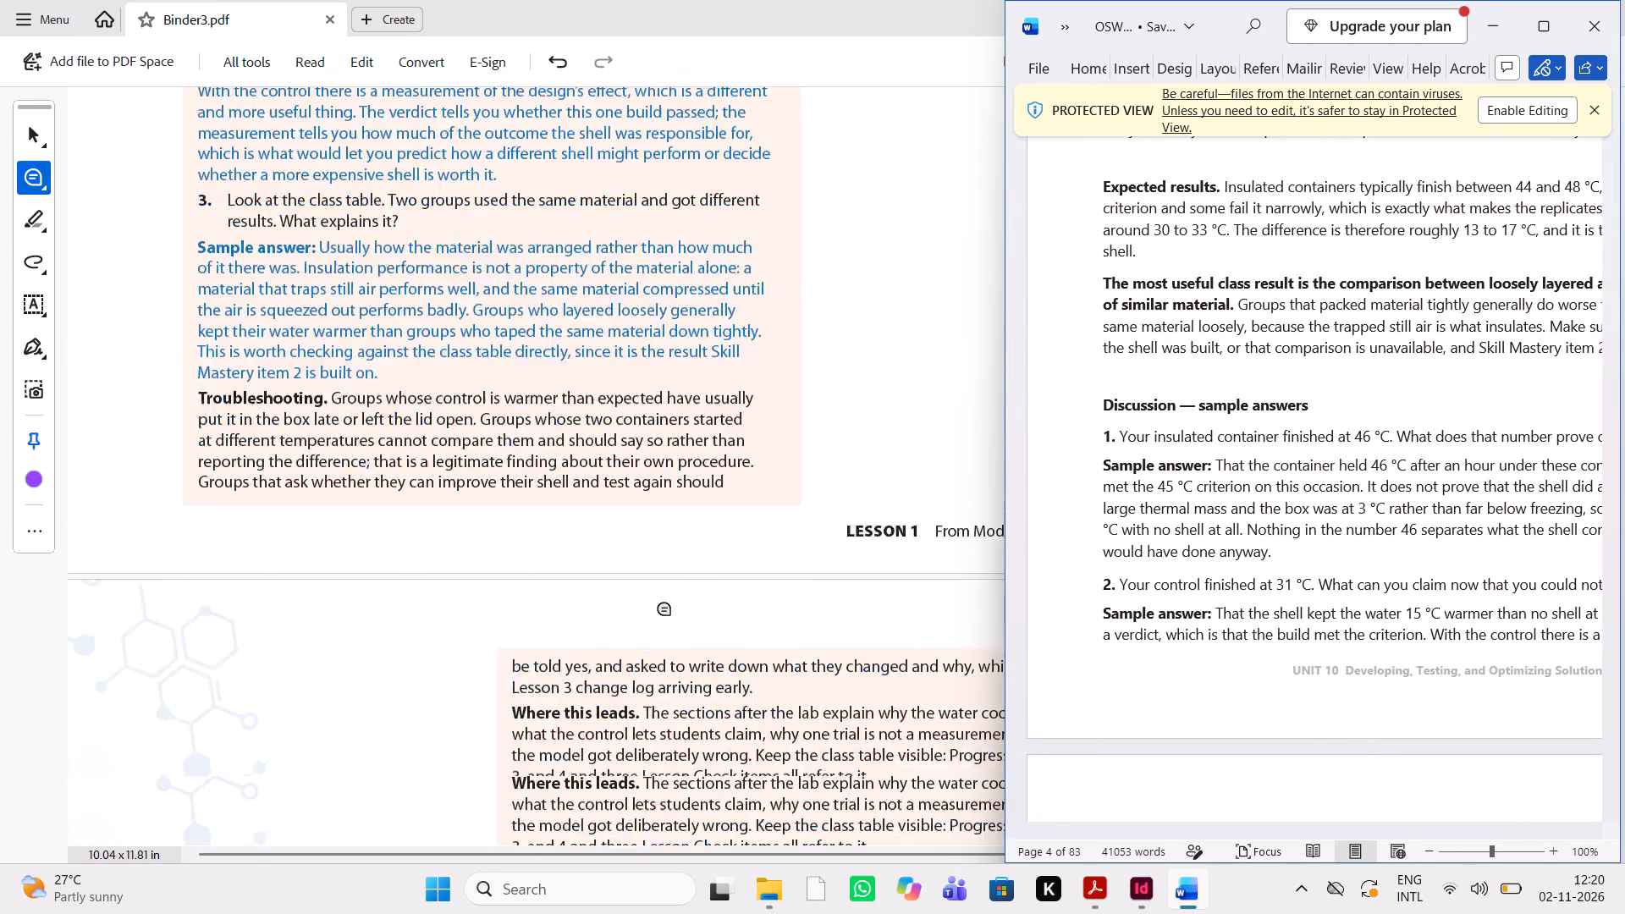
{"action": "scroll", "coordinate": [666, 609], "scroll_direction": "down", "scroll_amount": 1}
{"action": "scroll", "coordinate": [666, 609], "scroll_direction": "left", "scroll_amount": 1}
{"action": "scroll", "coordinate": [1280, 555], "scroll_direction": "down", "scroll_amount": 2}
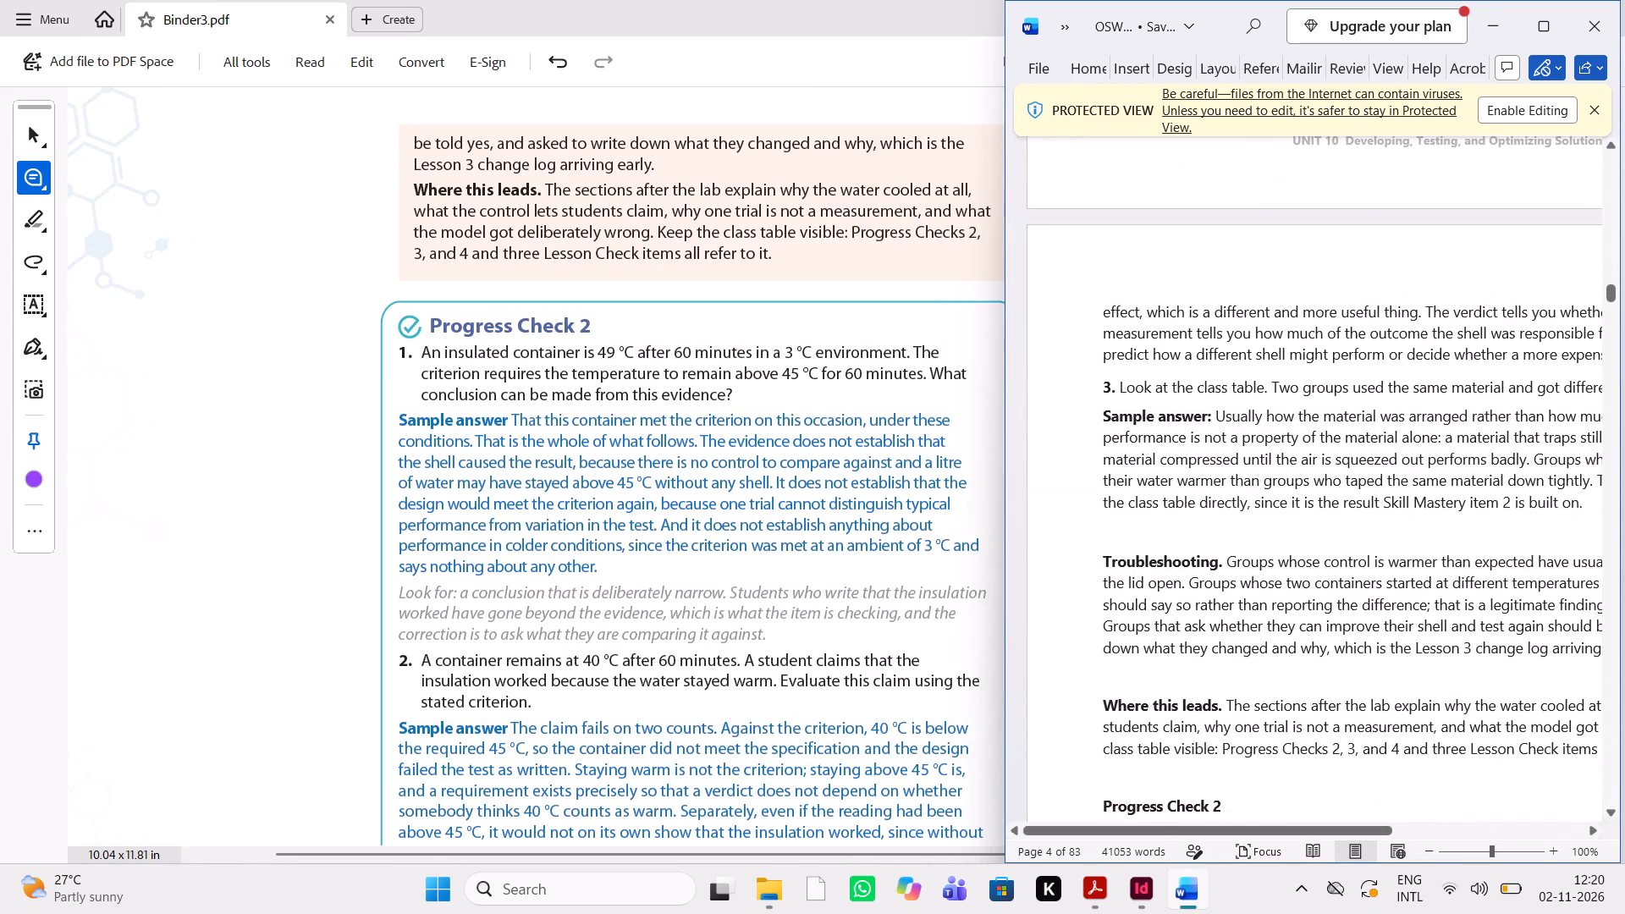
Compare the Progress Check 2 items, with their sample answers and Look for notes, between the PDF and Word.
{"action": "scroll", "coordinate": [1280, 555], "scroll_direction": "left", "scroll_amount": 1}
{"action": "scroll", "coordinate": [1280, 555], "scroll_direction": "down", "scroll_amount": 1}
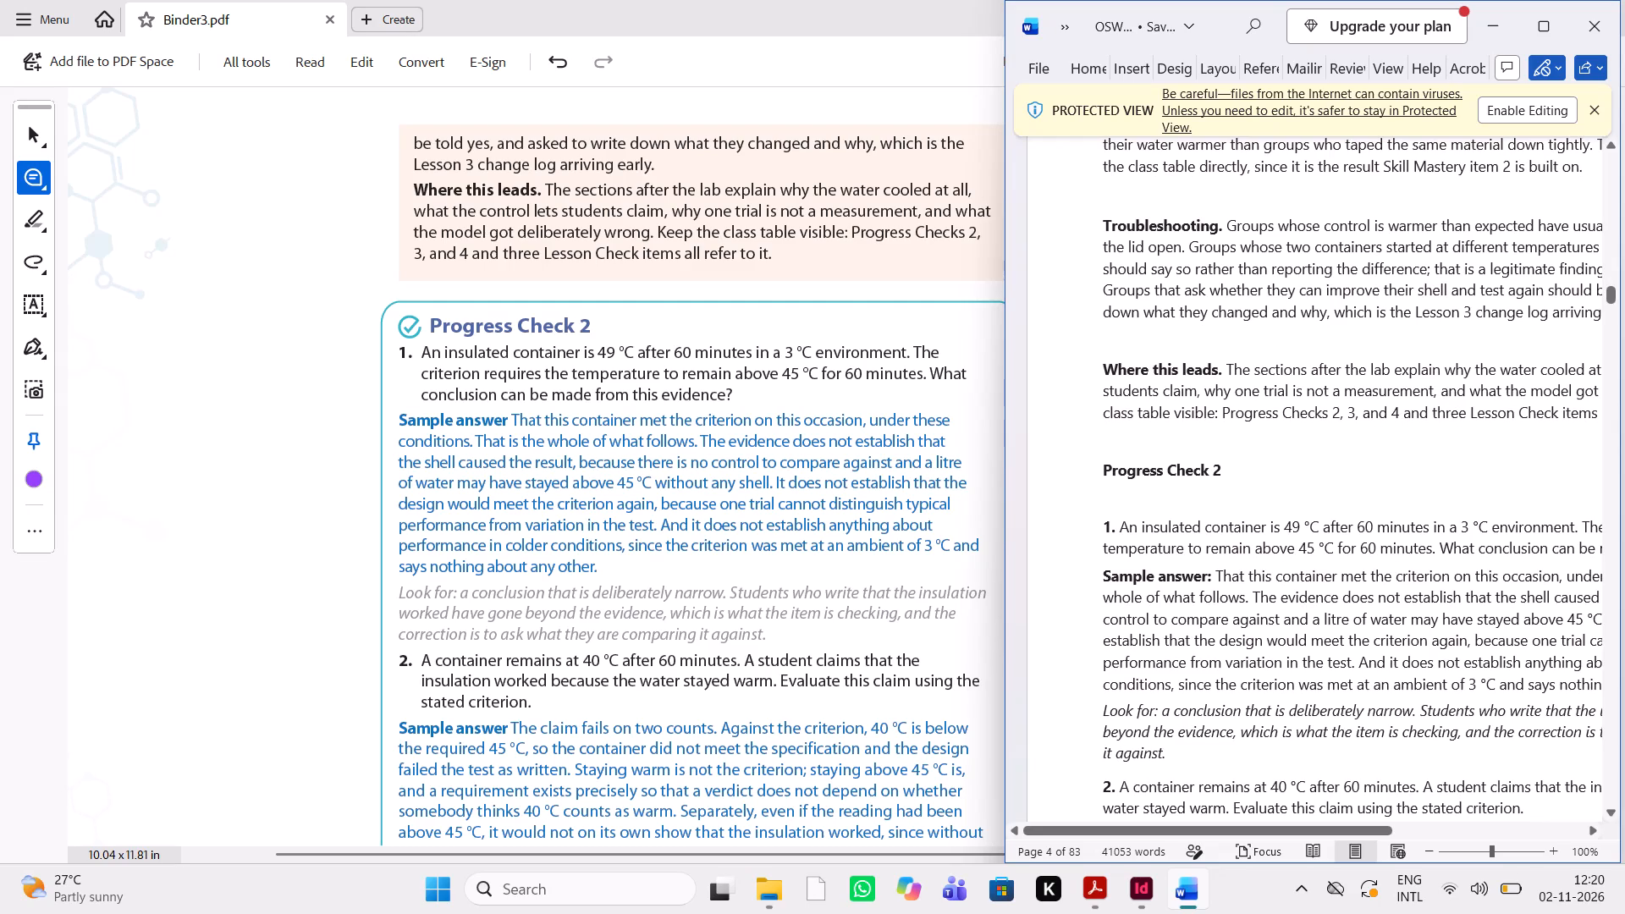
{"action": "scroll", "coordinate": [1300, 523], "scroll_direction": "left", "scroll_amount": 1}
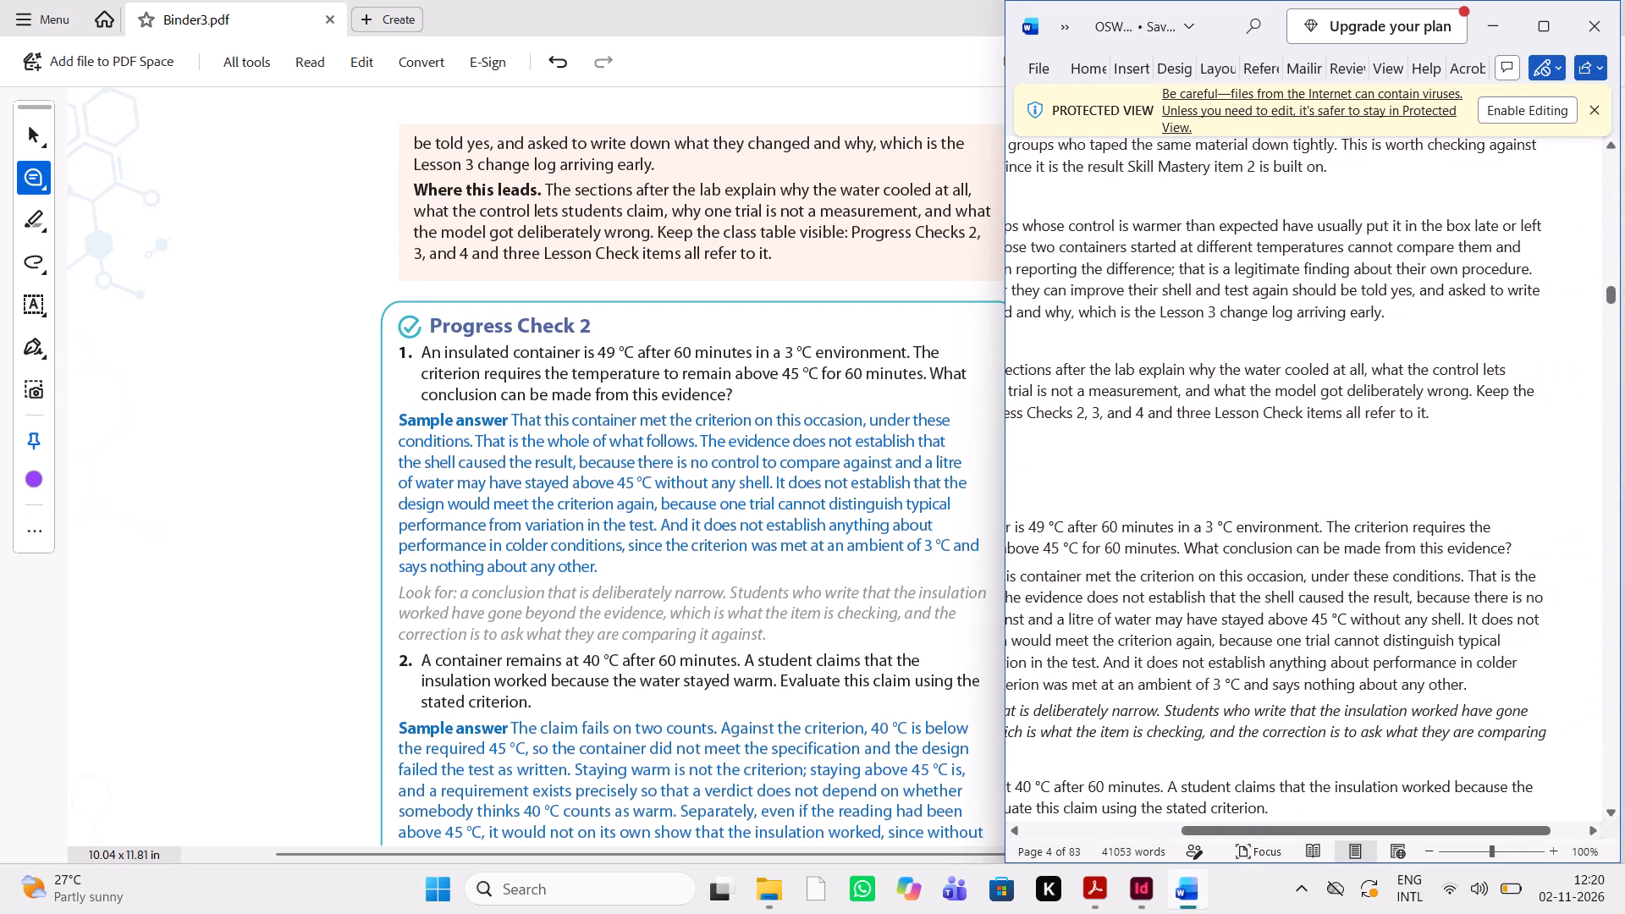
{"action": "scroll", "coordinate": [1300, 523], "scroll_direction": "right", "scroll_amount": 1}
{"action": "scroll", "coordinate": [738, 460], "scroll_direction": "down", "scroll_amount": 1}
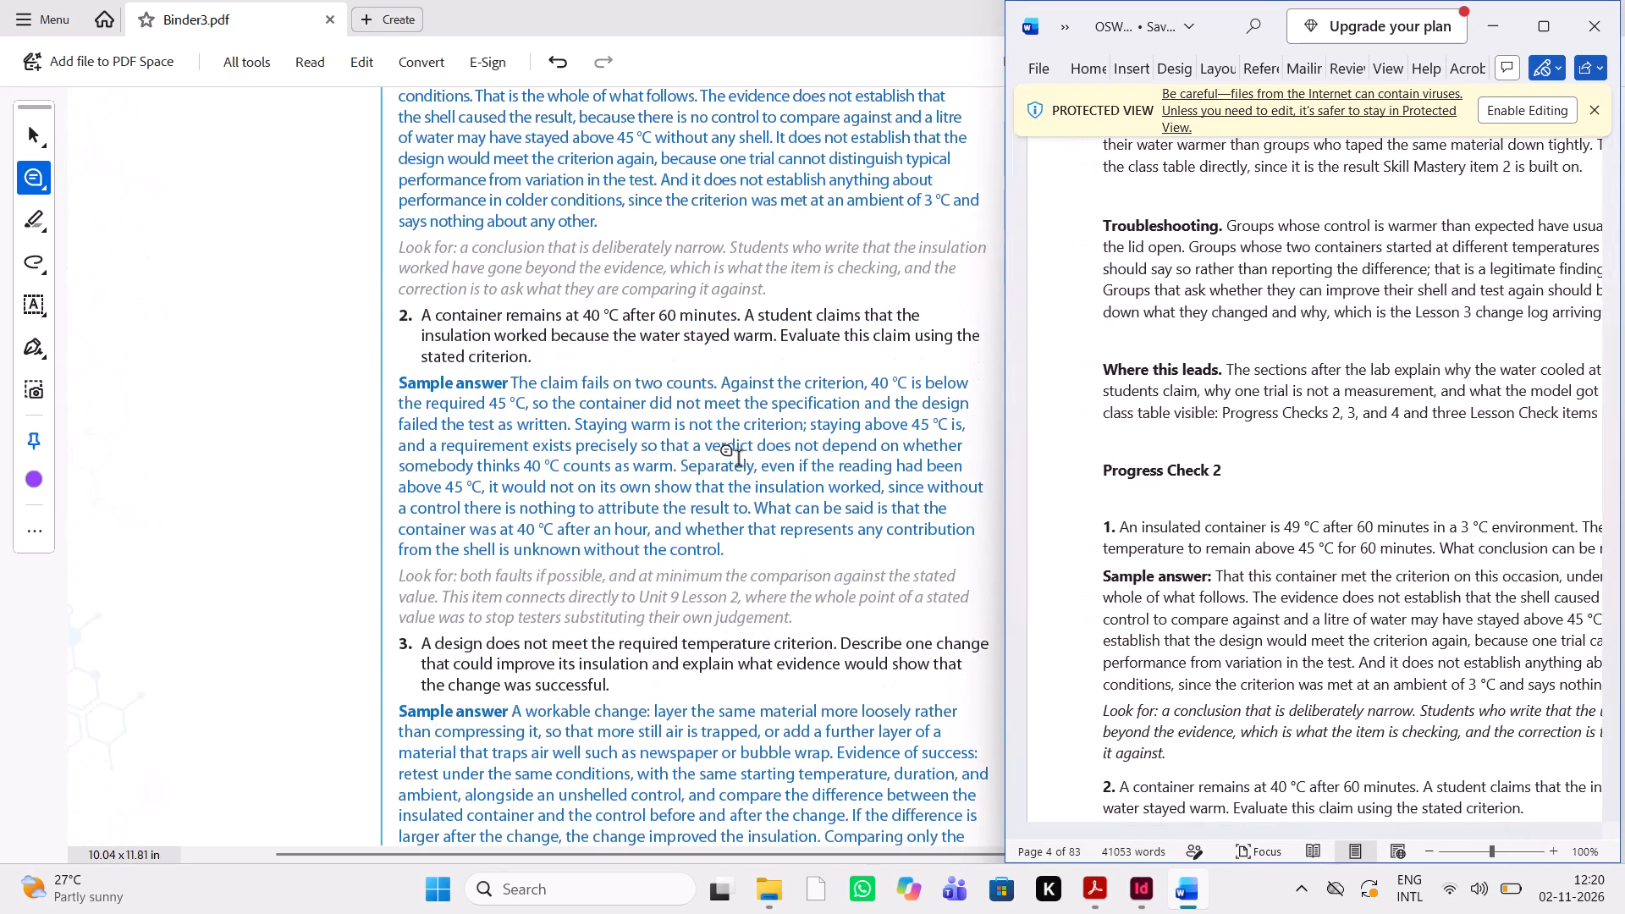
{"action": "scroll", "coordinate": [738, 460], "scroll_direction": "down", "scroll_amount": 1}
{"action": "scroll", "coordinate": [1341, 367], "scroll_direction": "down", "scroll_amount": 1}
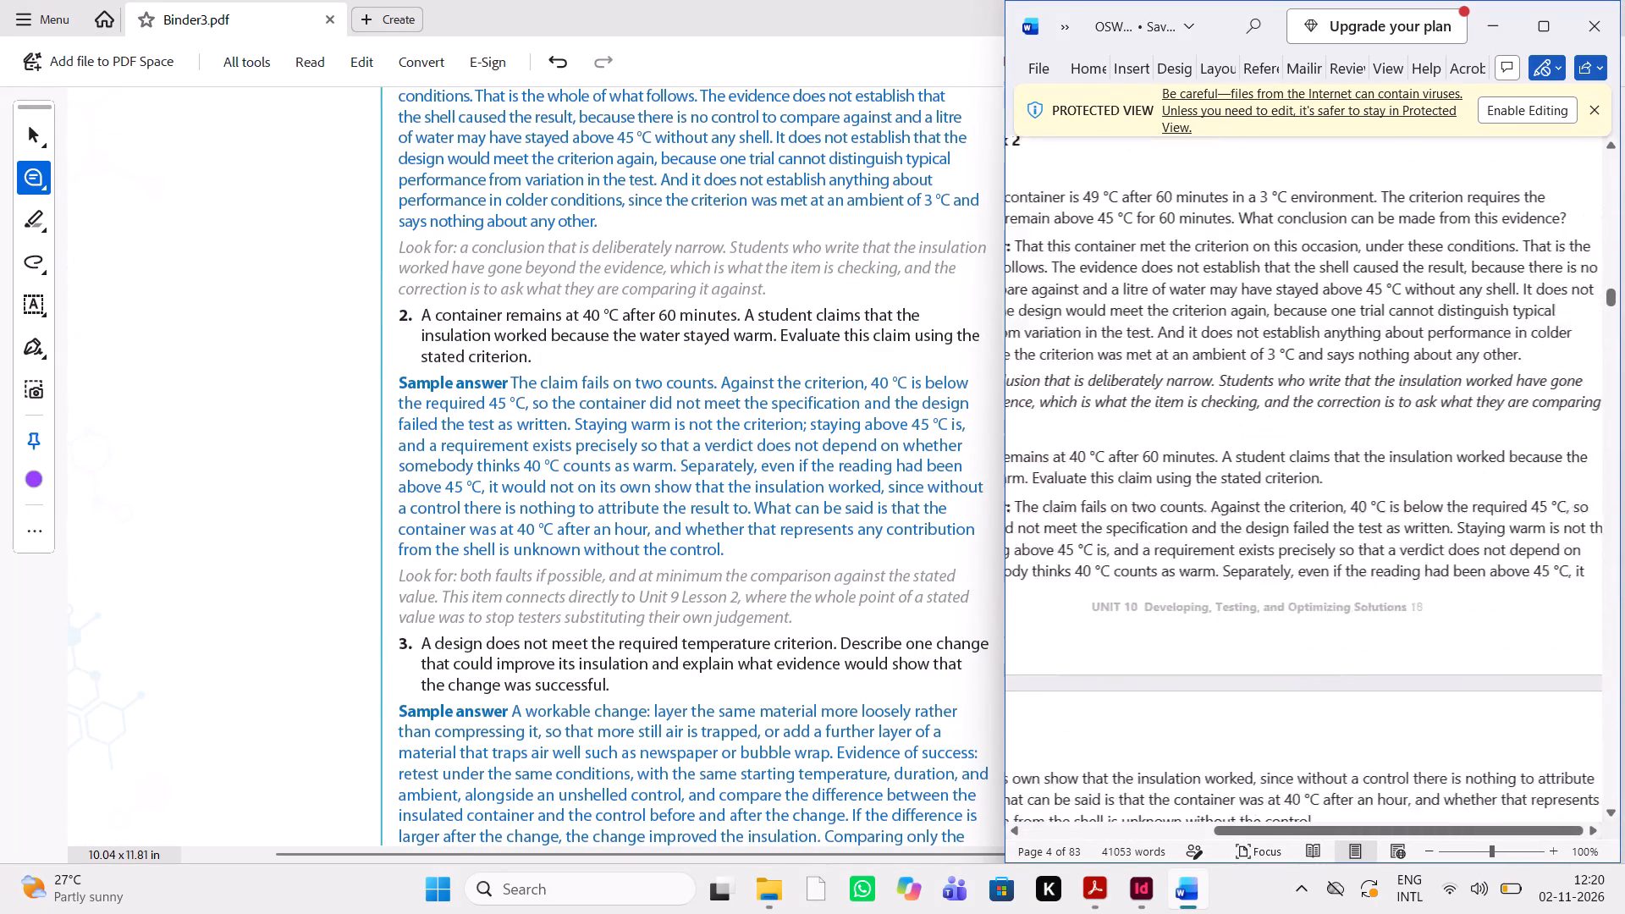
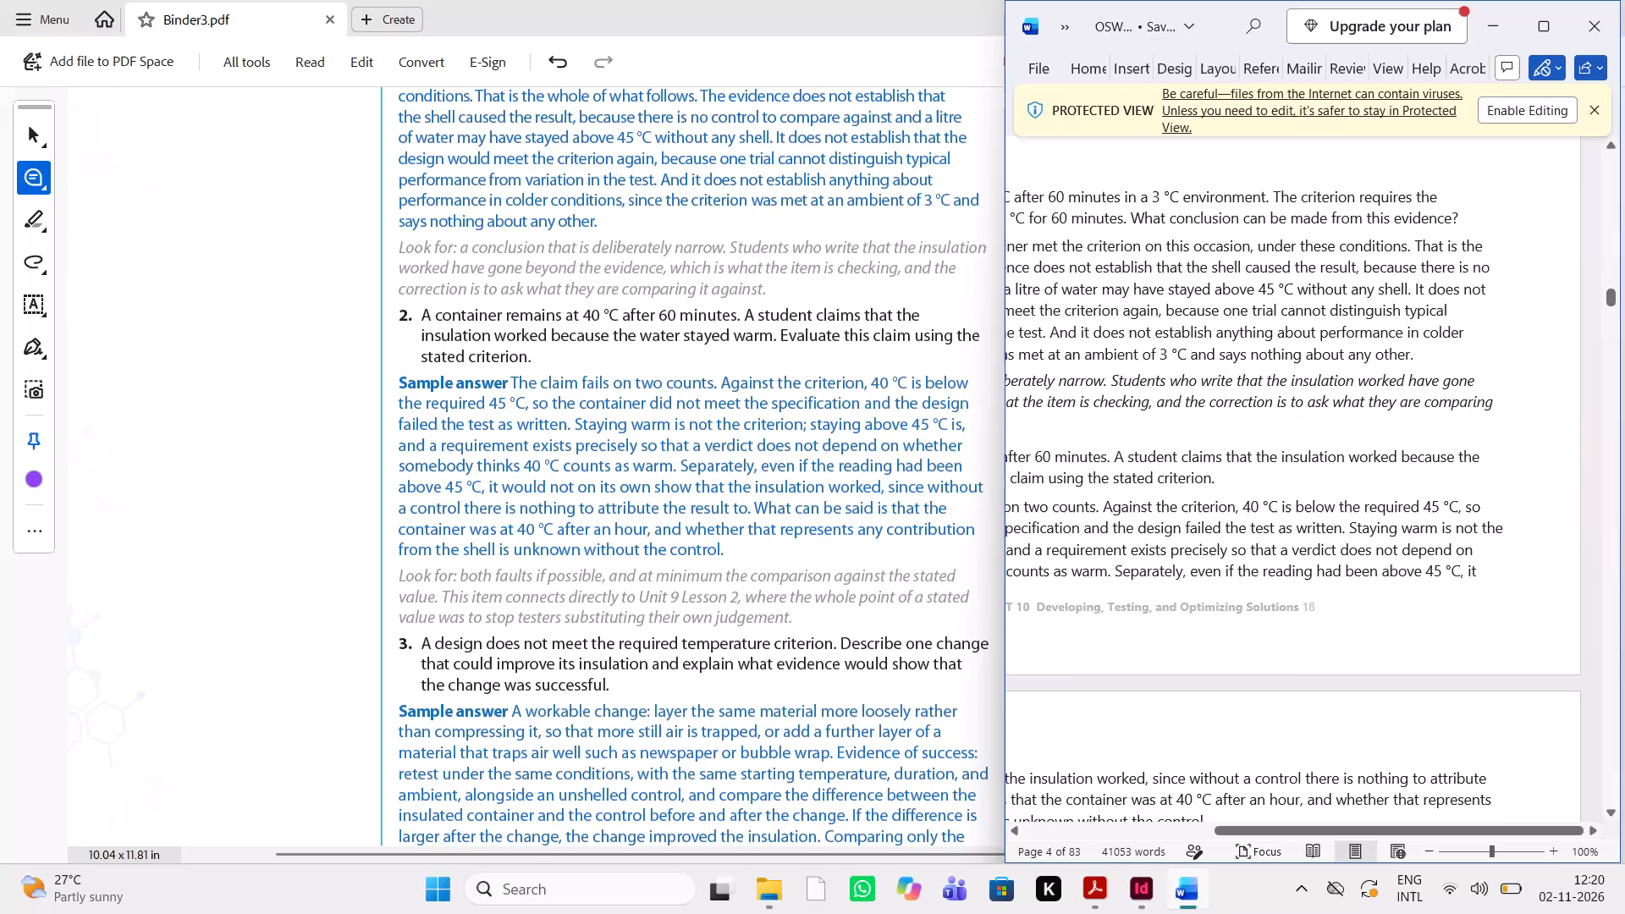
Compare Progress Check 2 items 2 and 3, with their sample answers and Look for notes, between the PDF and Word.
{"action": "scroll", "coordinate": [1341, 367], "scroll_direction": "right", "scroll_amount": 1}
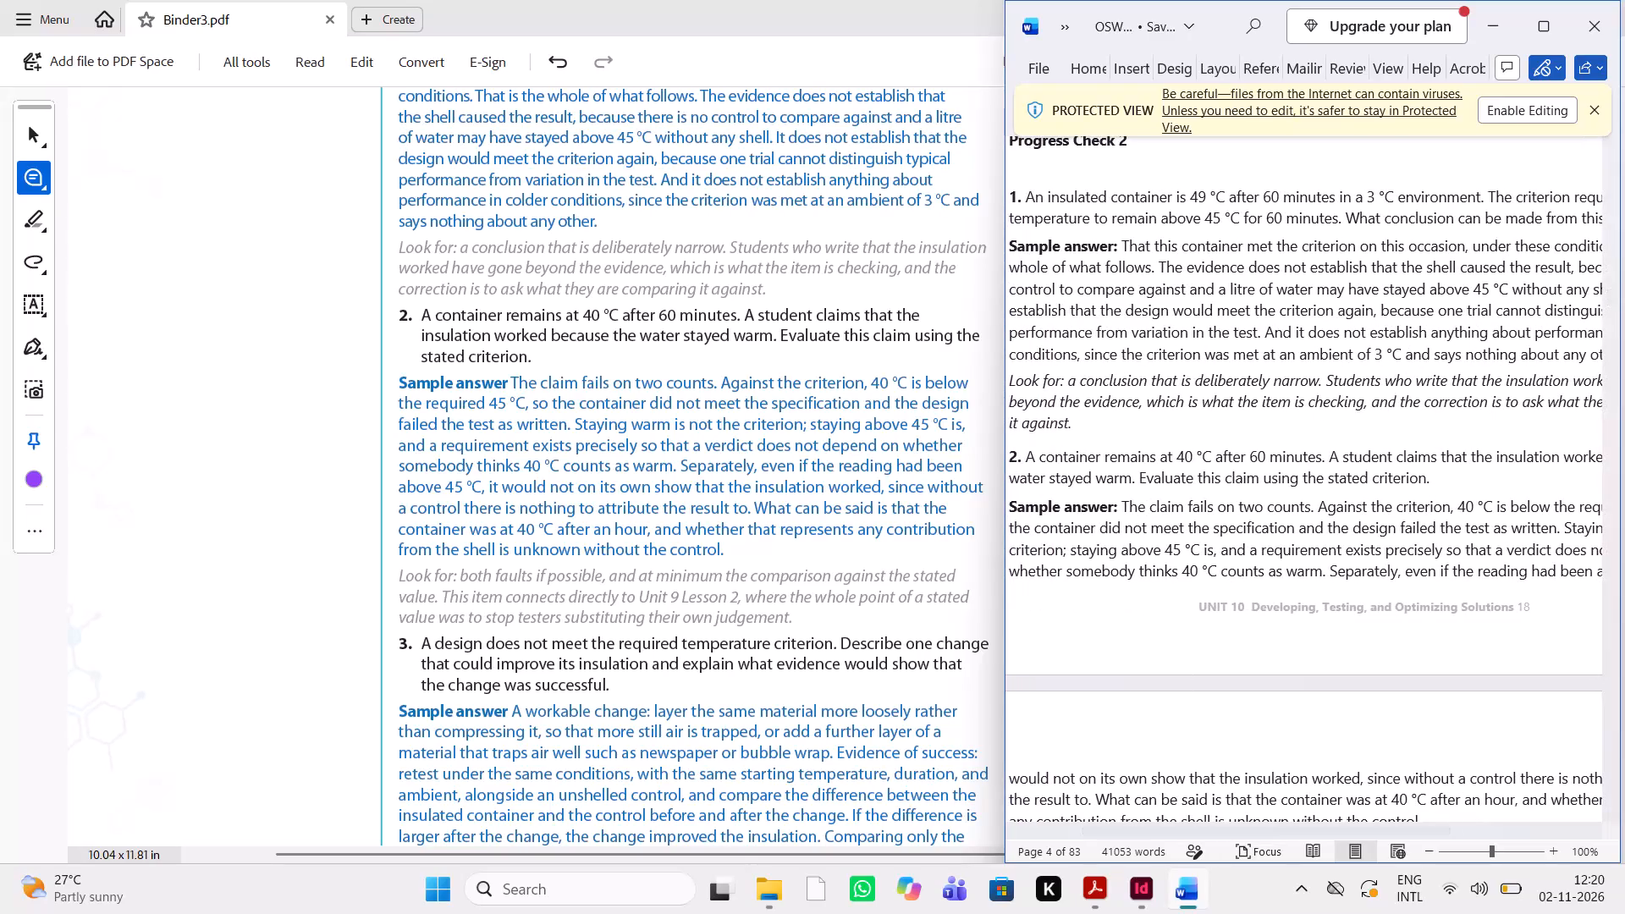
{"action": "scroll", "coordinate": [1341, 367], "scroll_direction": "left", "scroll_amount": 1}
{"action": "scroll", "coordinate": [1341, 367], "scroll_direction": "down", "scroll_amount": 1}
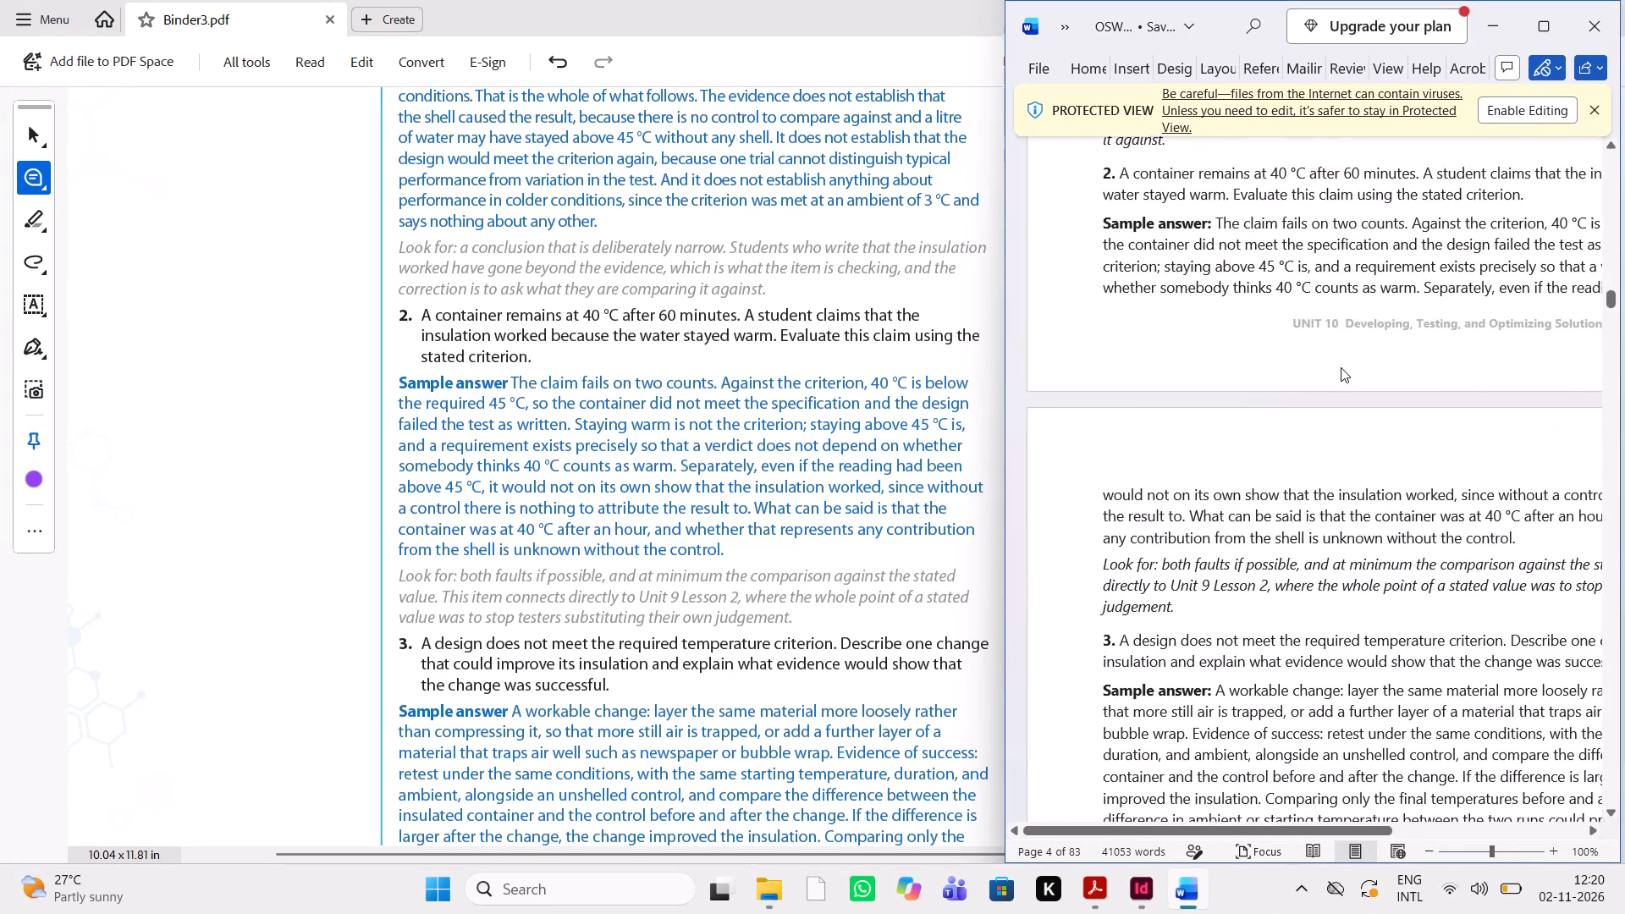
{"action": "scroll", "coordinate": [1341, 367], "scroll_direction": "down", "scroll_amount": 1}
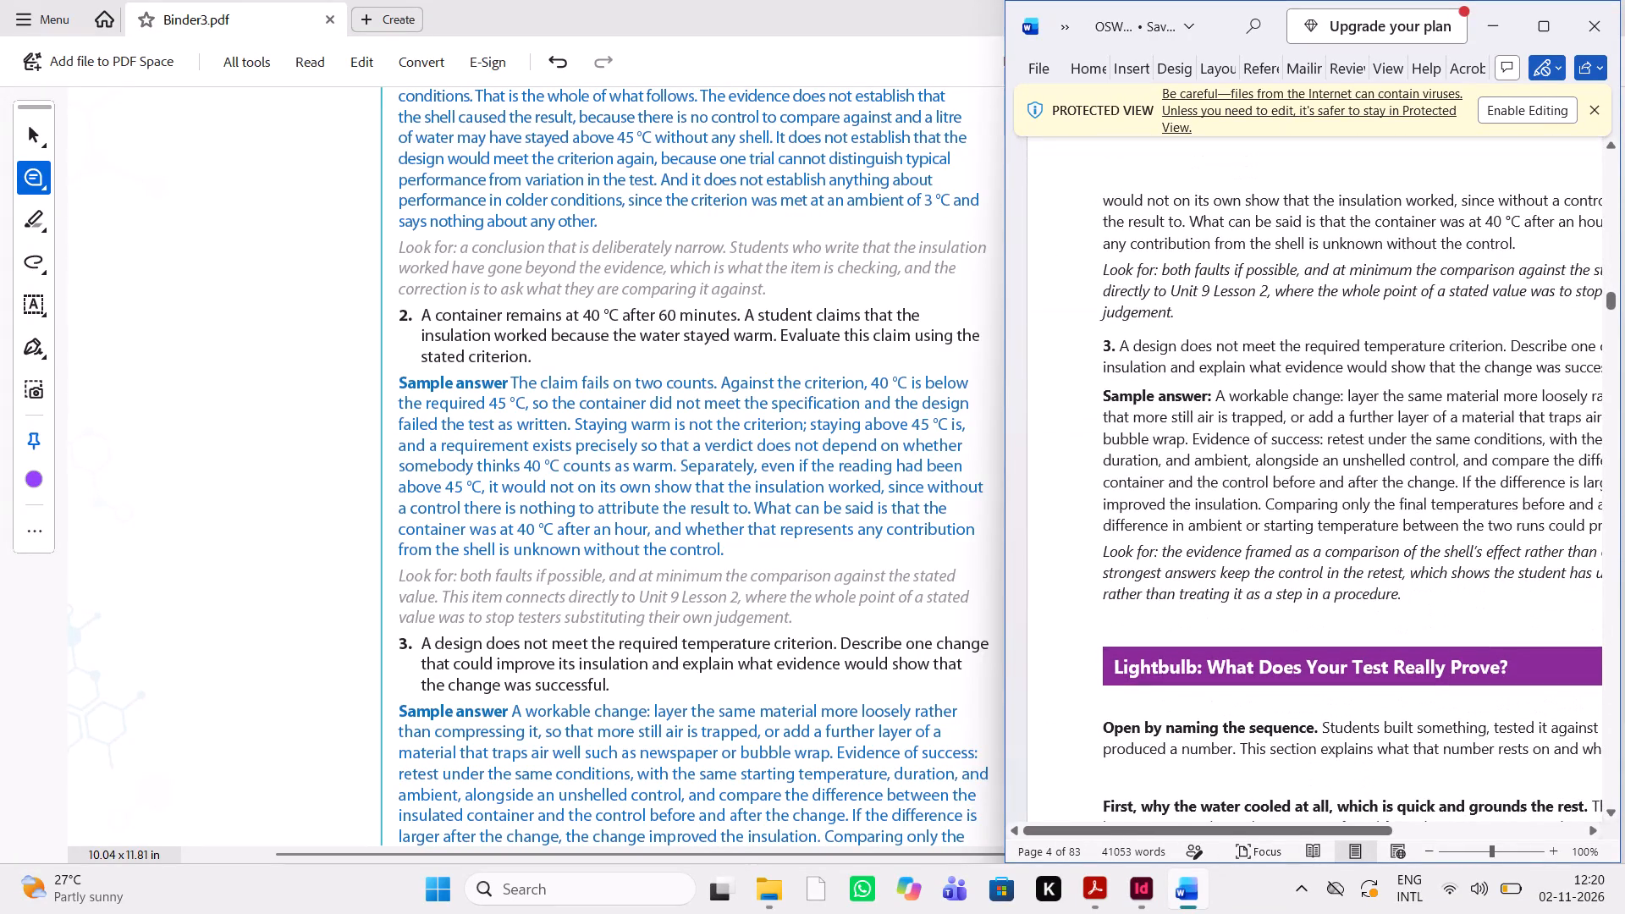
{"action": "scroll", "coordinate": [1341, 367], "scroll_direction": "down", "scroll_amount": 1}
{"action": "scroll", "coordinate": [922, 453], "scroll_direction": "down", "scroll_amount": 1}
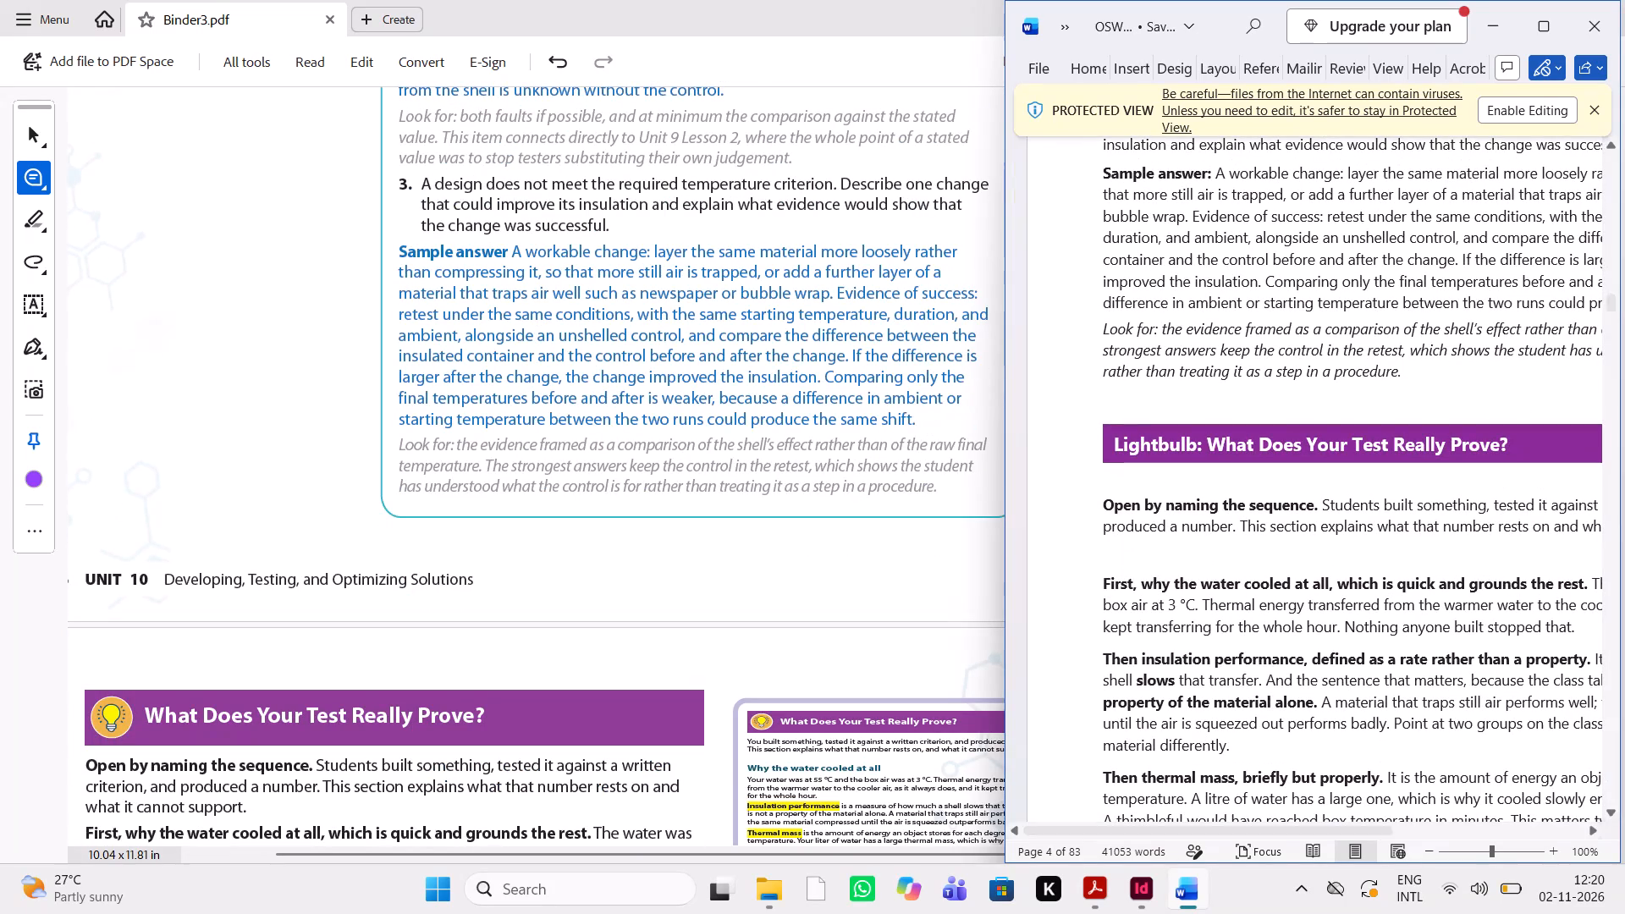
Compare the What Does Your Test Really Prove? section's opening, insulation performance and thermal mass paragraphs between the PDF and Word.
{"action": "scroll", "coordinate": [1565, 153], "scroll_direction": "down", "scroll_amount": 1}
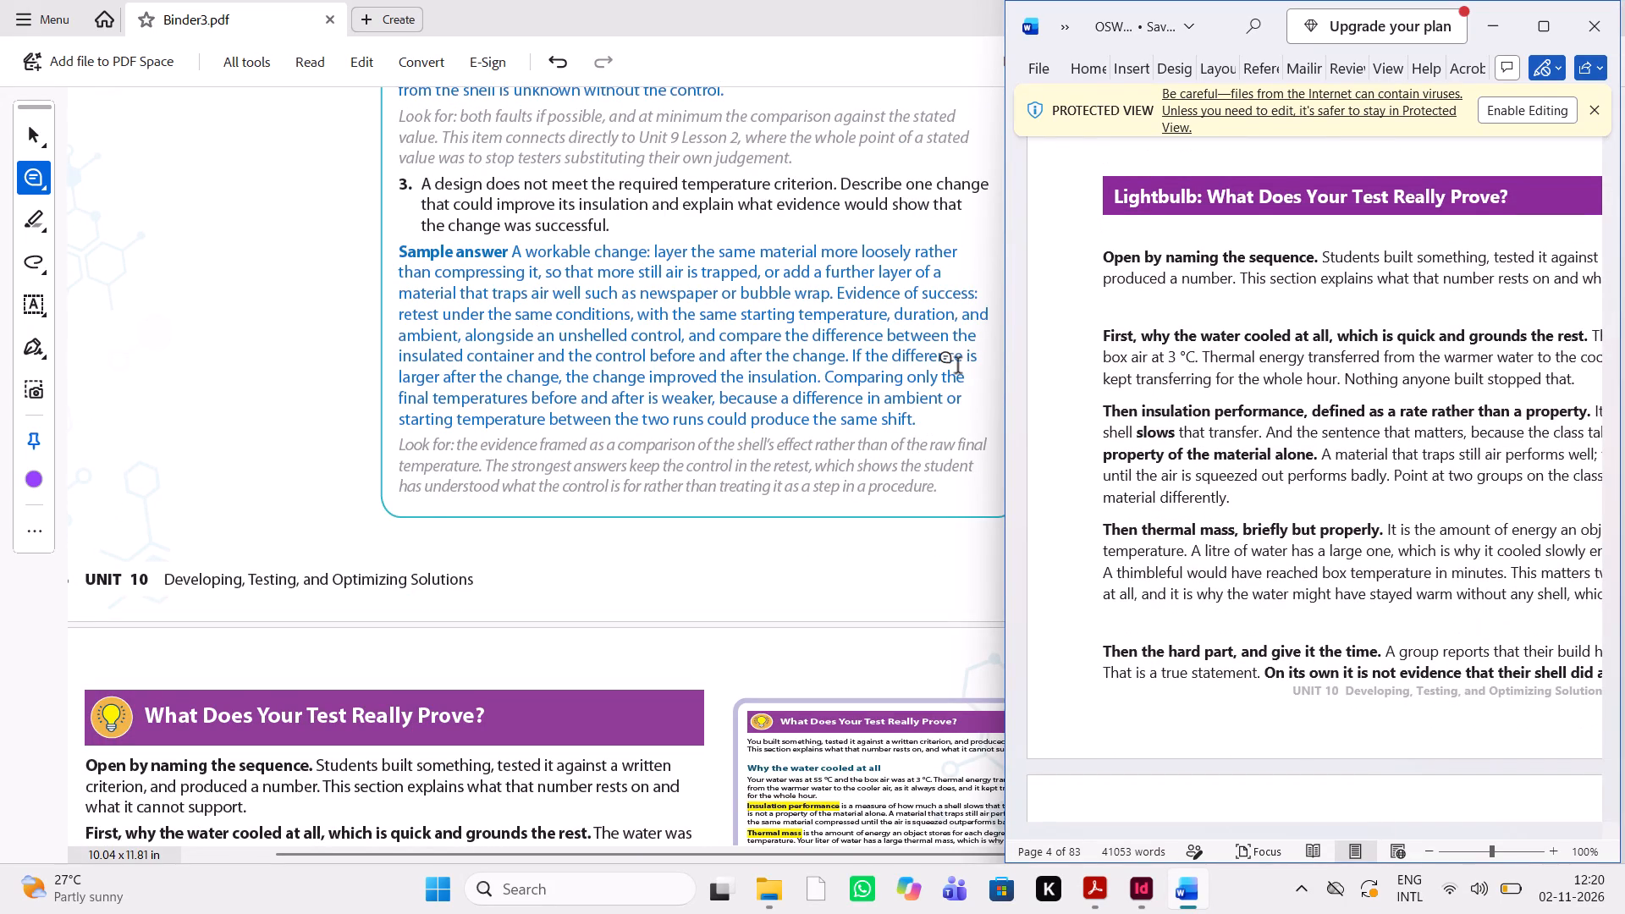
{"action": "scroll", "coordinate": [443, 543], "scroll_direction": "down", "scroll_amount": 5}
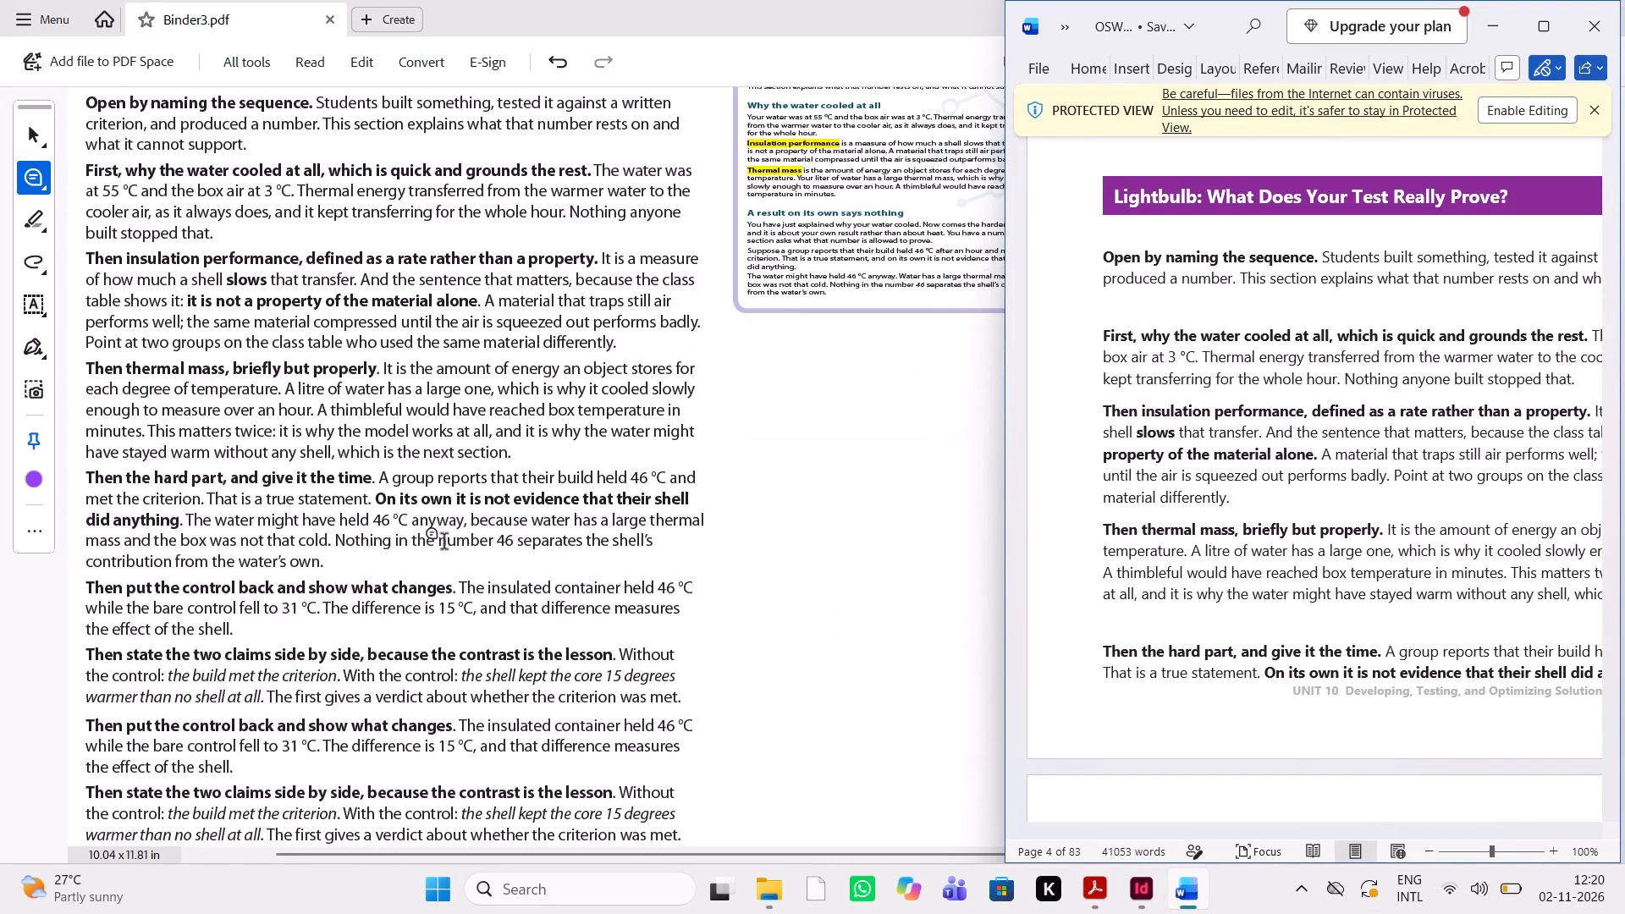
{"action": "scroll", "coordinate": [443, 543], "scroll_direction": "down", "scroll_amount": 4}
{"action": "scroll", "coordinate": [443, 543], "scroll_direction": "up", "scroll_amount": 1}
{"action": "scroll", "coordinate": [443, 543], "scroll_direction": "down", "scroll_amount": 5}
{"action": "scroll", "coordinate": [443, 543], "scroll_direction": "up", "scroll_amount": 2}
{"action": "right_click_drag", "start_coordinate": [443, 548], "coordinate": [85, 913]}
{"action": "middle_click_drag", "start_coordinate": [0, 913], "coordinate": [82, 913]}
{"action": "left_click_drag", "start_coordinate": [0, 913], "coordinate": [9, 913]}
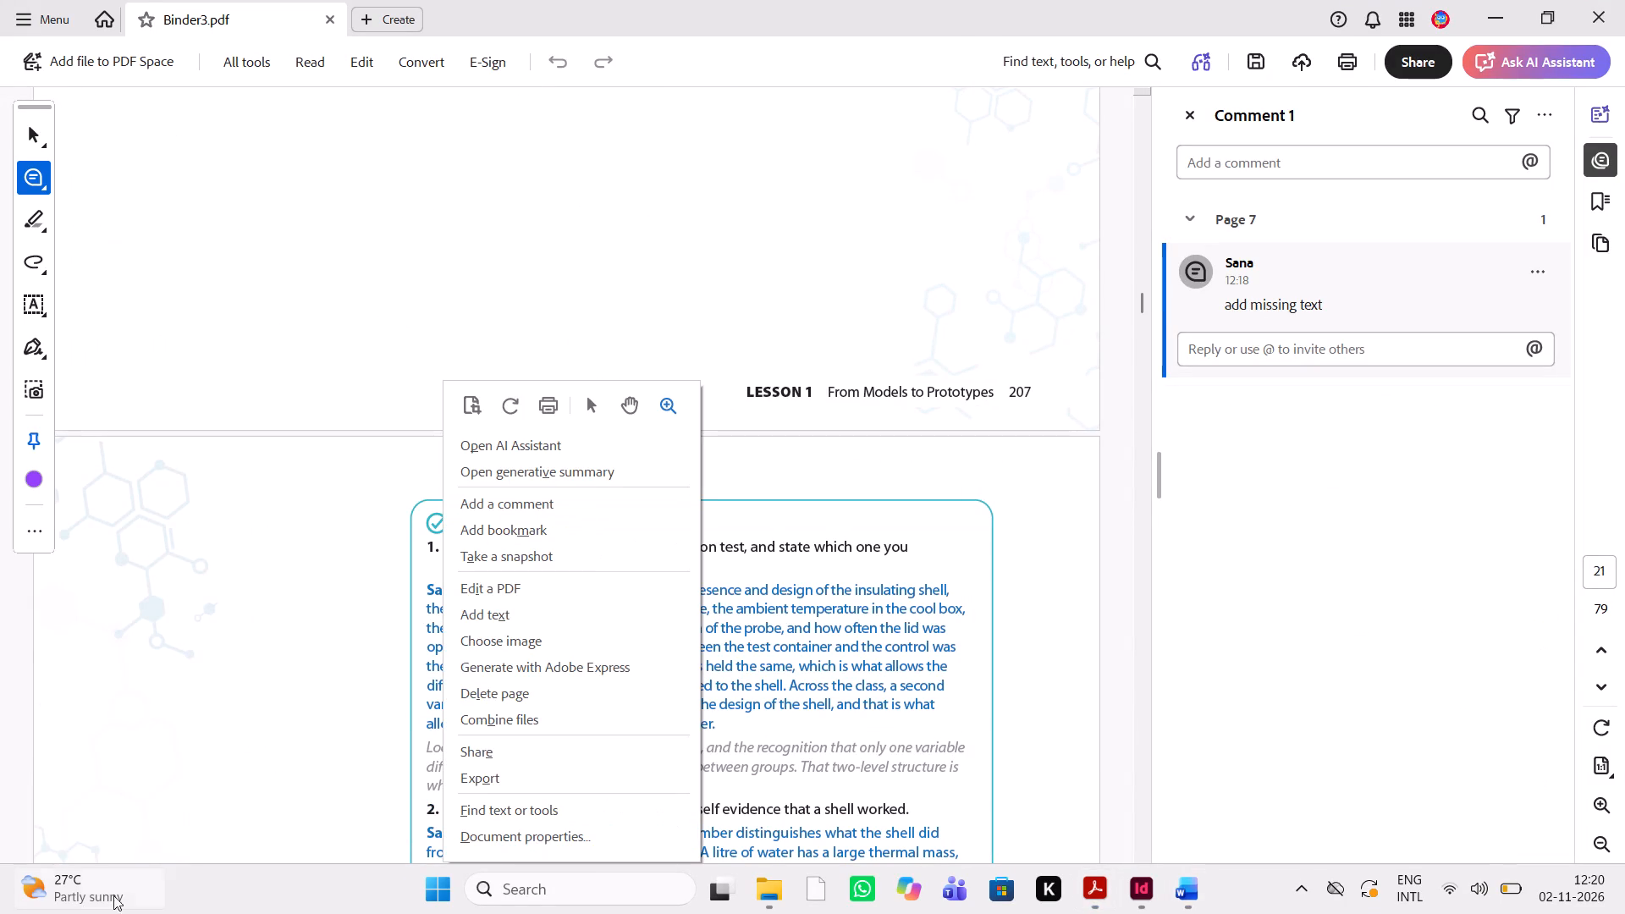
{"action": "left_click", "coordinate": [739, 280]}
Compare the What Does Your Test Really Prove? paragraphs on the control and the two claims between the PDF and Word.
{"action": "scroll", "coordinate": [741, 280], "scroll_direction": "up", "scroll_amount": 2}
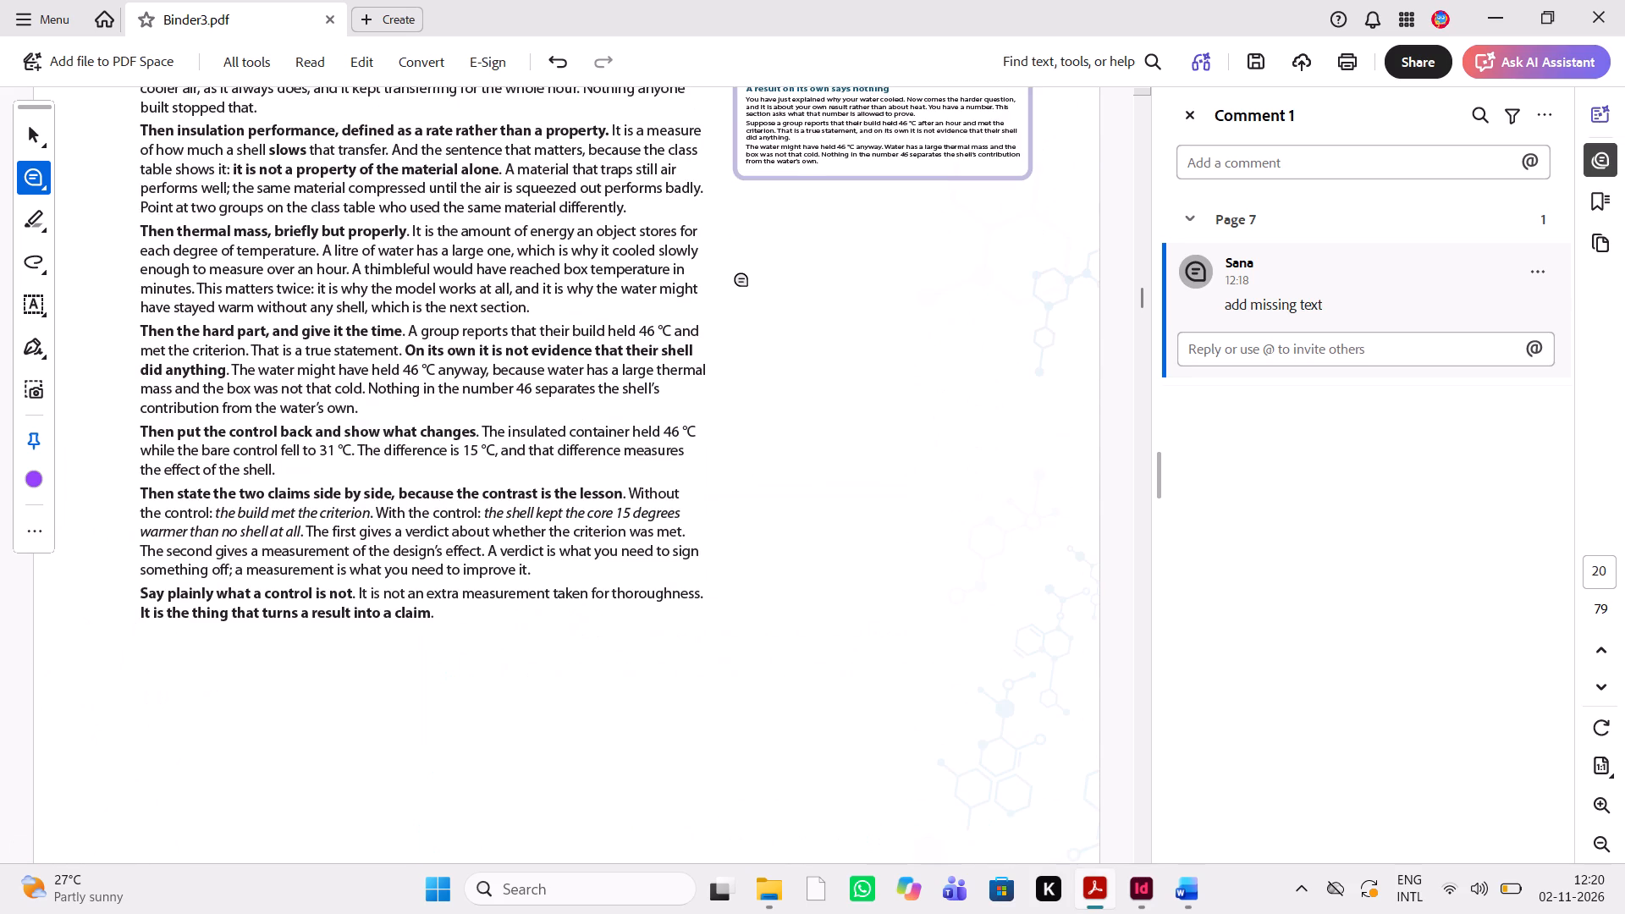
{"action": "left_click", "coordinate": [1187, 896]}
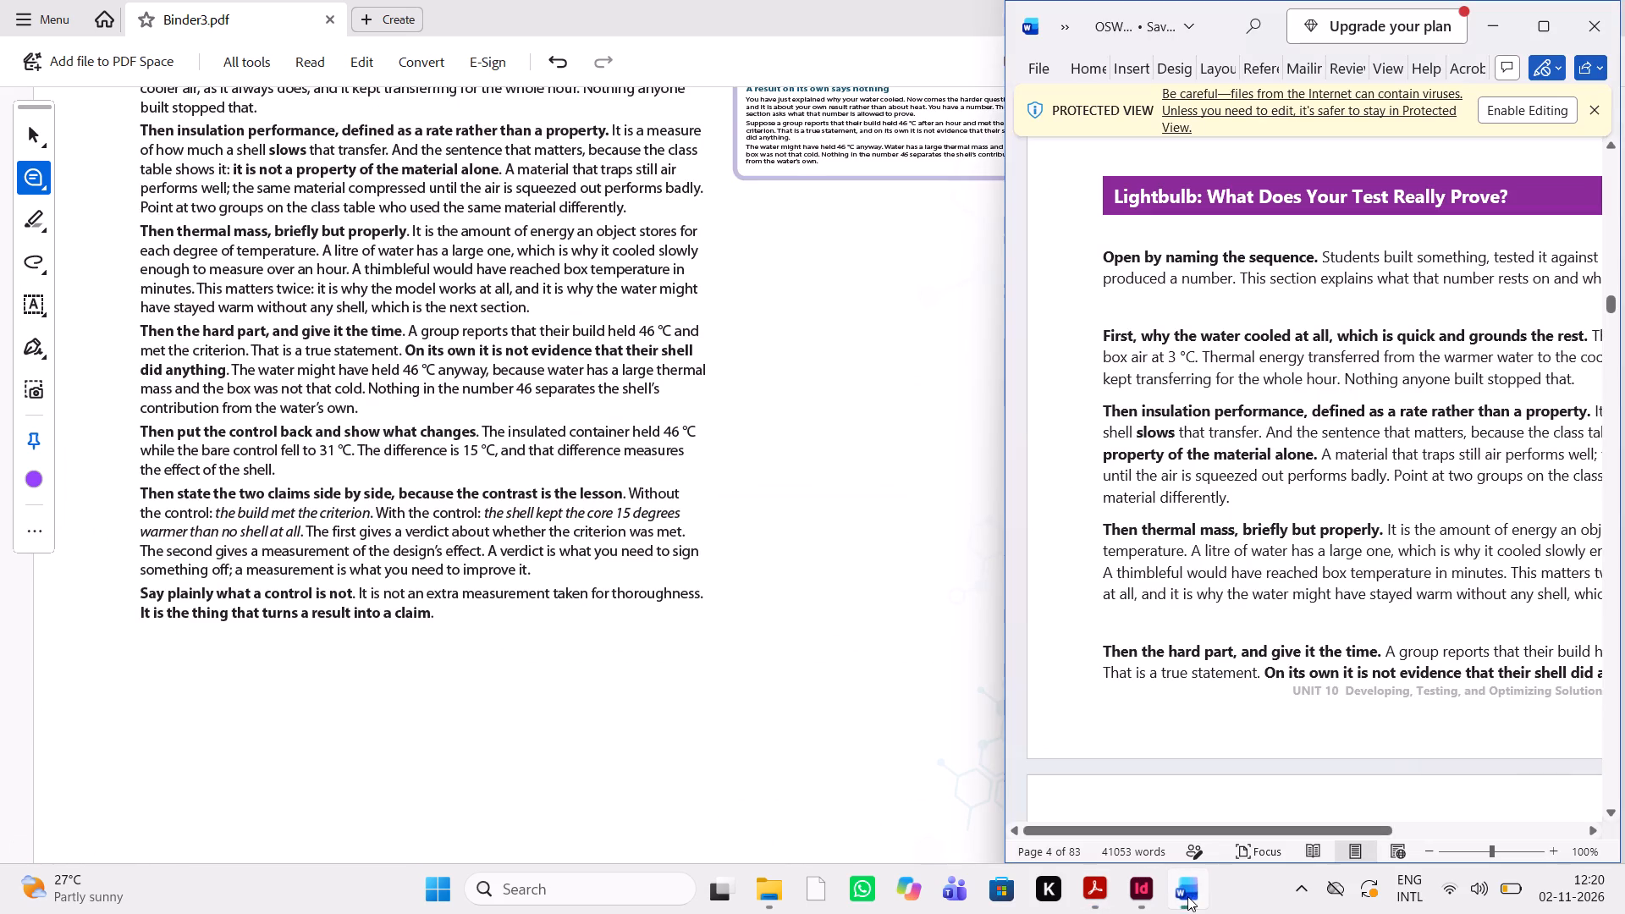
{"action": "scroll", "coordinate": [1332, 636], "scroll_direction": "down", "scroll_amount": 3}
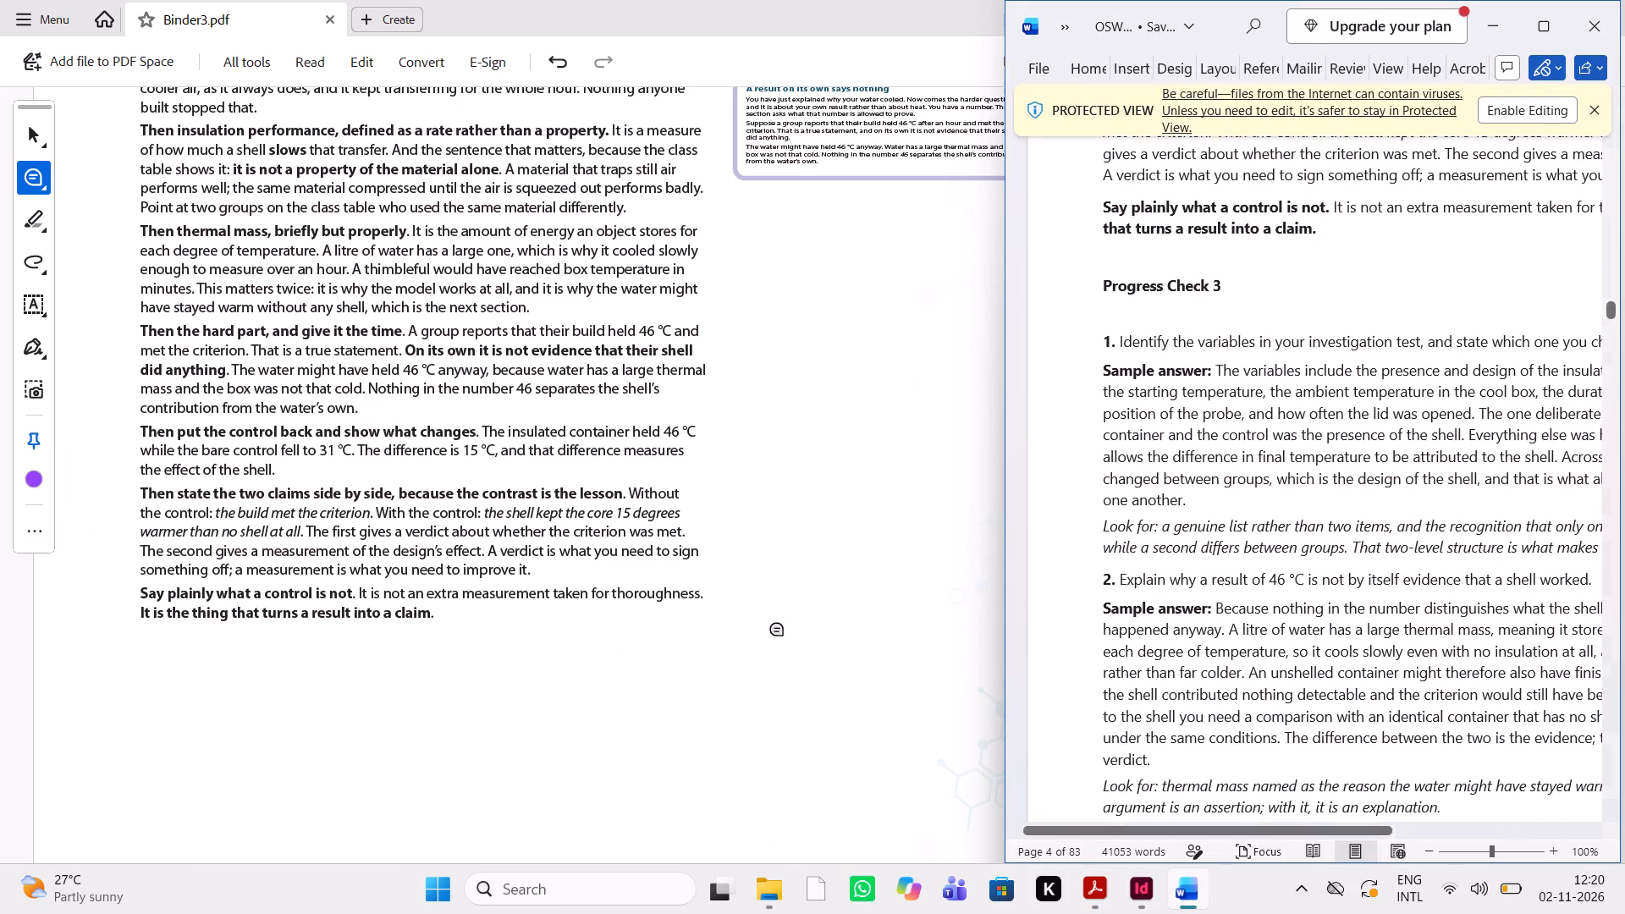
{"action": "scroll", "coordinate": [665, 692], "scroll_direction": "down", "scroll_amount": 3}
{"action": "scroll", "coordinate": [665, 692], "scroll_direction": "up", "scroll_amount": 6}
{"action": "scroll", "coordinate": [665, 692], "scroll_direction": "down", "scroll_amount": 2}
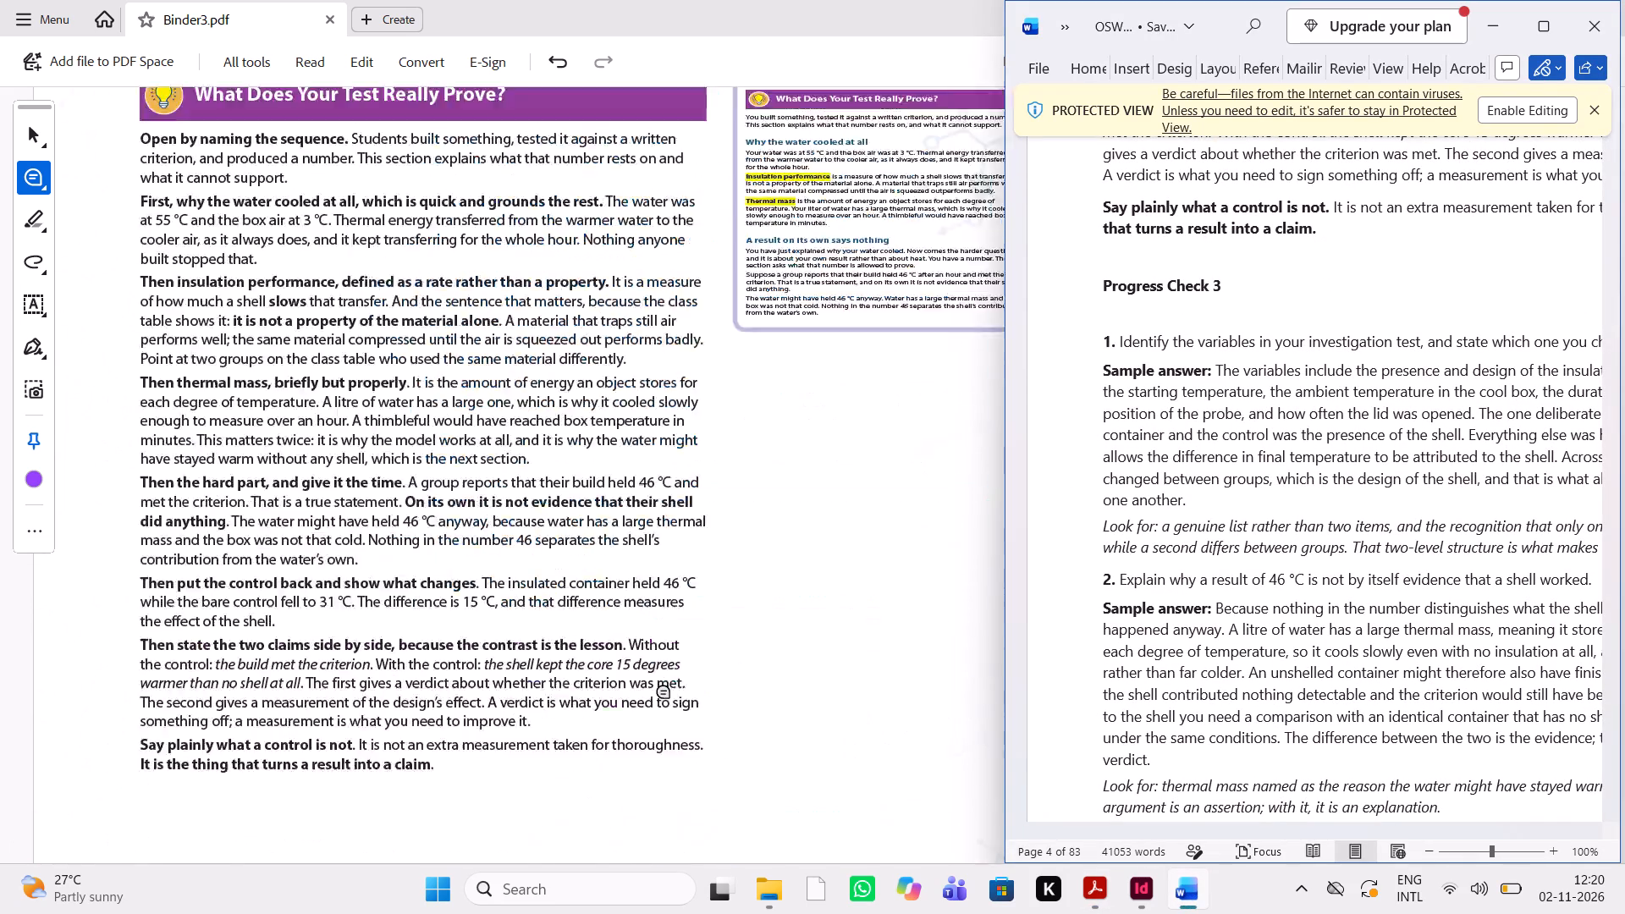
Compare the Progress Check 3 items, with their sample answers and Look for notes, between the PDF and Word.
{"action": "scroll", "coordinate": [665, 692], "scroll_direction": "down", "scroll_amount": 4}
{"action": "scroll", "coordinate": [665, 692], "scroll_direction": "up", "scroll_amount": 2}
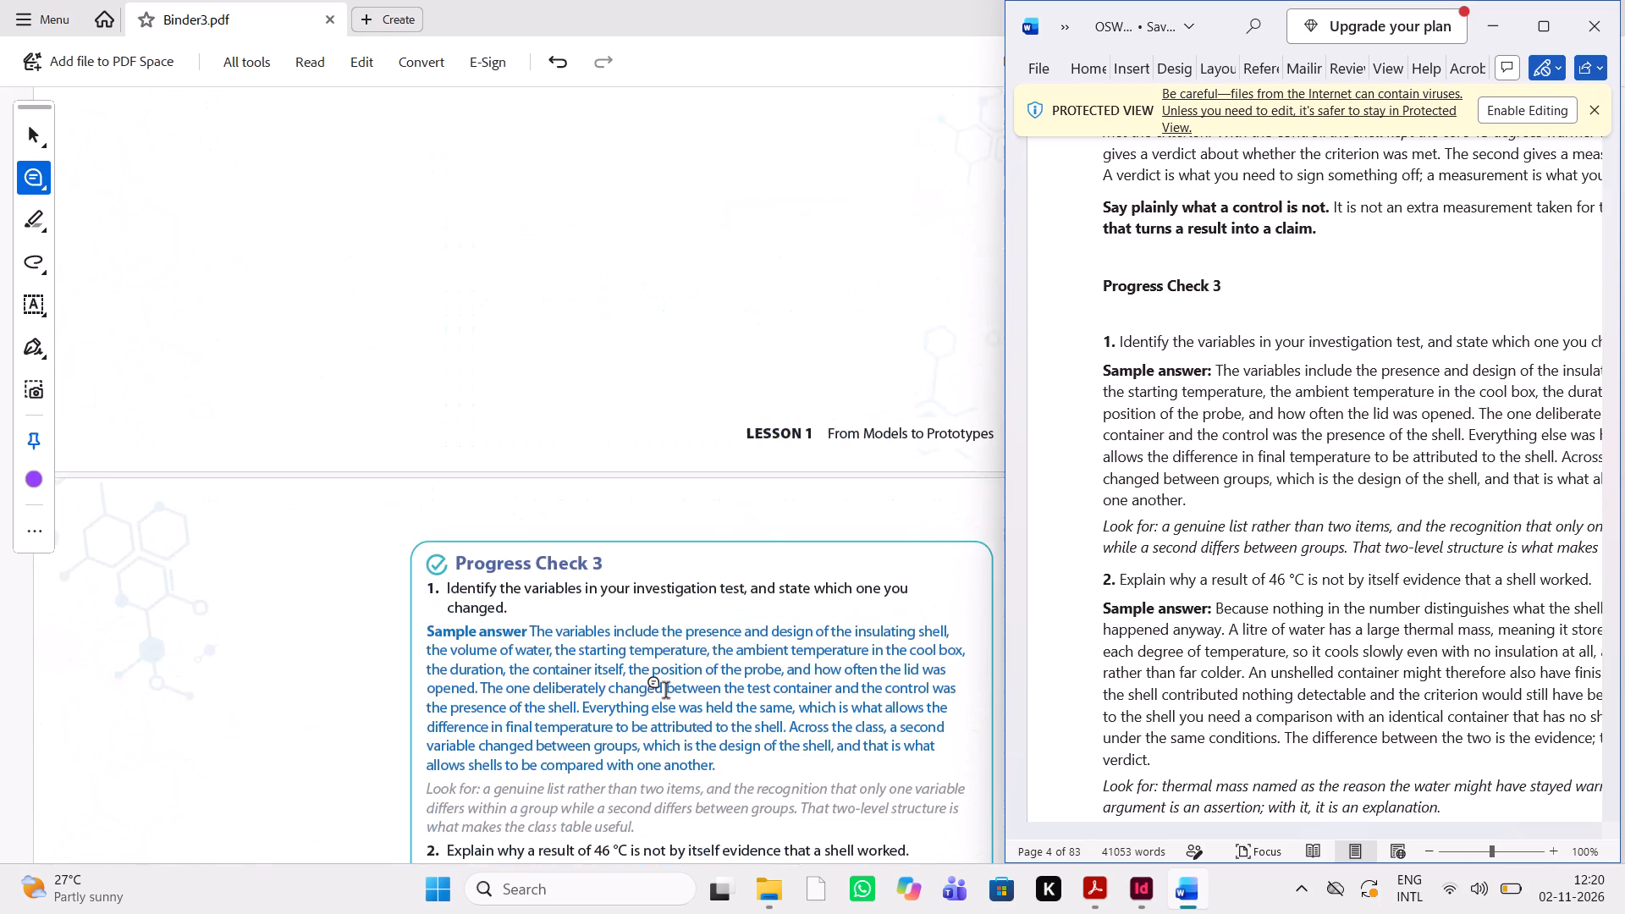
{"action": "scroll", "coordinate": [665, 692], "scroll_direction": "down", "scroll_amount": 1}
{"action": "scroll", "coordinate": [1290, 558], "scroll_direction": "down", "scroll_amount": 2}
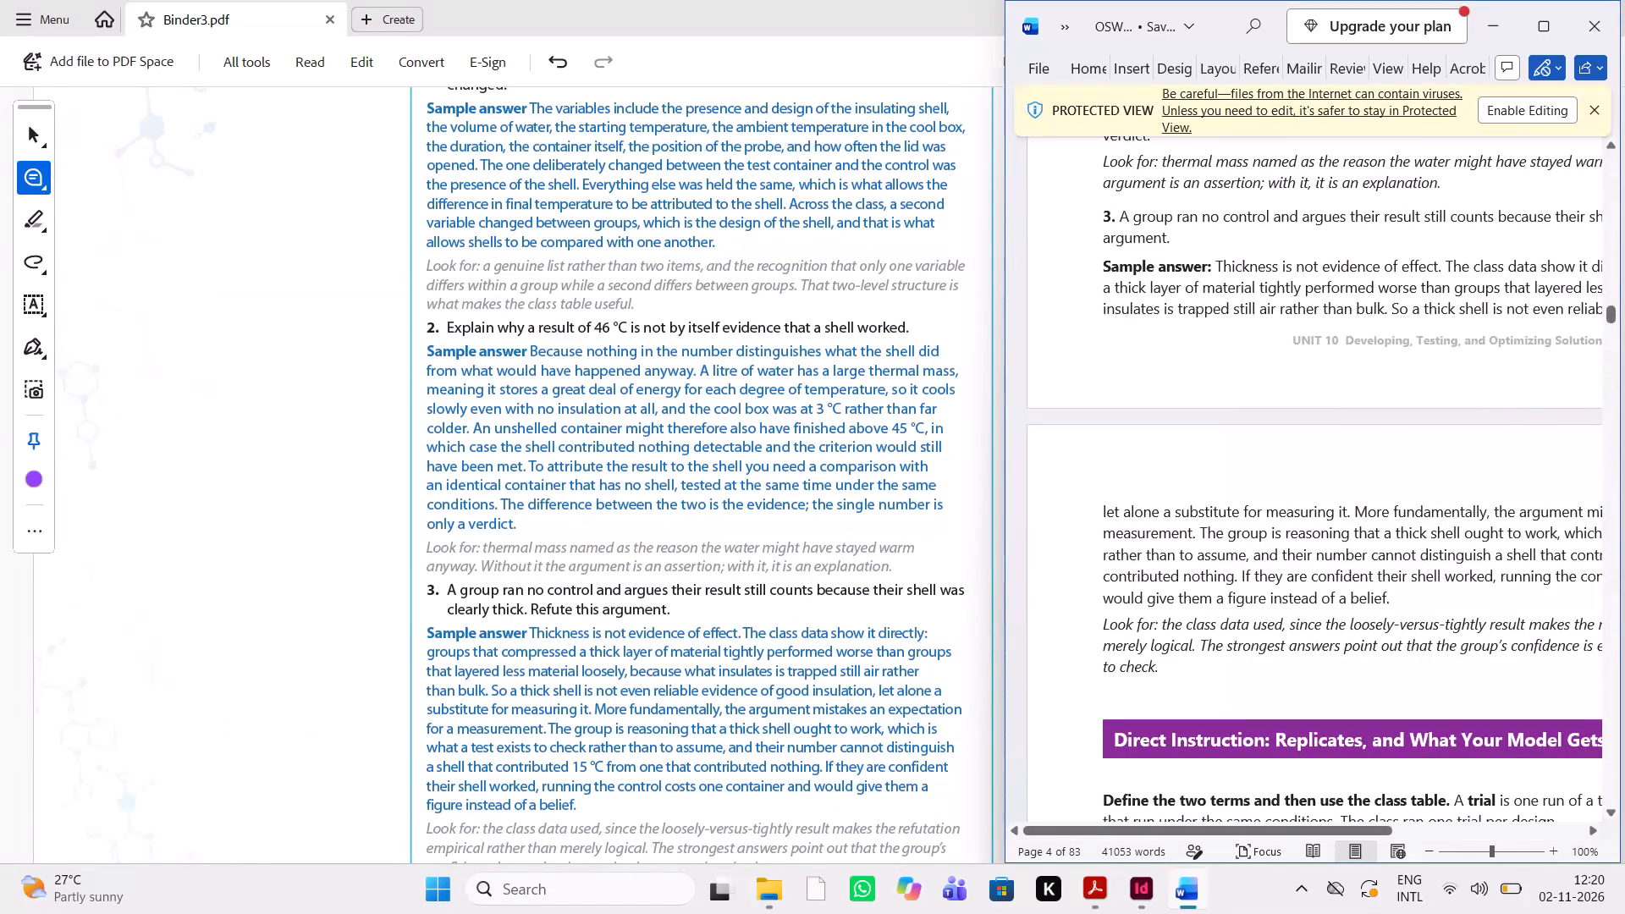
{"action": "scroll", "coordinate": [1290, 558], "scroll_direction": "left", "scroll_amount": 1}
{"action": "scroll", "coordinate": [1307, 539], "scroll_direction": "right", "scroll_amount": 1}
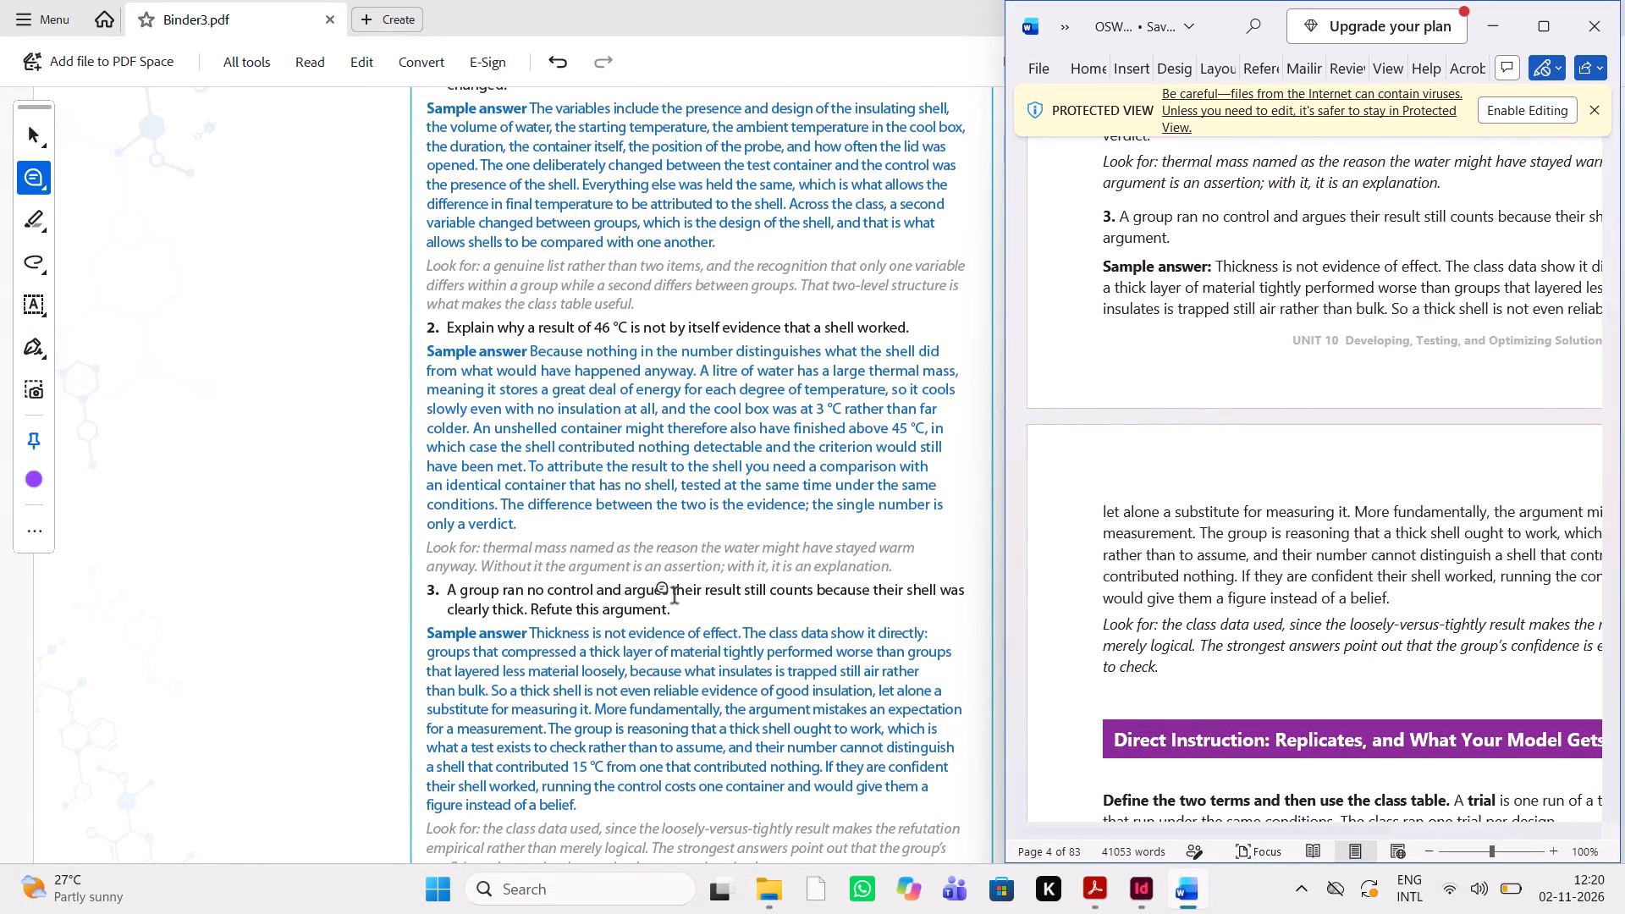
Compare the Replicates, and What Your Model Gets Wrong on Purpose section between the PDF and Word.
{"action": "scroll", "coordinate": [674, 597], "scroll_direction": "down", "scroll_amount": 4}
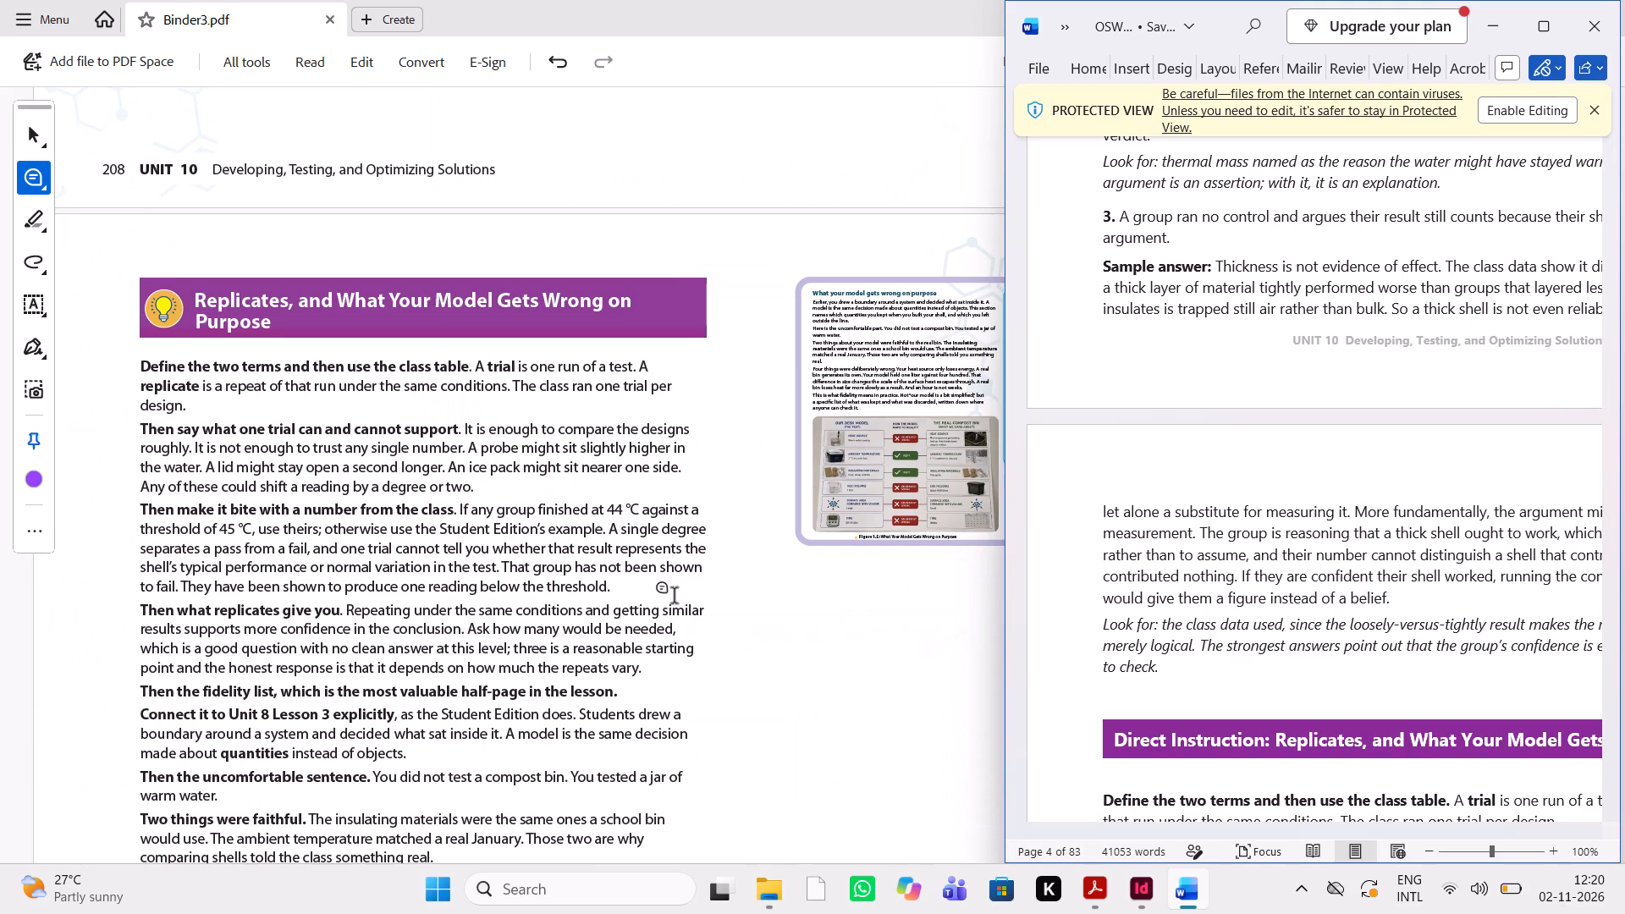
{"action": "scroll", "coordinate": [674, 597], "scroll_direction": "down", "scroll_amount": 2}
{"action": "scroll", "coordinate": [1403, 497], "scroll_direction": "left", "scroll_amount": 1}
{"action": "scroll", "coordinate": [1403, 497], "scroll_direction": "down", "scroll_amount": 3}
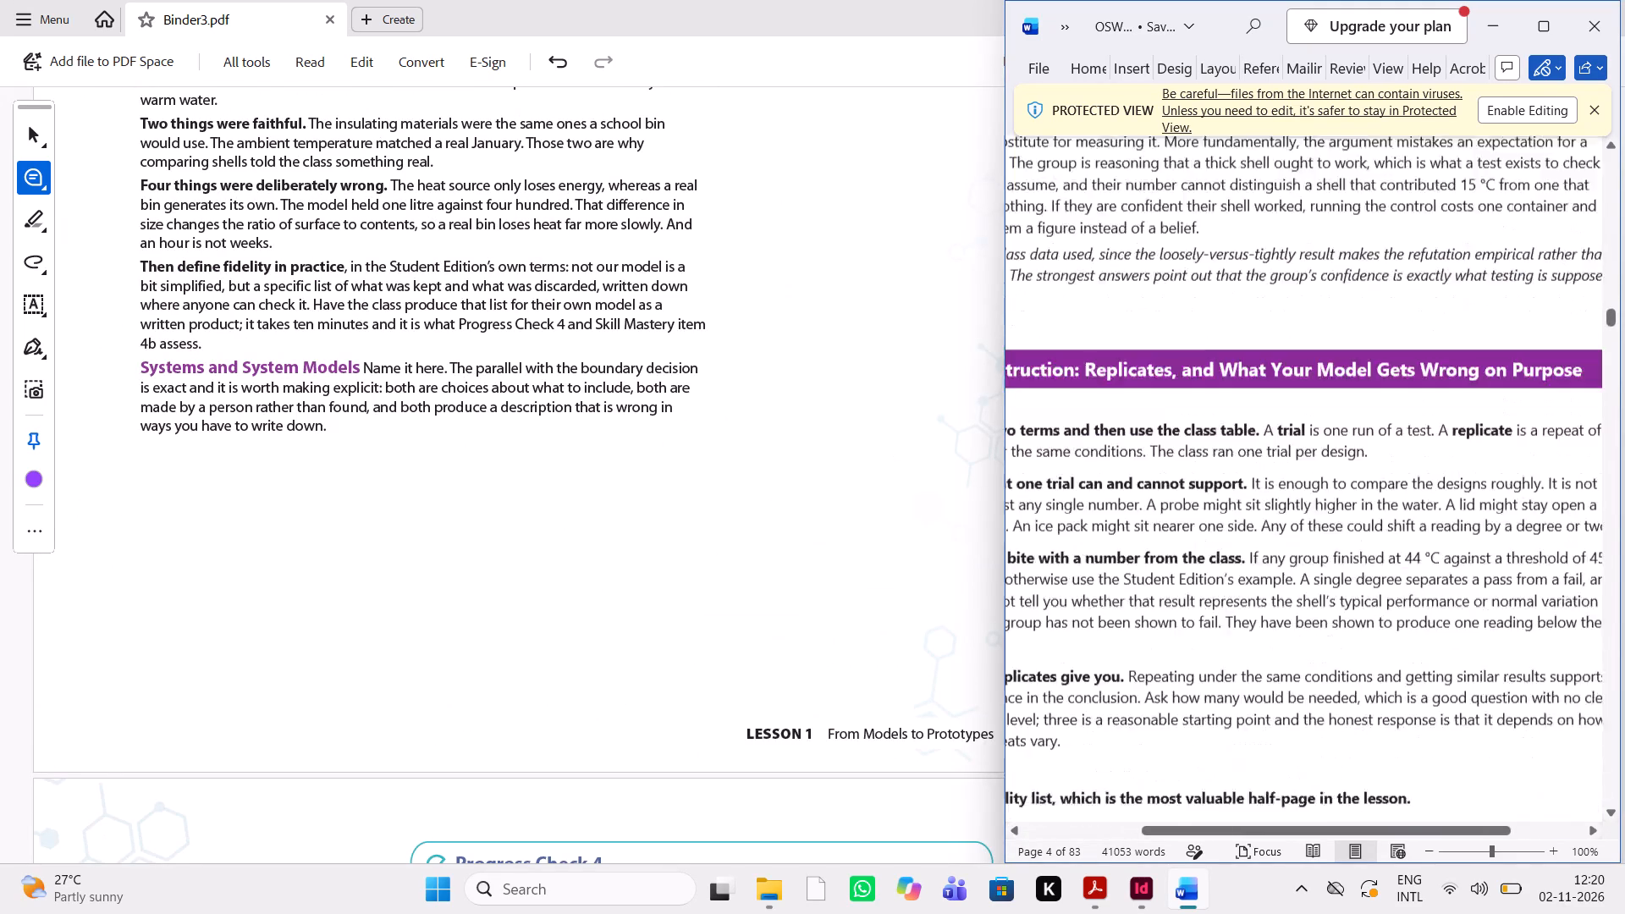
{"action": "scroll", "coordinate": [1403, 497], "scroll_direction": "down", "scroll_amount": 1}
{"action": "scroll", "coordinate": [572, 636], "scroll_direction": "down", "scroll_amount": 4}
{"action": "scroll", "coordinate": [572, 636], "scroll_direction": "left", "scroll_amount": 1}
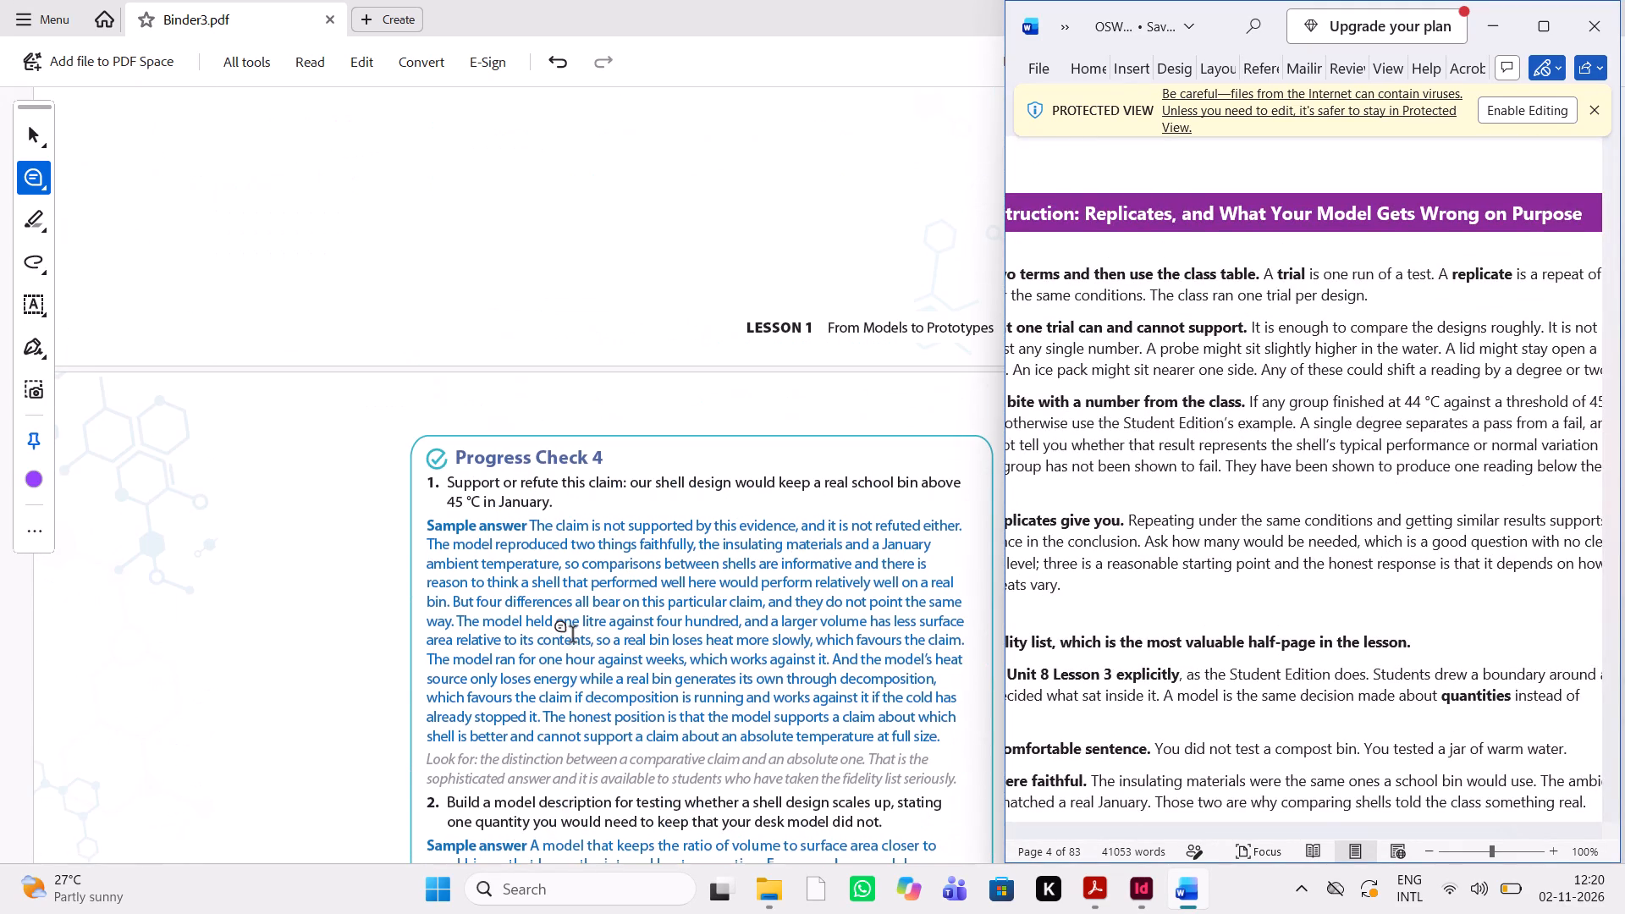
Compare the Progress Check 4 items, with their sample answers and Look for notes, between the PDF and Word.
{"action": "scroll", "coordinate": [1145, 523], "scroll_direction": "down", "scroll_amount": 3}
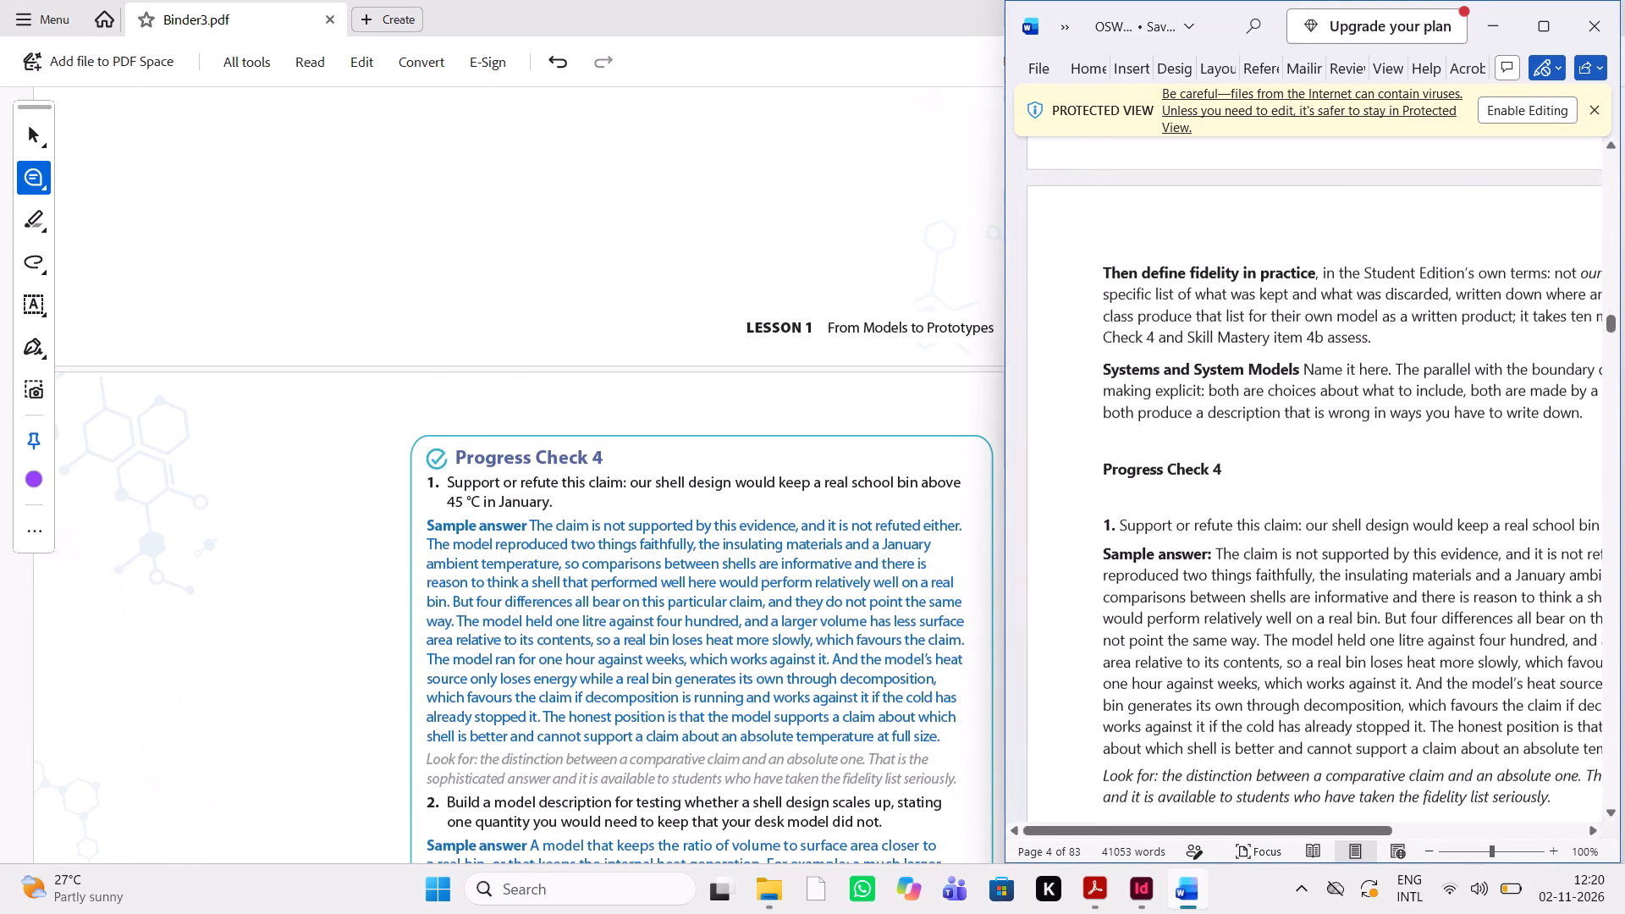
{"action": "scroll", "coordinate": [1161, 502], "scroll_direction": "left", "scroll_amount": 1}
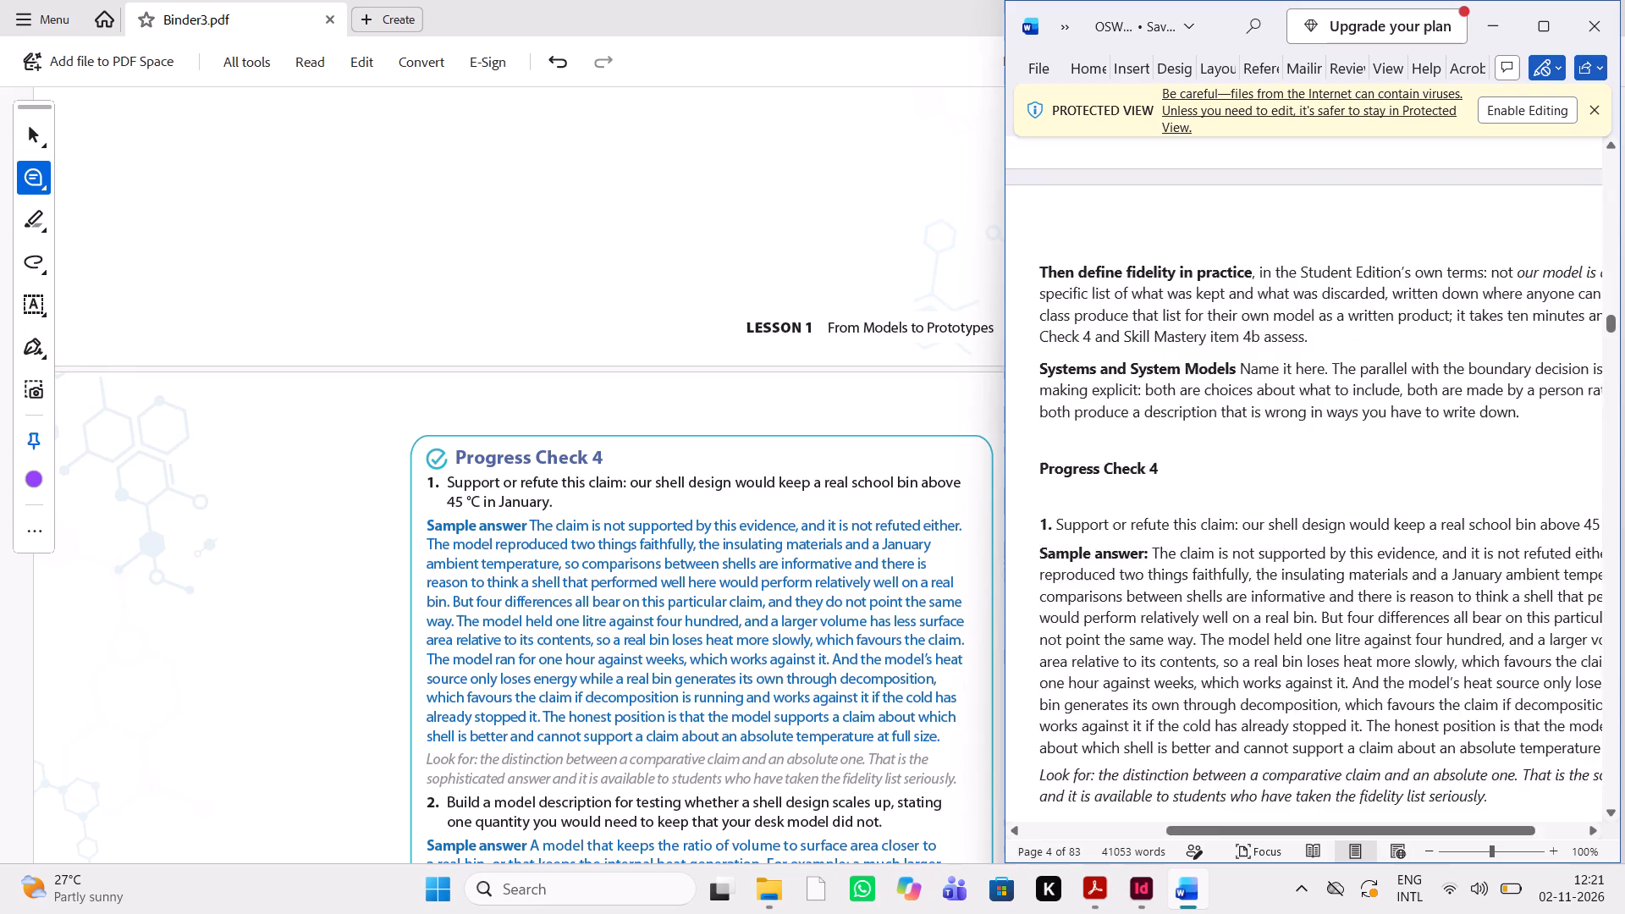
{"action": "scroll", "coordinate": [1161, 502], "scroll_direction": "left", "scroll_amount": 1}
{"action": "scroll", "coordinate": [1161, 502], "scroll_direction": "down", "scroll_amount": 1}
{"action": "scroll", "coordinate": [617, 735], "scroll_direction": "down", "scroll_amount": 1}
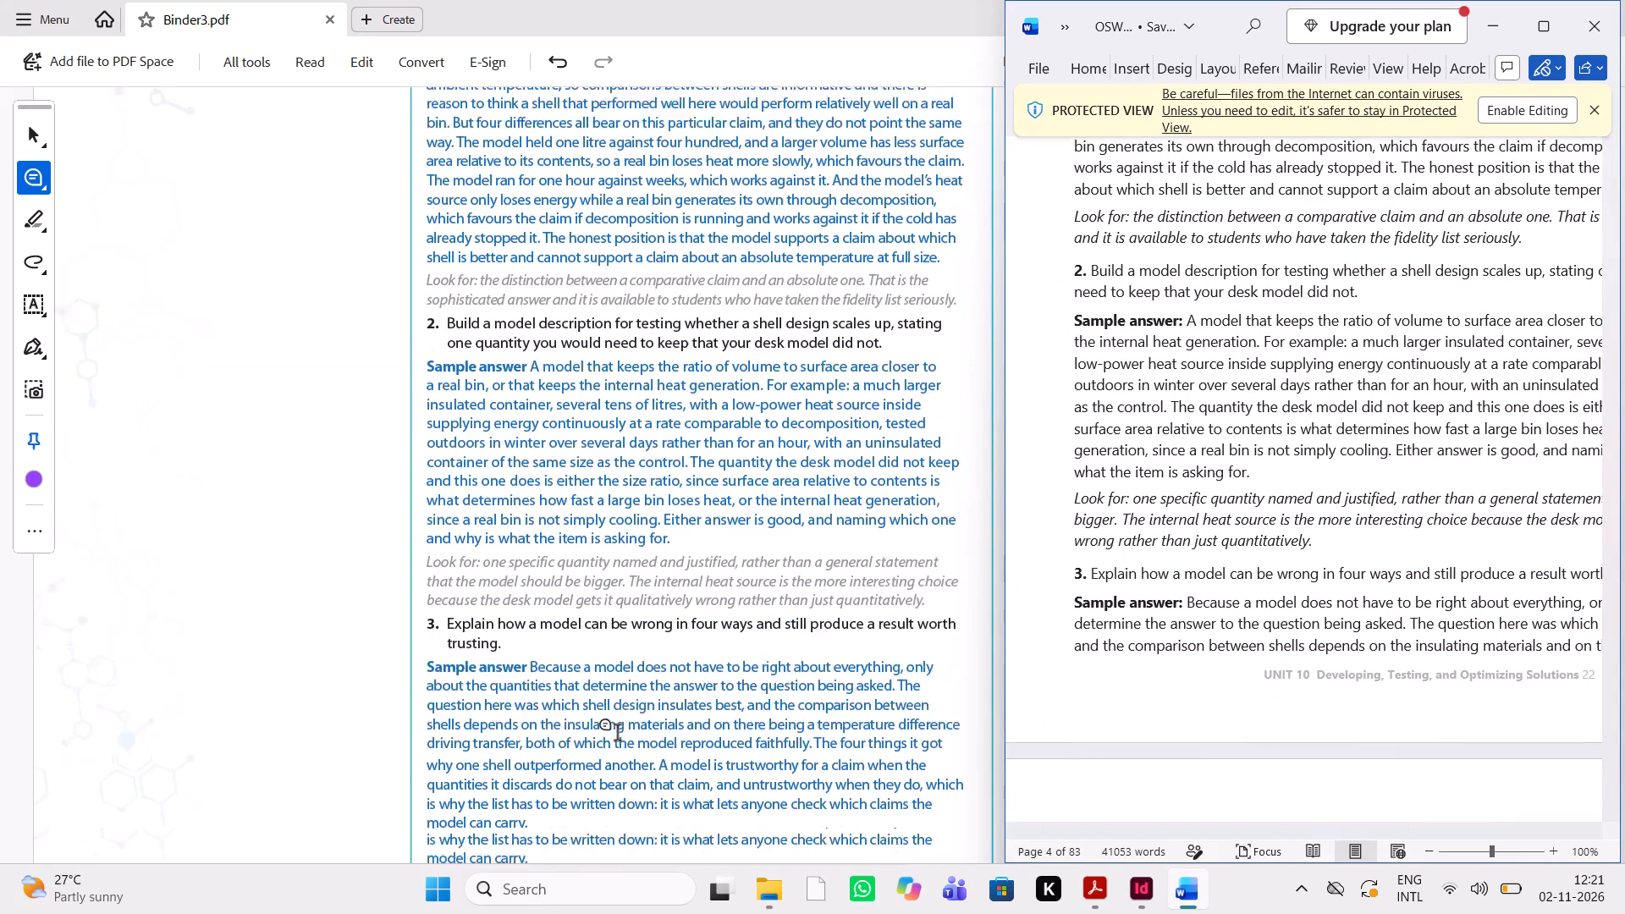
{"action": "scroll", "coordinate": [617, 735], "scroll_direction": "down", "scroll_amount": 2}
{"action": "scroll", "coordinate": [1280, 622], "scroll_direction": "left", "scroll_amount": 1}
{"action": "scroll", "coordinate": [1280, 622], "scroll_direction": "down", "scroll_amount": 1}
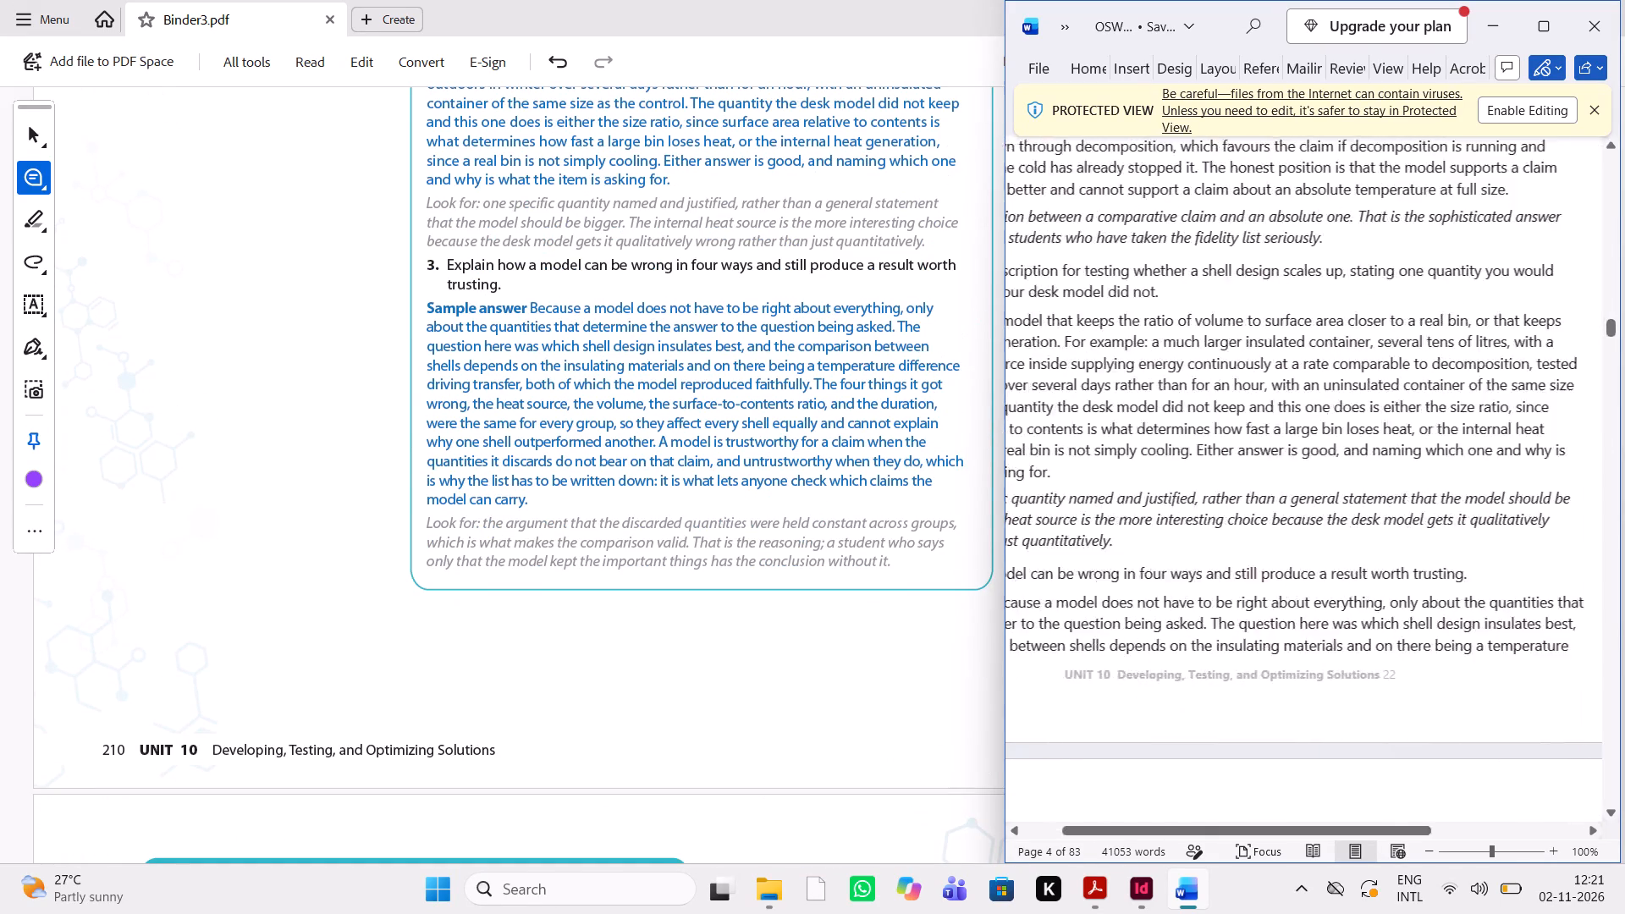
{"action": "scroll", "coordinate": [1280, 622], "scroll_direction": "down", "scroll_amount": 1}
Compare the teaching paragraphs of Power Up: Testing a Parachute for a Place You Cannot Reach between the PDF and Word.
{"action": "scroll", "coordinate": [587, 782], "scroll_direction": "down", "scroll_amount": 2}
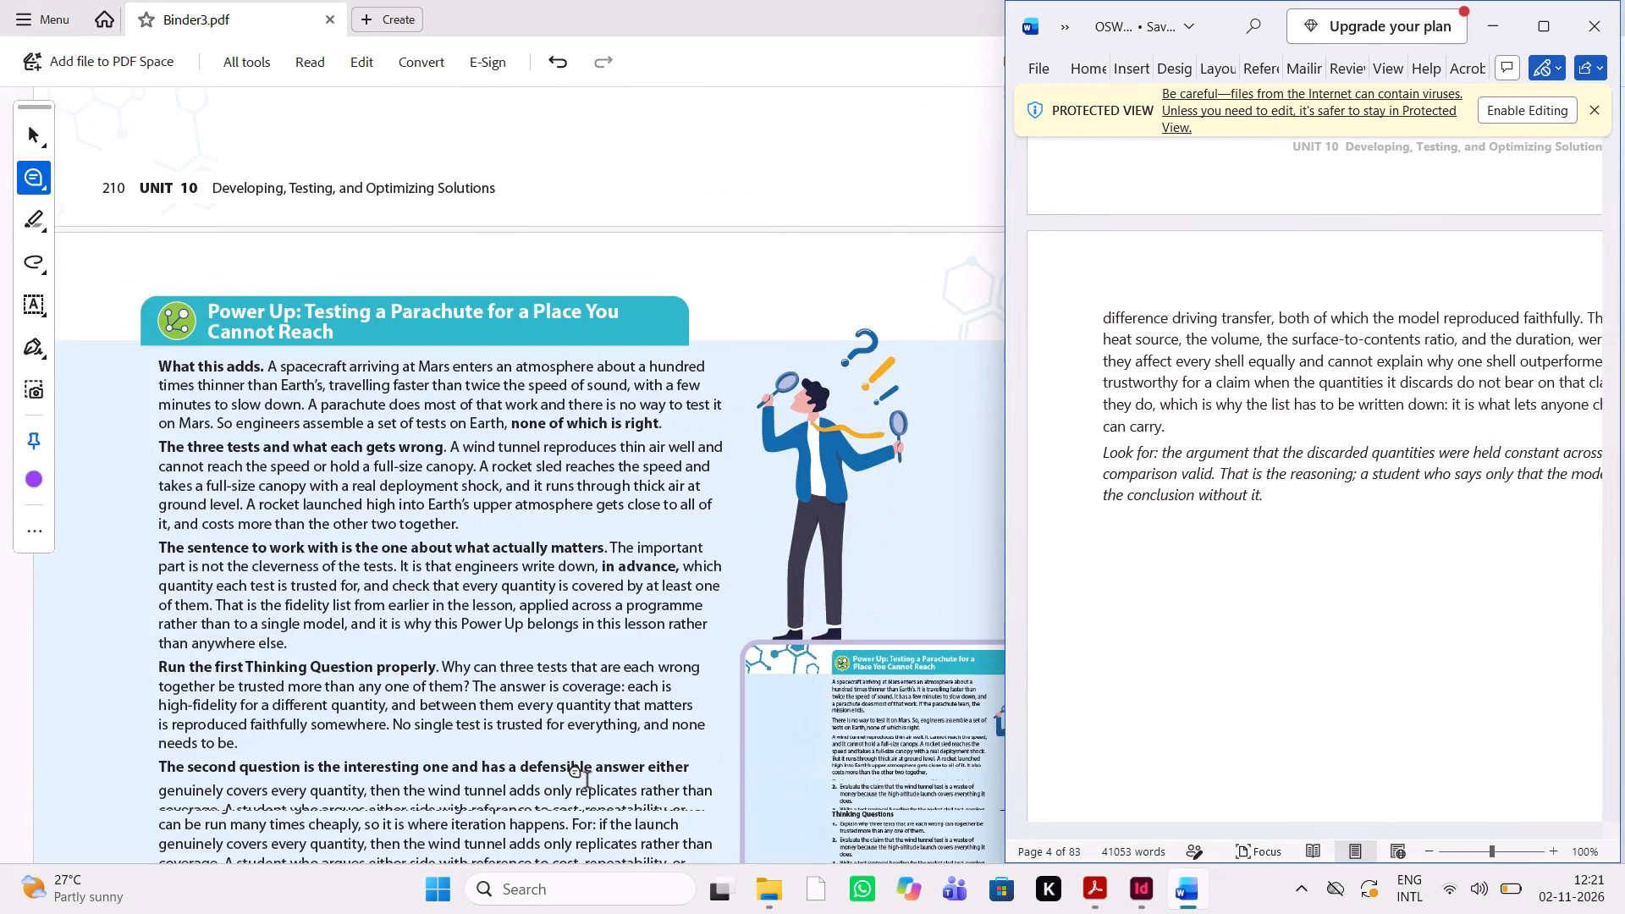
{"action": "scroll", "coordinate": [587, 782], "scroll_direction": "down", "scroll_amount": 1}
{"action": "scroll", "coordinate": [1275, 652], "scroll_direction": "down", "scroll_amount": 3}
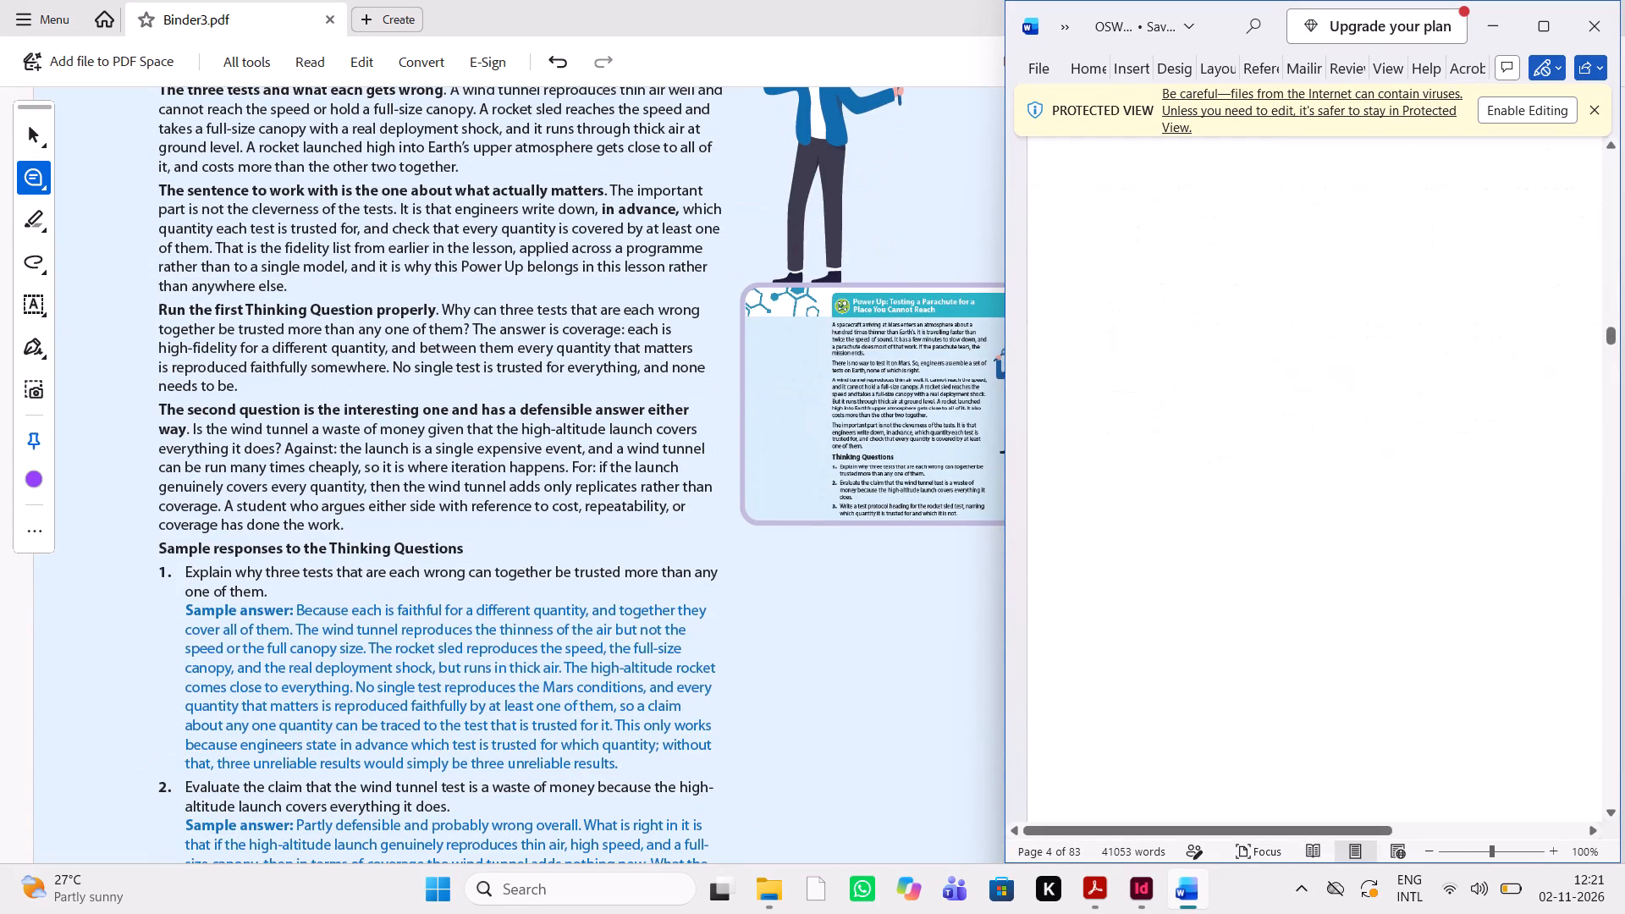
{"action": "scroll", "coordinate": [1275, 652], "scroll_direction": "down", "scroll_amount": 8}
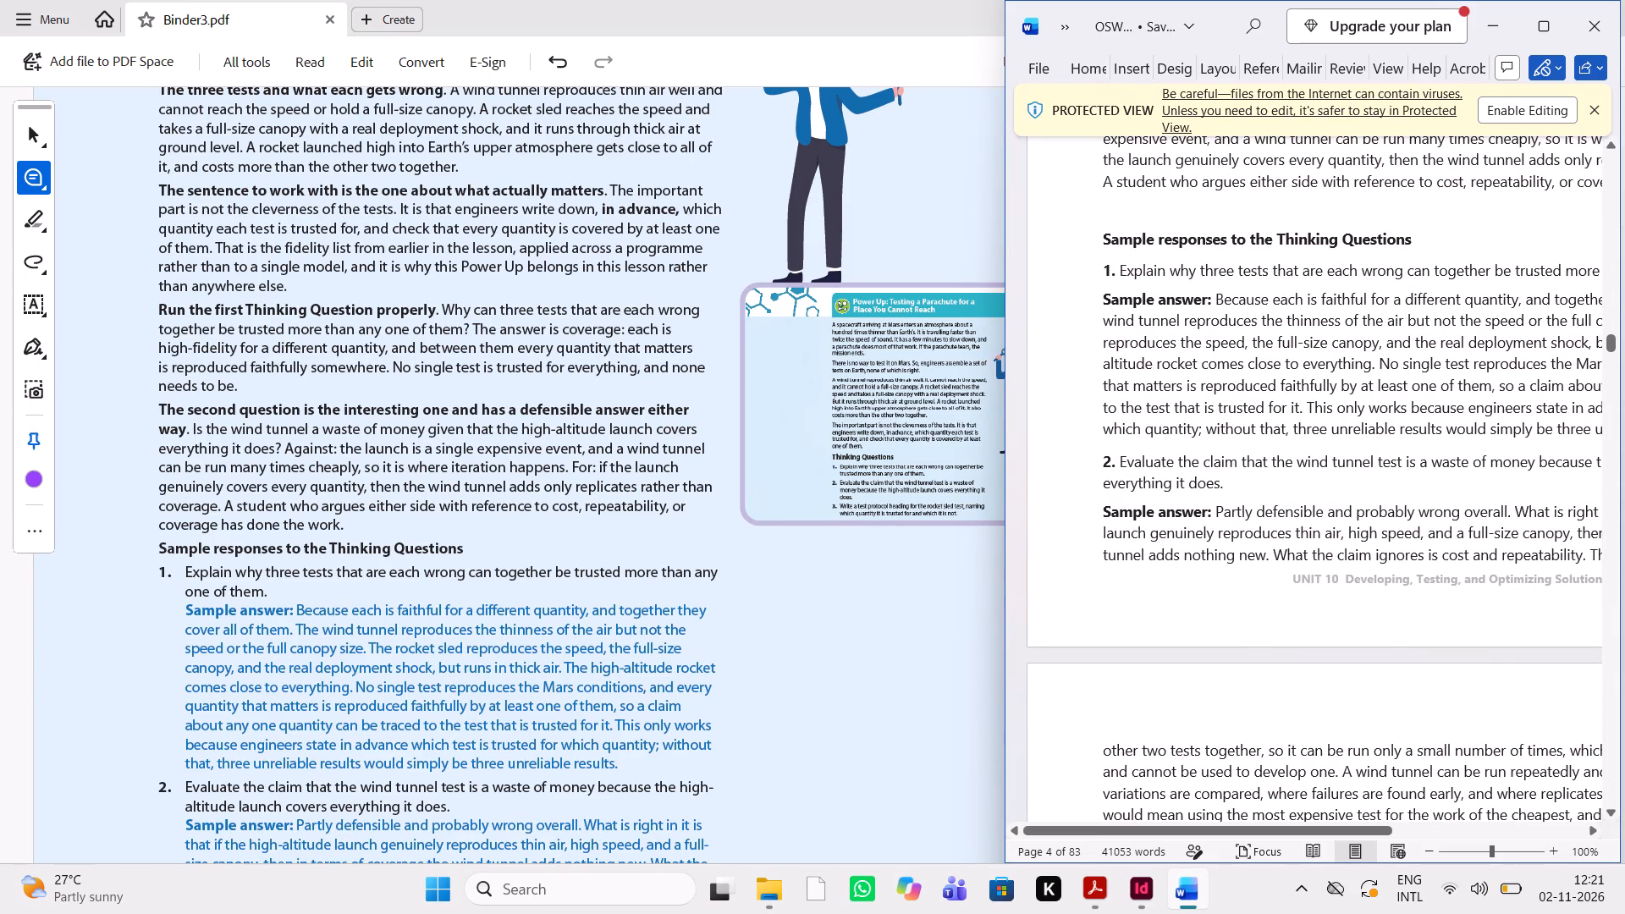
Compare the Power Up section's sample responses to Thinking Questions 1 to 3 between the PDF and Word.
{"action": "scroll", "coordinate": [1275, 652], "scroll_direction": "down", "scroll_amount": 2}
{"action": "scroll", "coordinate": [511, 680], "scroll_direction": "down", "scroll_amount": 2}
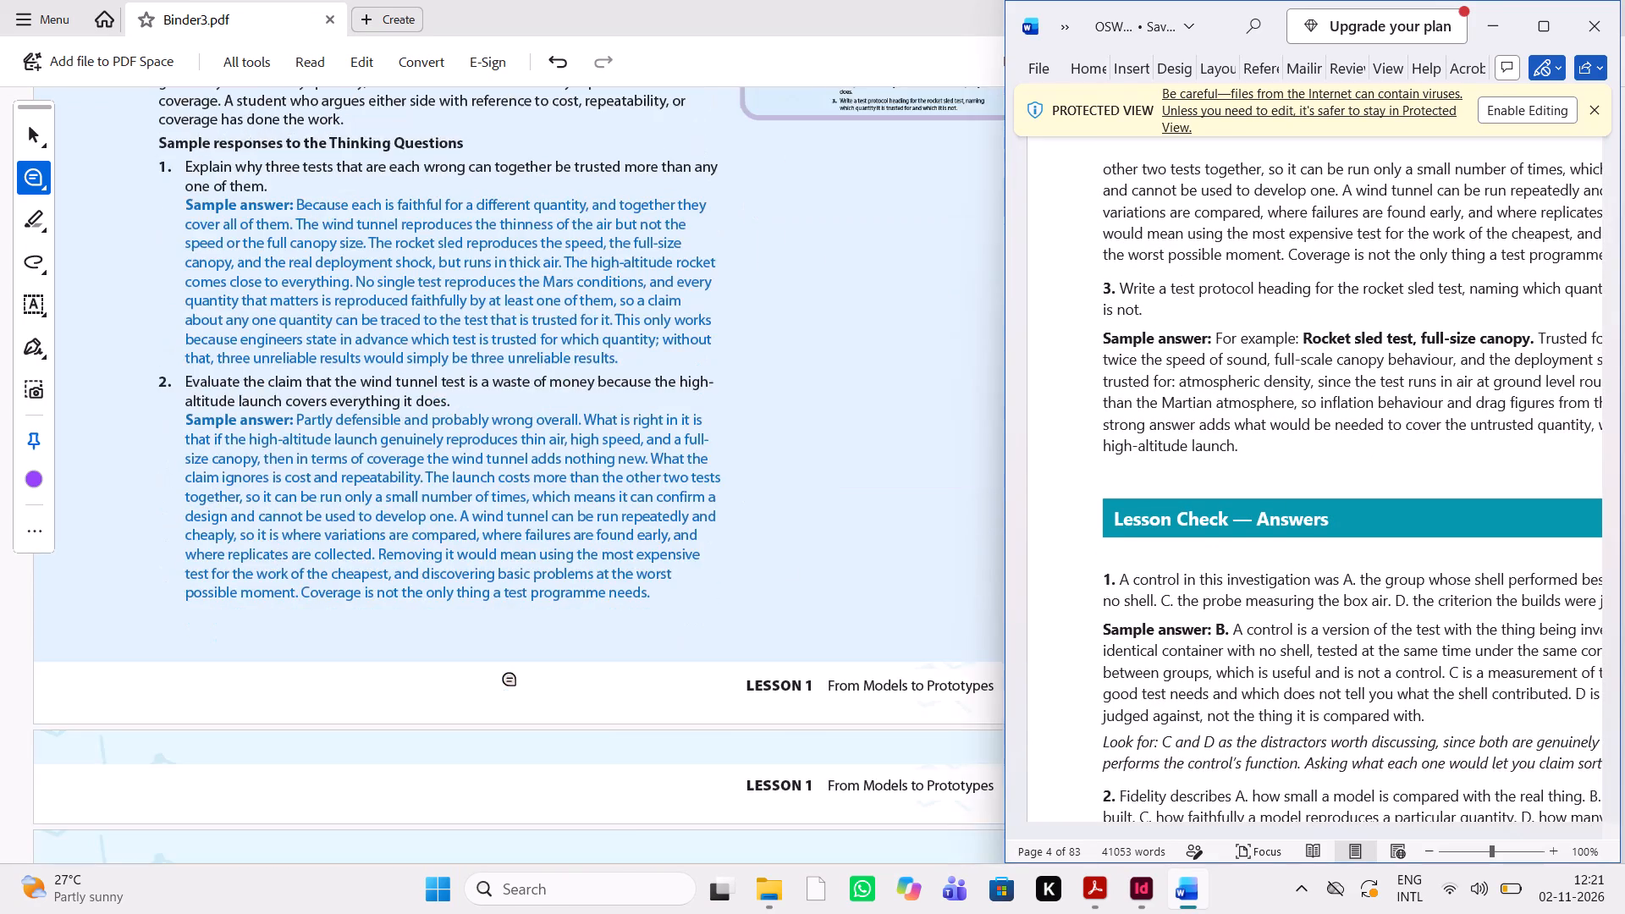
{"action": "scroll", "coordinate": [511, 680], "scroll_direction": "down", "scroll_amount": 4}
{"action": "scroll", "coordinate": [511, 680], "scroll_direction": "left", "scroll_amount": 2}
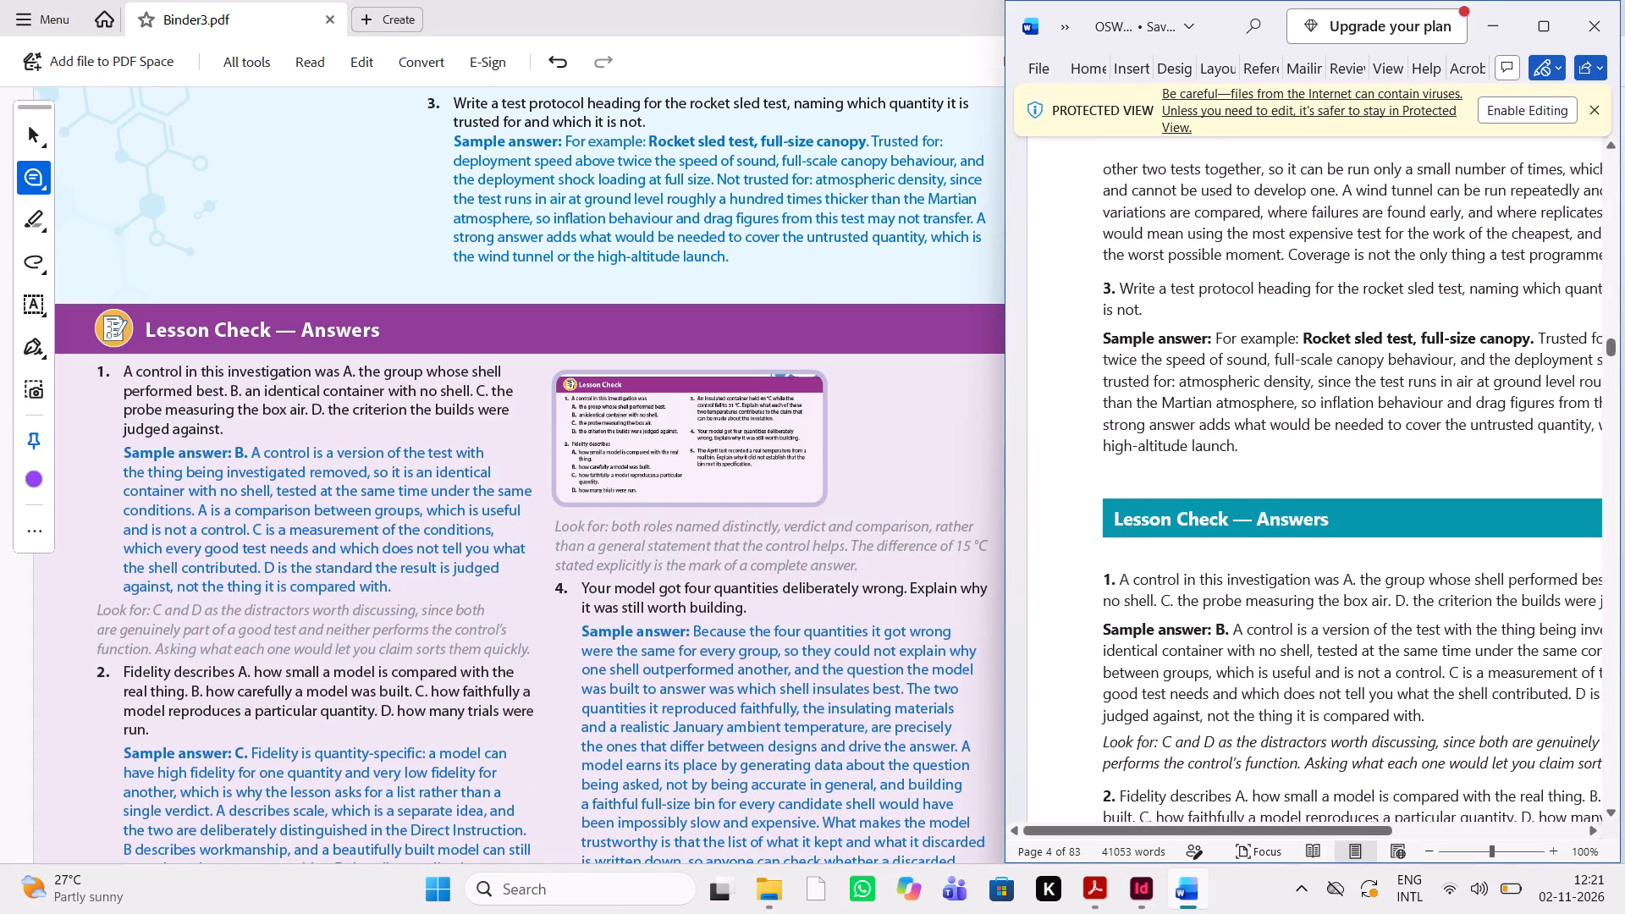
{"action": "scroll", "coordinate": [1353, 601], "scroll_direction": "down", "scroll_amount": 1}
{"action": "scroll", "coordinate": [1353, 601], "scroll_direction": "up", "scroll_amount": 1}
{"action": "scroll", "coordinate": [1267, 339], "scroll_direction": "up", "scroll_amount": 1}
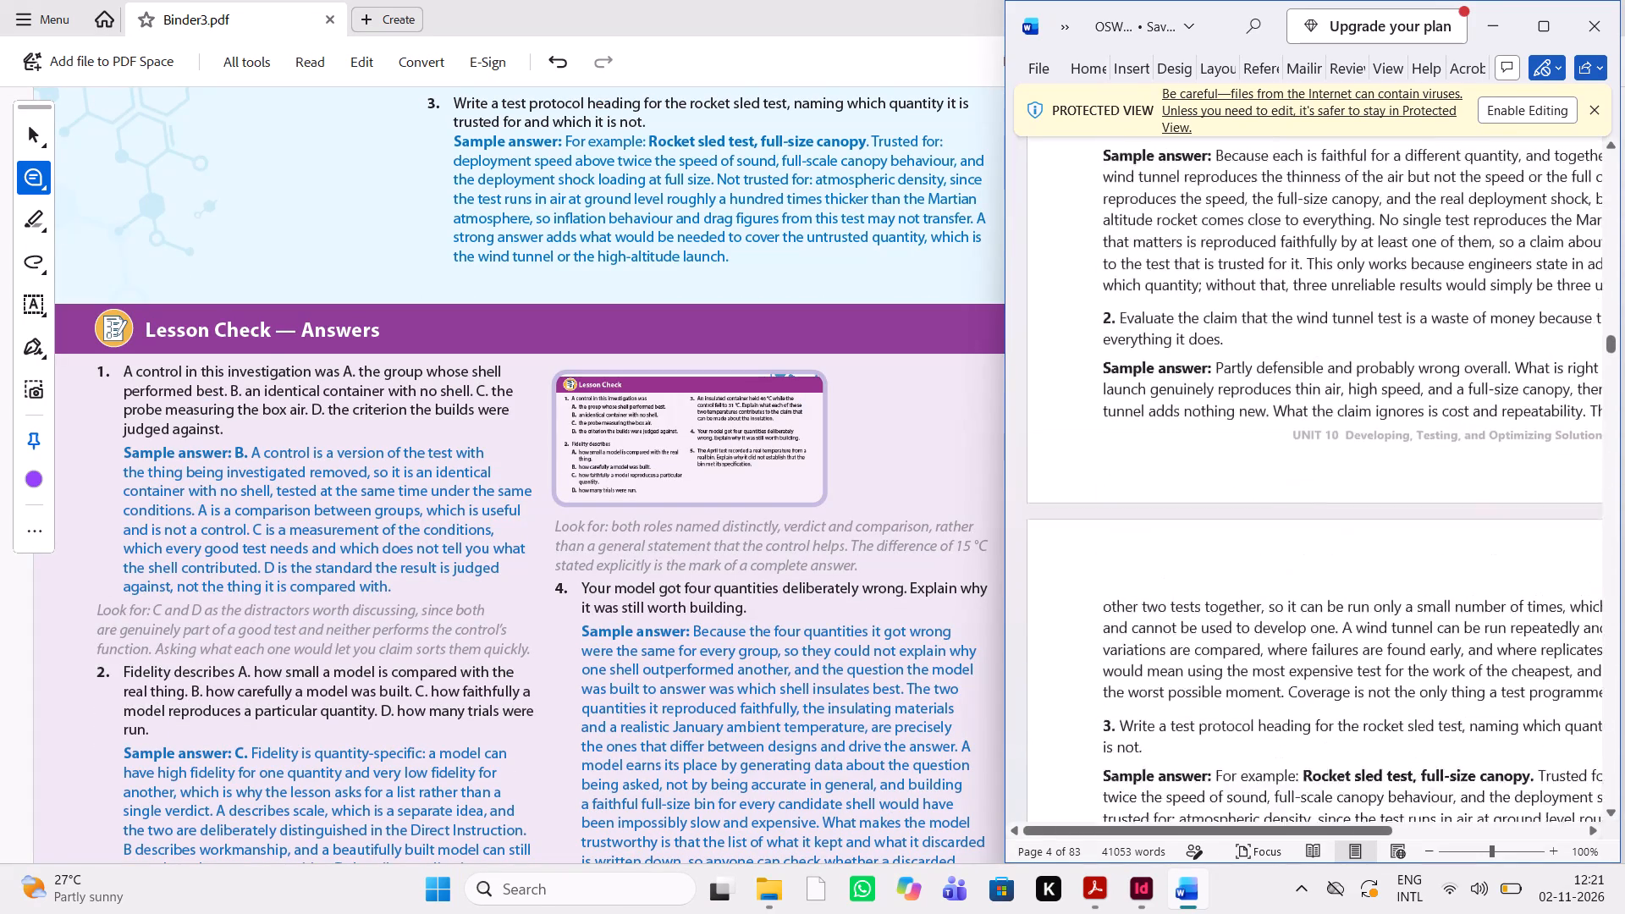
{"action": "scroll", "coordinate": [1267, 339], "scroll_direction": "up", "scroll_amount": 2}
{"action": "scroll", "coordinate": [1267, 339], "scroll_direction": "right", "scroll_amount": 1}
{"action": "scroll", "coordinate": [1267, 339], "scroll_direction": "up", "scroll_amount": 2}
{"action": "scroll", "coordinate": [1267, 339], "scroll_direction": "down", "scroll_amount": 2}
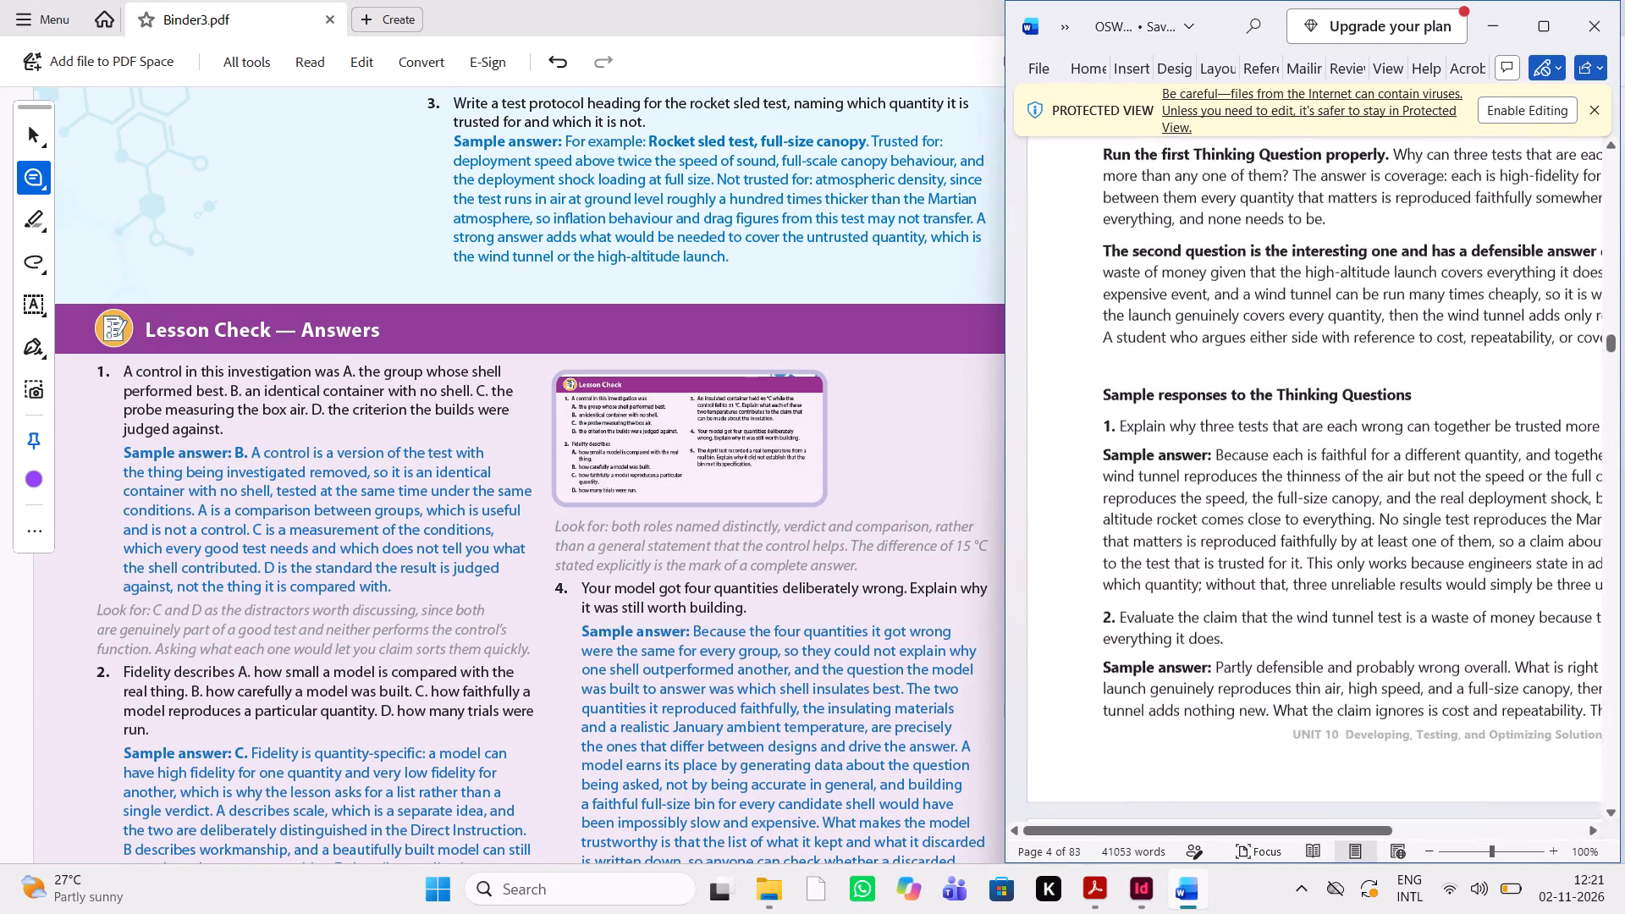
{"action": "scroll", "coordinate": [1267, 339], "scroll_direction": "down", "scroll_amount": 2}
{"action": "scroll", "coordinate": [1267, 339], "scroll_direction": "up", "scroll_amount": 1}
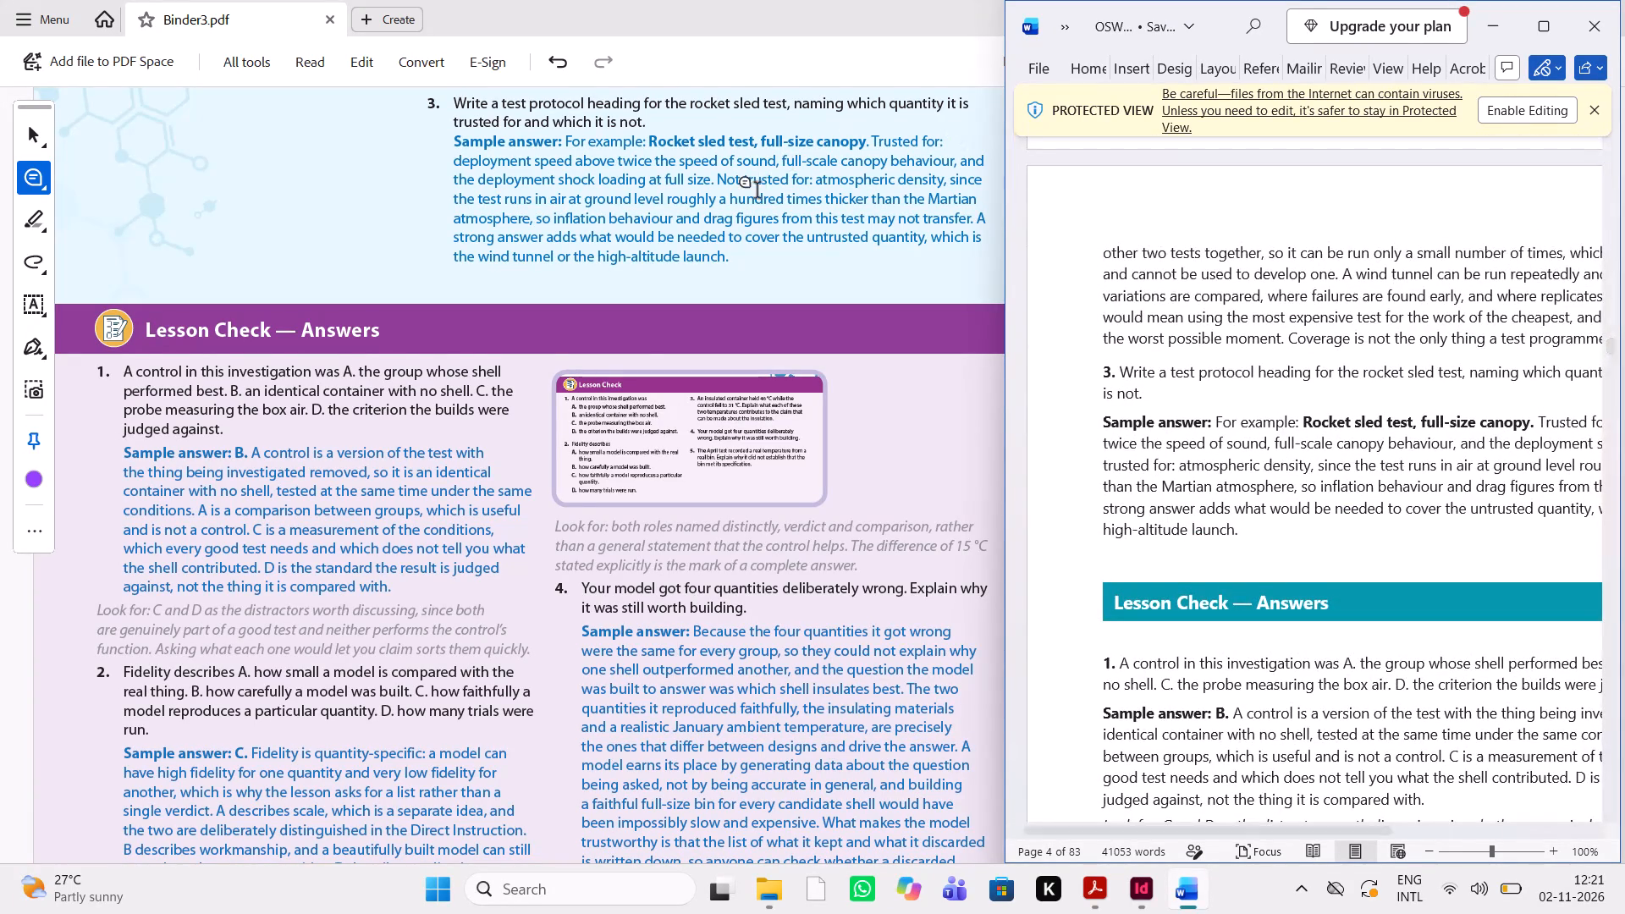
Compare Lesson Check — Answers items 1 to 5, with their sample answers and Look for notes, between the PDF and Word.
{"action": "scroll", "coordinate": [757, 192], "scroll_direction": "down", "scroll_amount": 1}
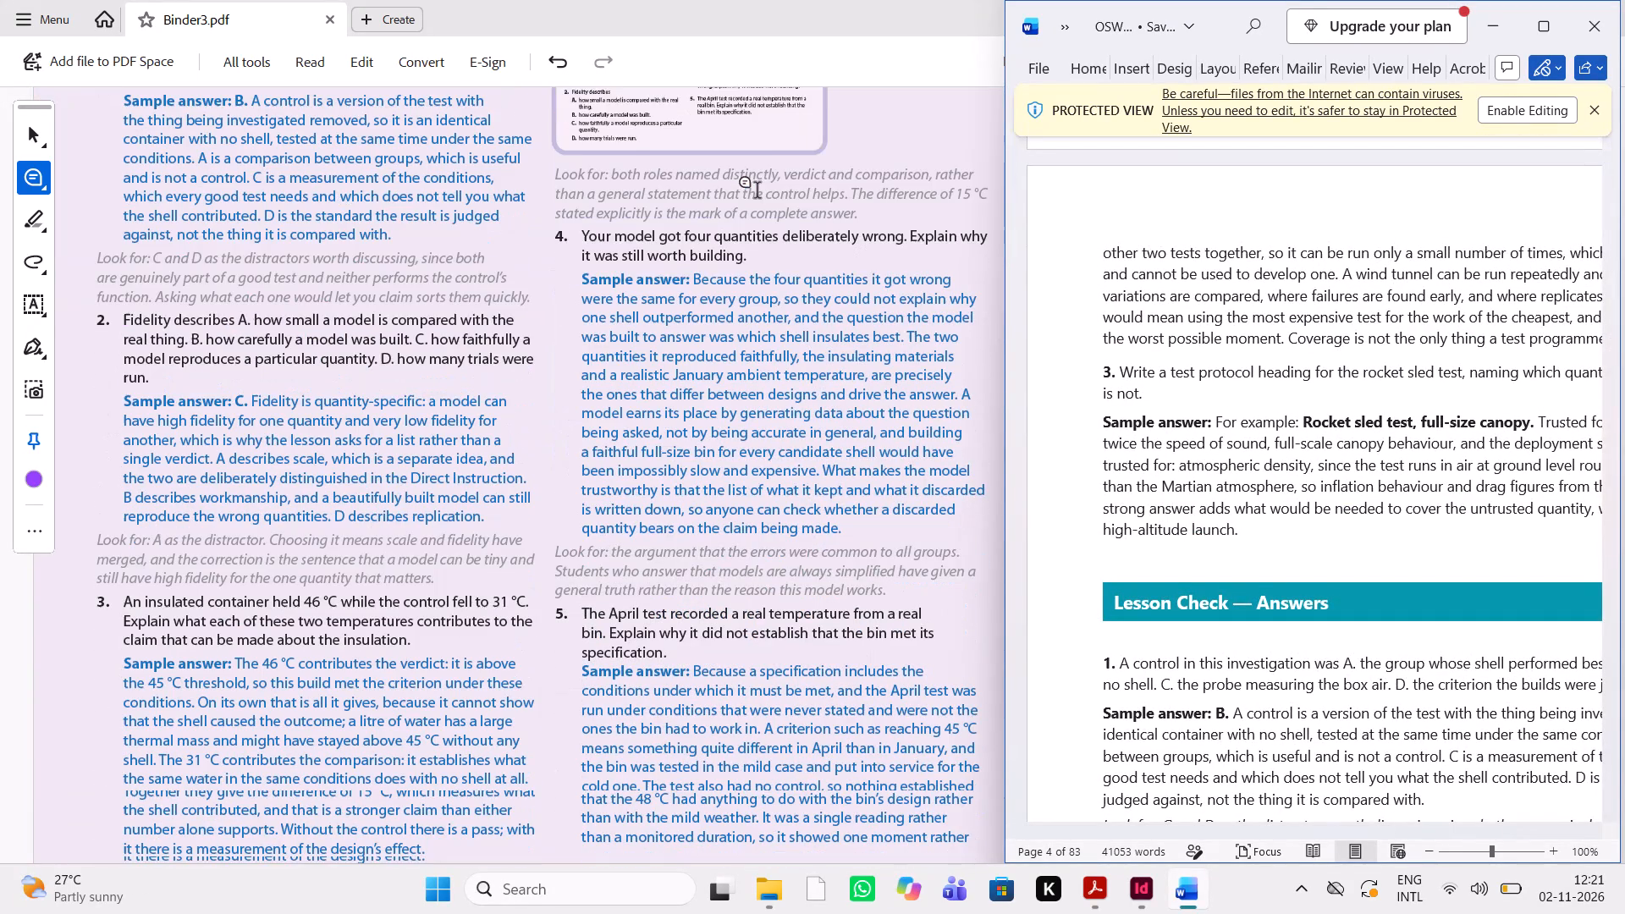
{"action": "scroll", "coordinate": [1292, 446], "scroll_direction": "left", "scroll_amount": 1}
{"action": "scroll", "coordinate": [1292, 446], "scroll_direction": "down", "scroll_amount": 2}
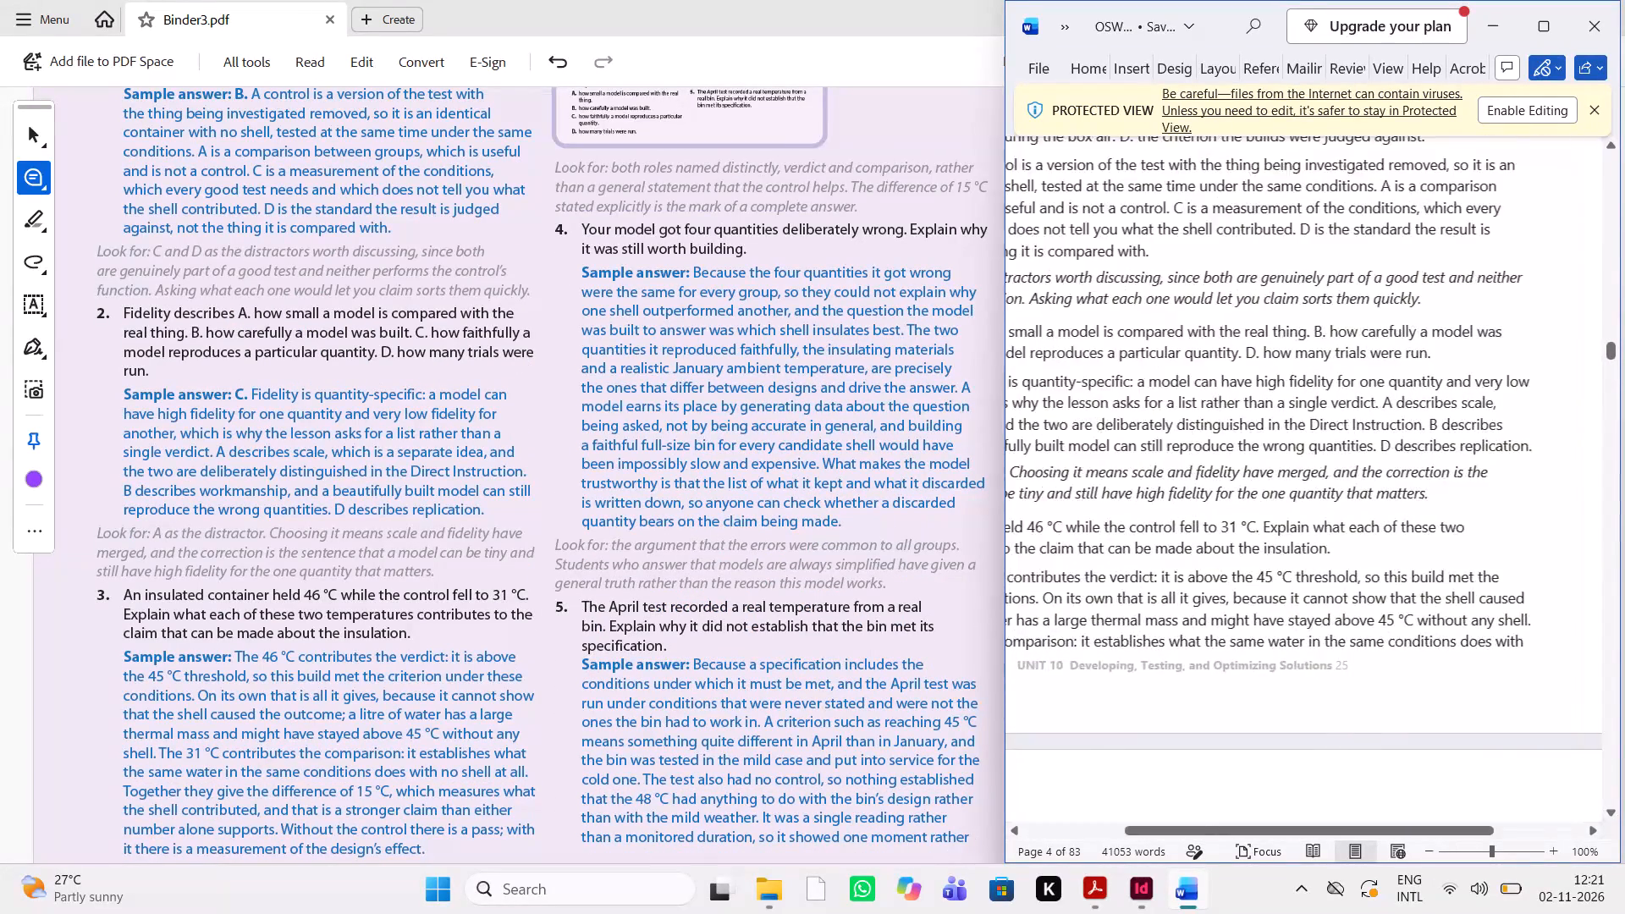
{"action": "scroll", "coordinate": [1292, 446], "scroll_direction": "down", "scroll_amount": 4}
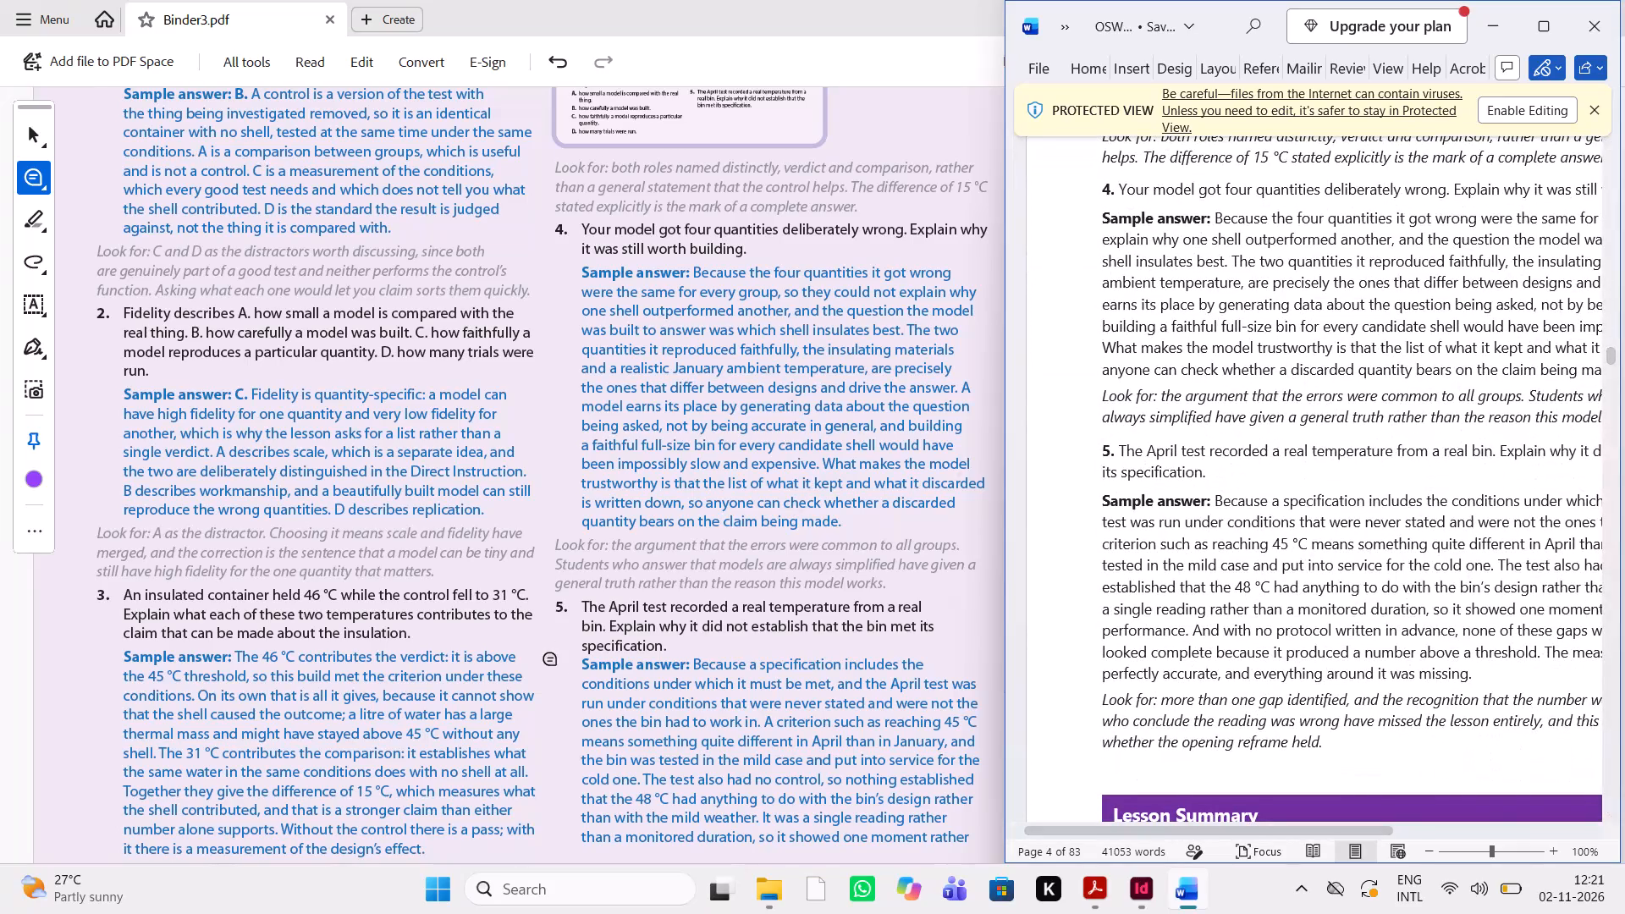
{"action": "scroll", "coordinate": [563, 664], "scroll_direction": "down", "scroll_amount": 3}
{"action": "scroll", "coordinate": [563, 664], "scroll_direction": "up", "scroll_amount": 2}
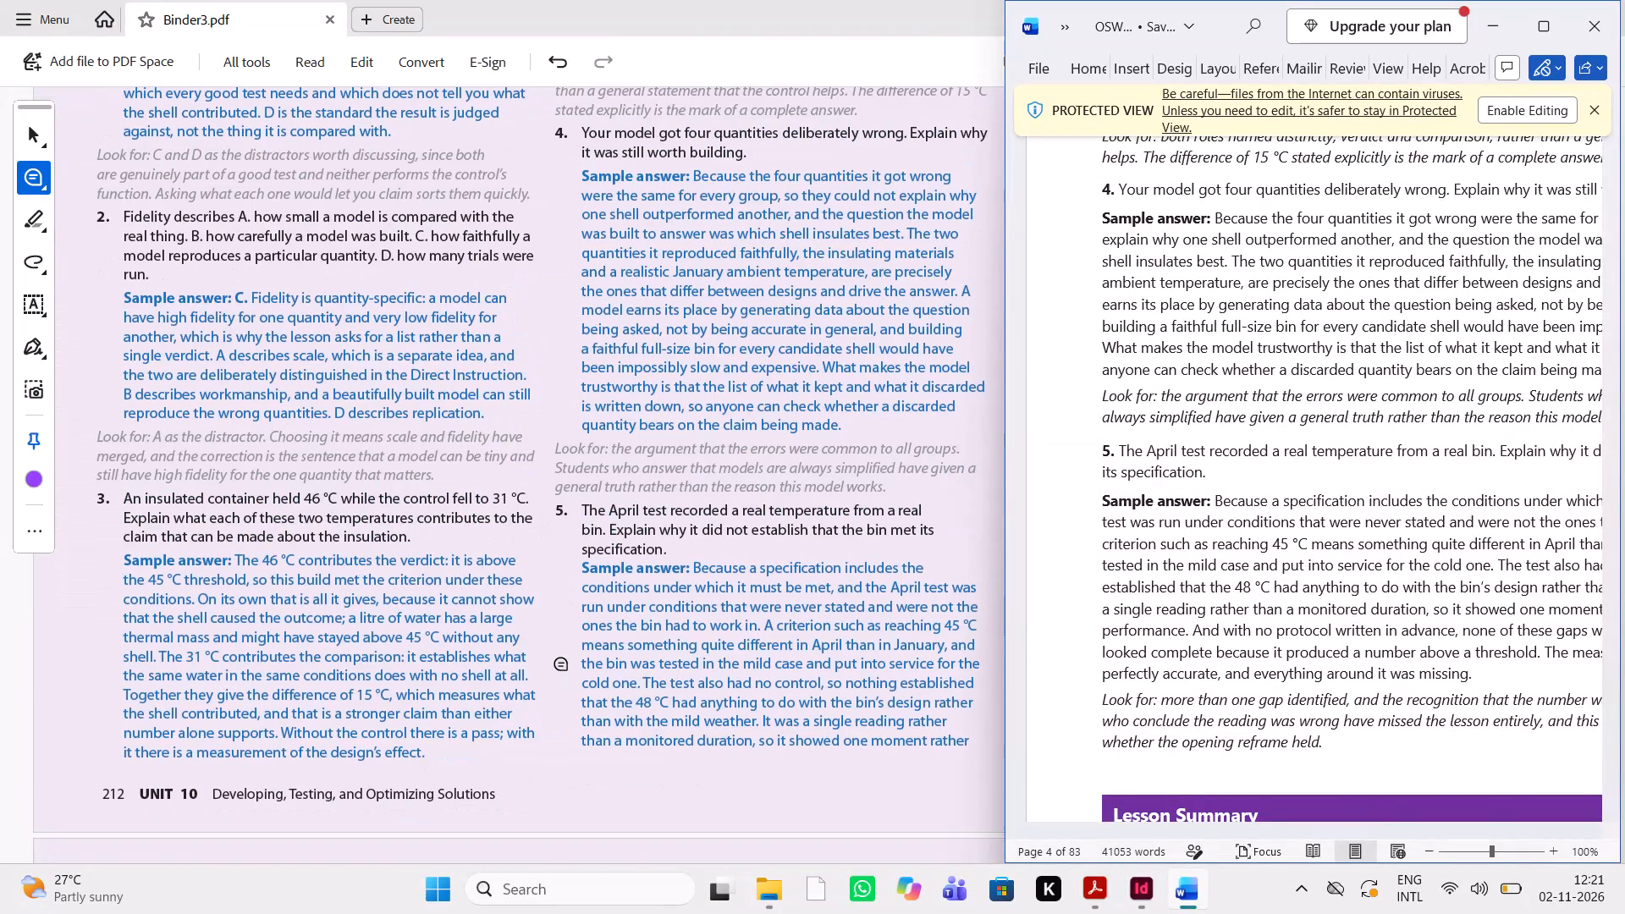
{"action": "scroll", "coordinate": [563, 664], "scroll_direction": "down", "scroll_amount": 2}
{"action": "scroll", "coordinate": [563, 664], "scroll_direction": "up", "scroll_amount": 1}
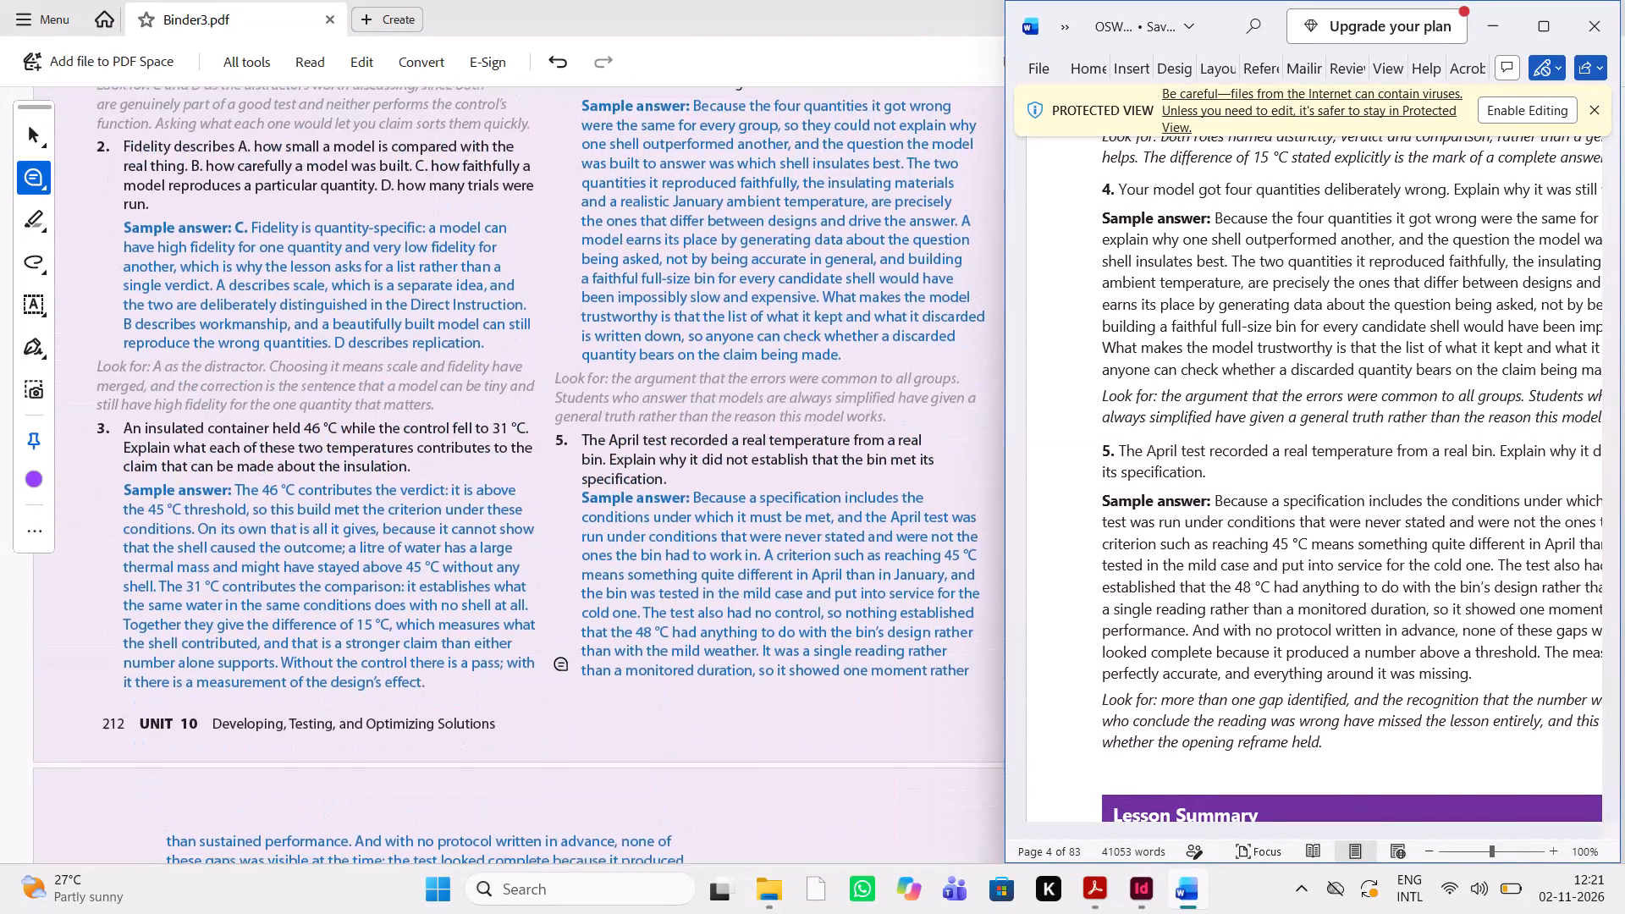
{"action": "scroll", "coordinate": [563, 664], "scroll_direction": "down", "scroll_amount": 1}
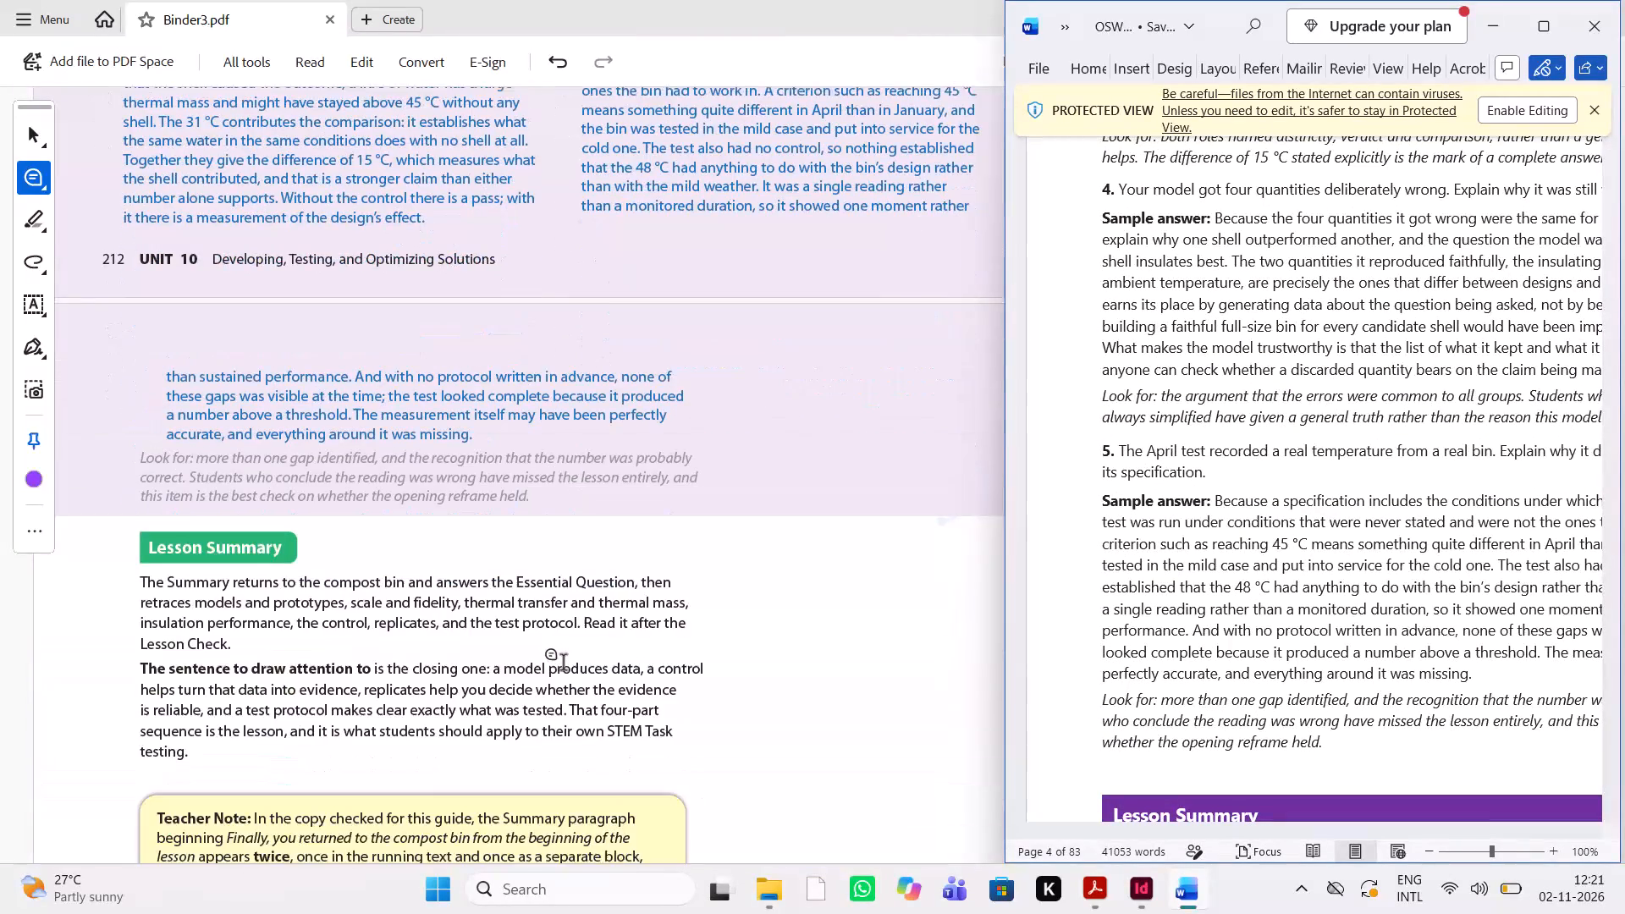
Compare the Lesson 1 Lesson Summary, including its Teacher Note and Bridge to Lesson 2 paragraph, between the PDF and Word.
{"action": "scroll", "coordinate": [563, 664], "scroll_direction": "down", "scroll_amount": 2}
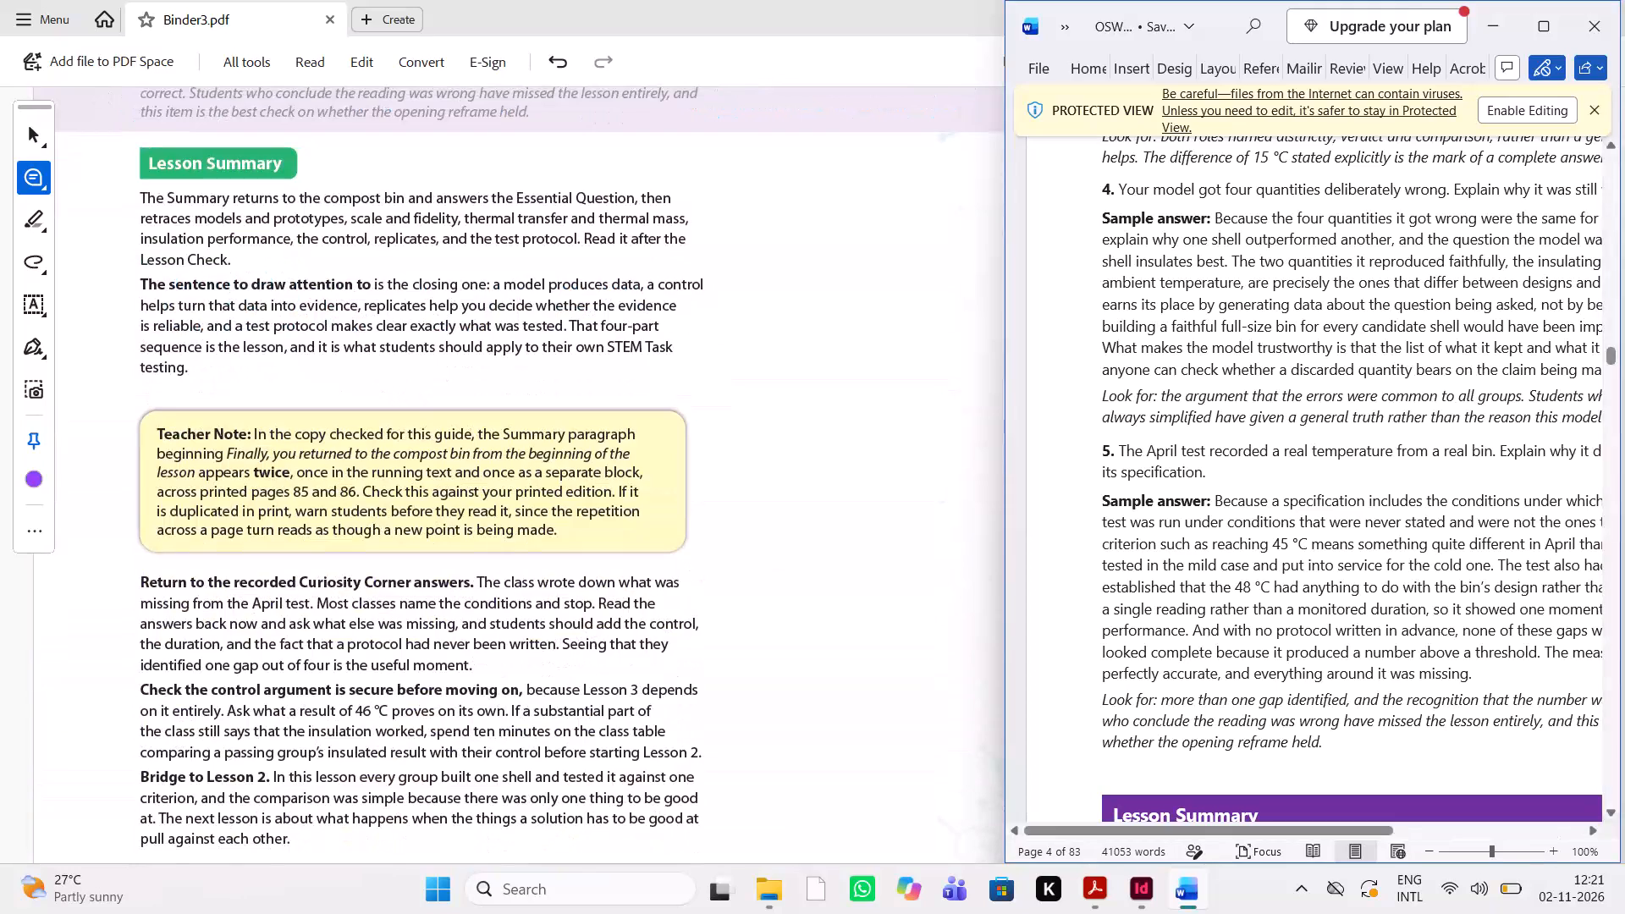
{"action": "scroll", "coordinate": [1330, 746], "scroll_direction": "down", "scroll_amount": 2}
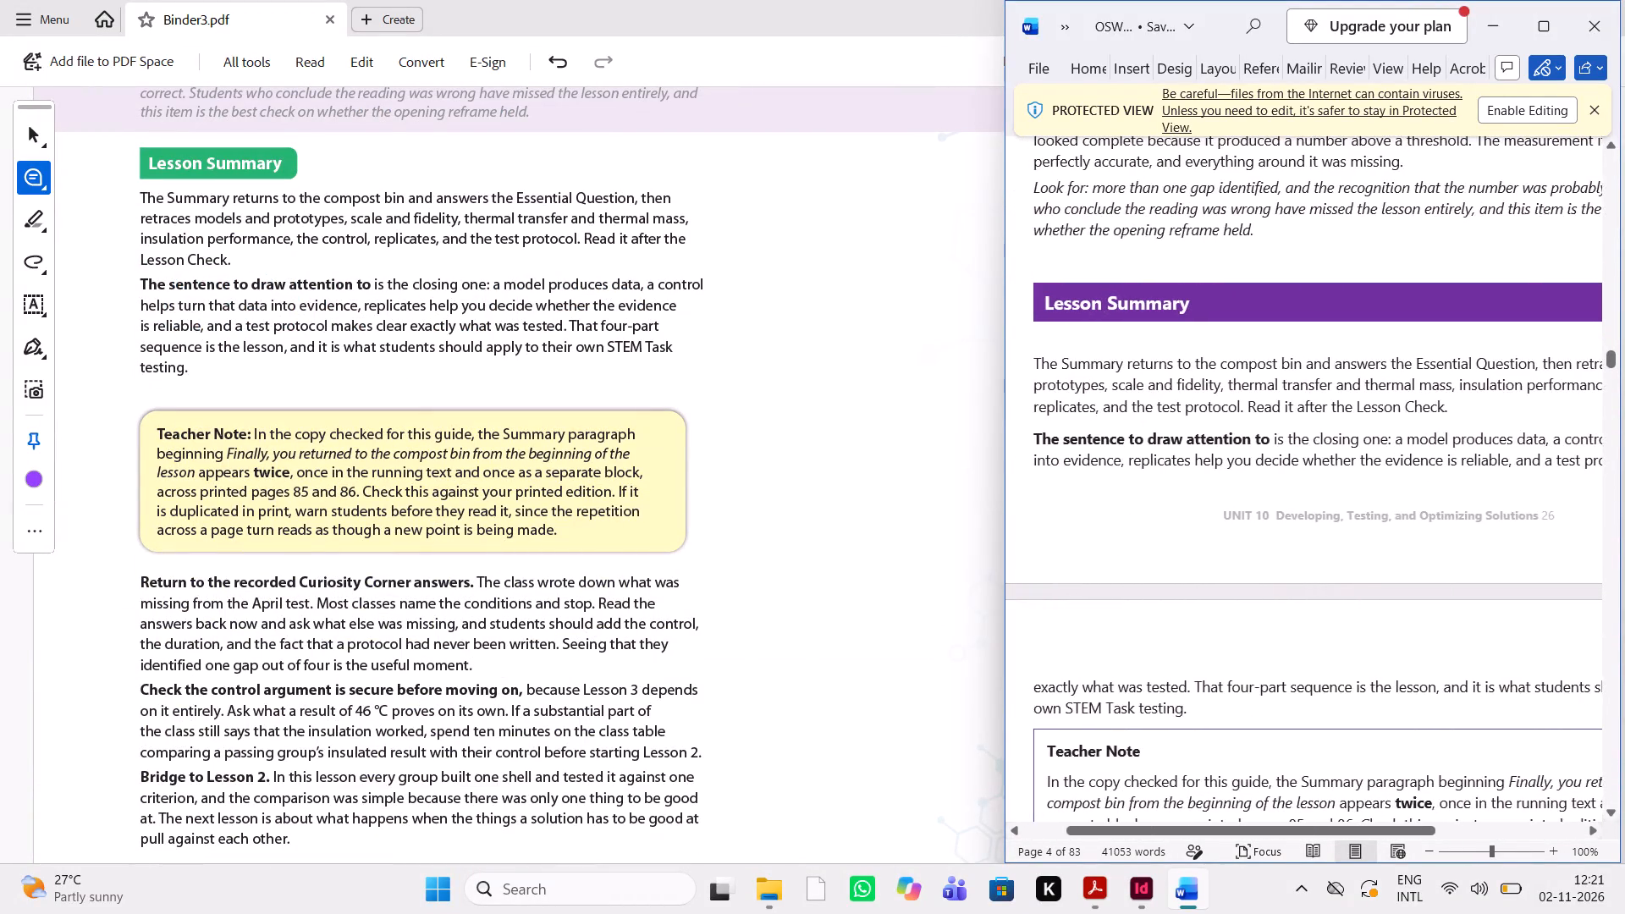
{"action": "scroll", "coordinate": [1330, 746], "scroll_direction": "down", "scroll_amount": 1}
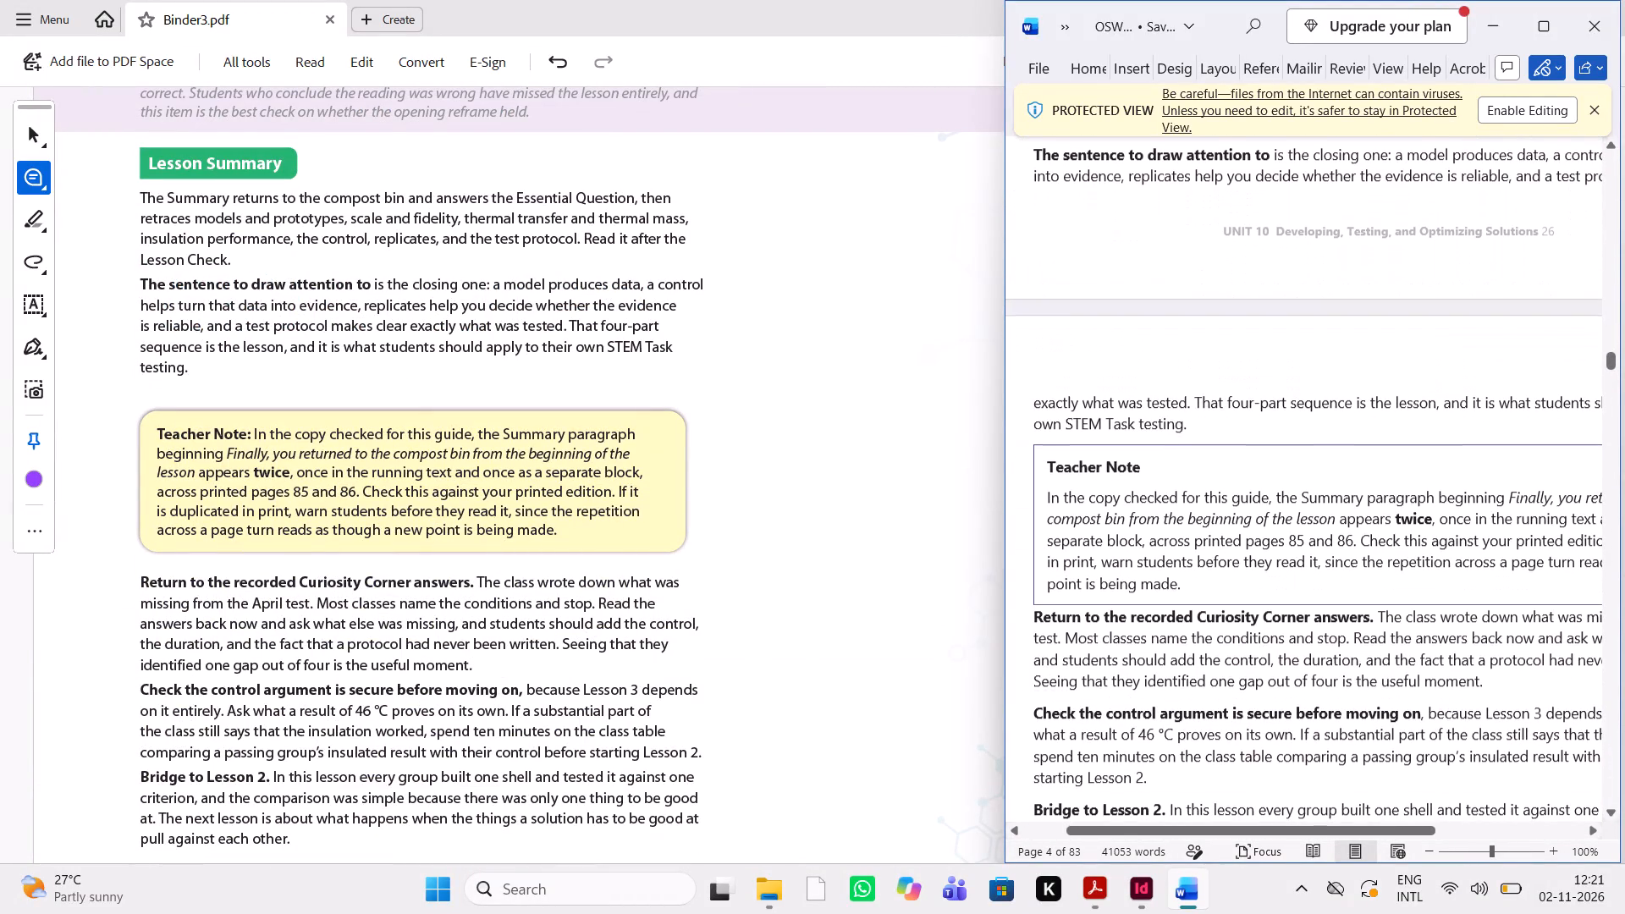
{"action": "scroll", "coordinate": [704, 632], "scroll_direction": "down", "scroll_amount": 2}
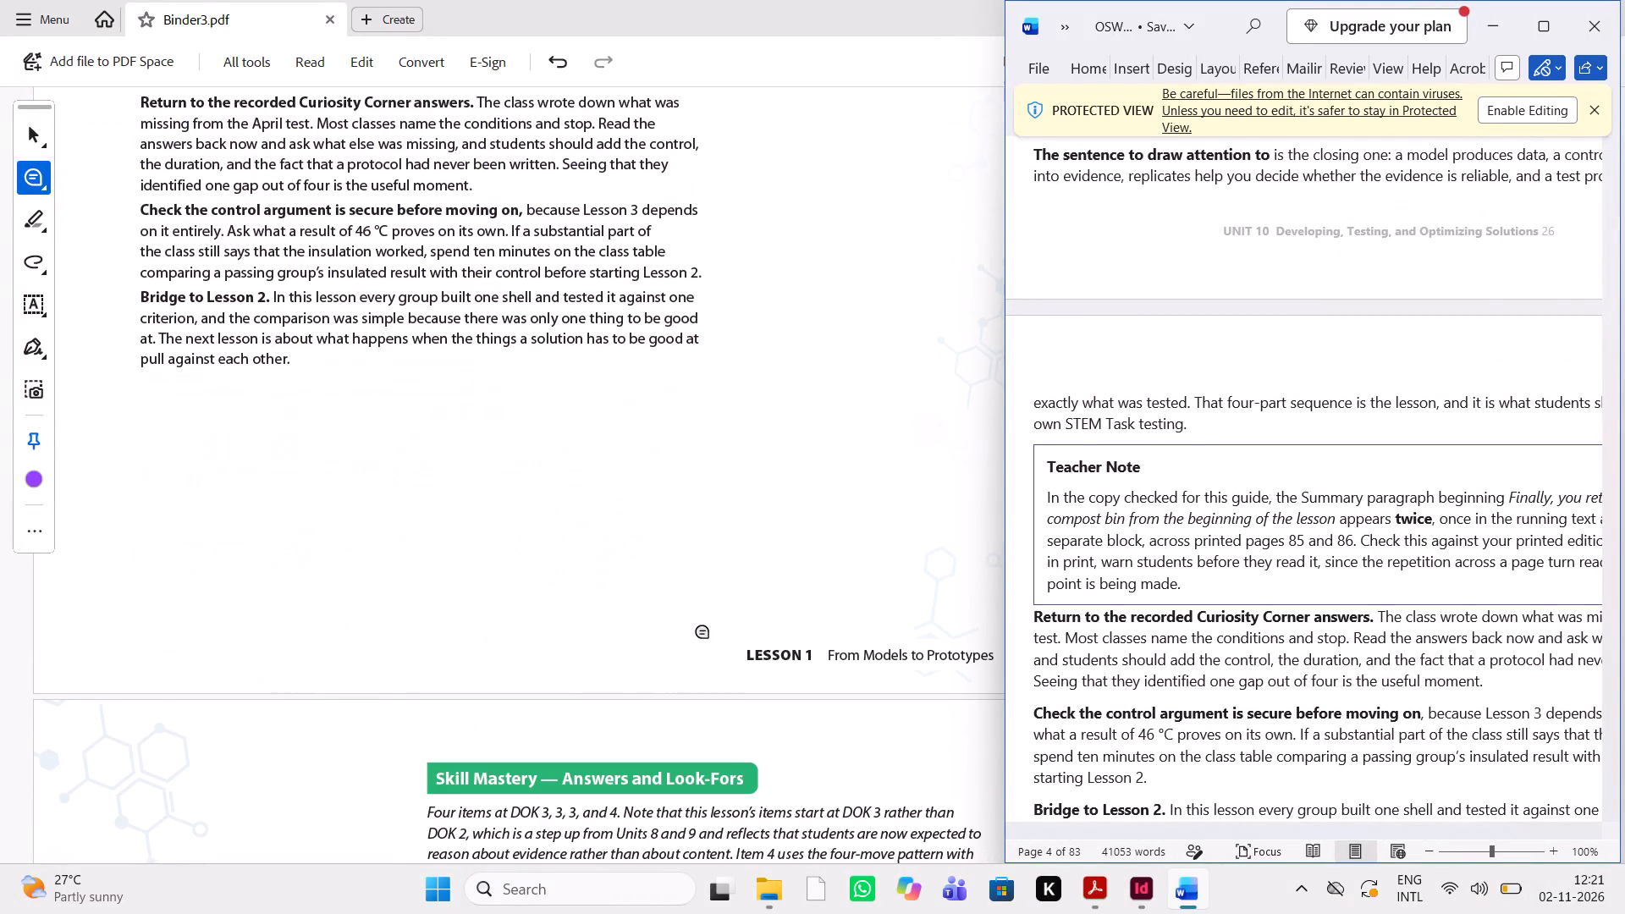
{"action": "scroll", "coordinate": [1306, 524], "scroll_direction": "down", "scroll_amount": 2}
{"action": "scroll", "coordinate": [519, 520], "scroll_direction": "down", "scroll_amount": 1}
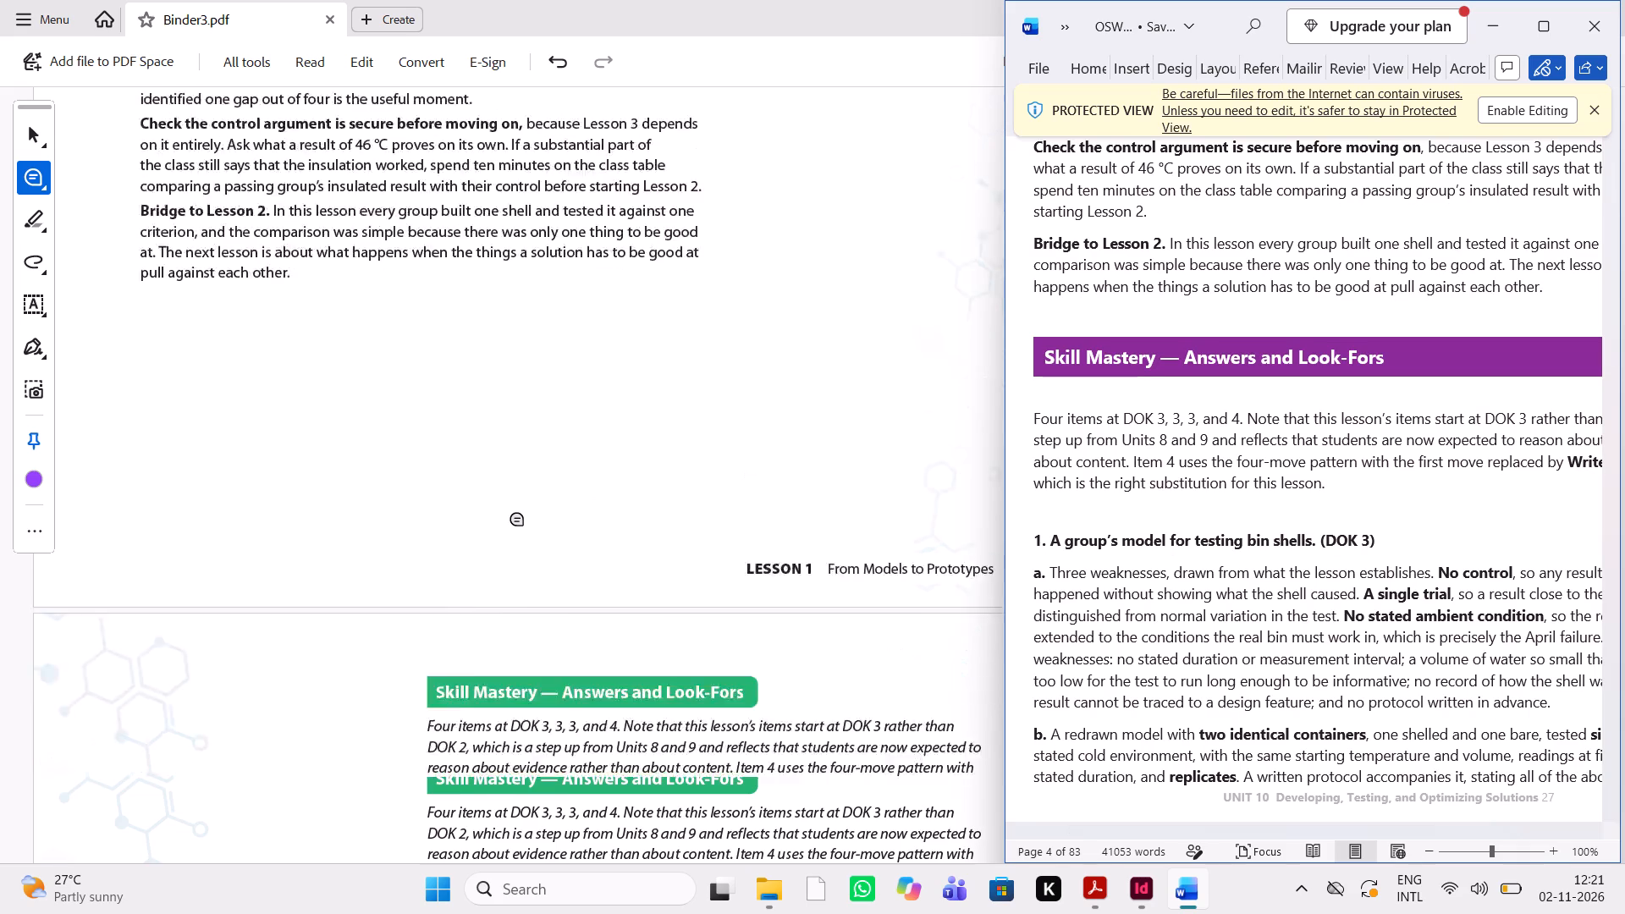
Compare the Skill Mastery — Answers and Look-Fors introduction and items 1 to 3 between the PDF and Word.
{"action": "scroll", "coordinate": [519, 520], "scroll_direction": "down", "scroll_amount": 1}
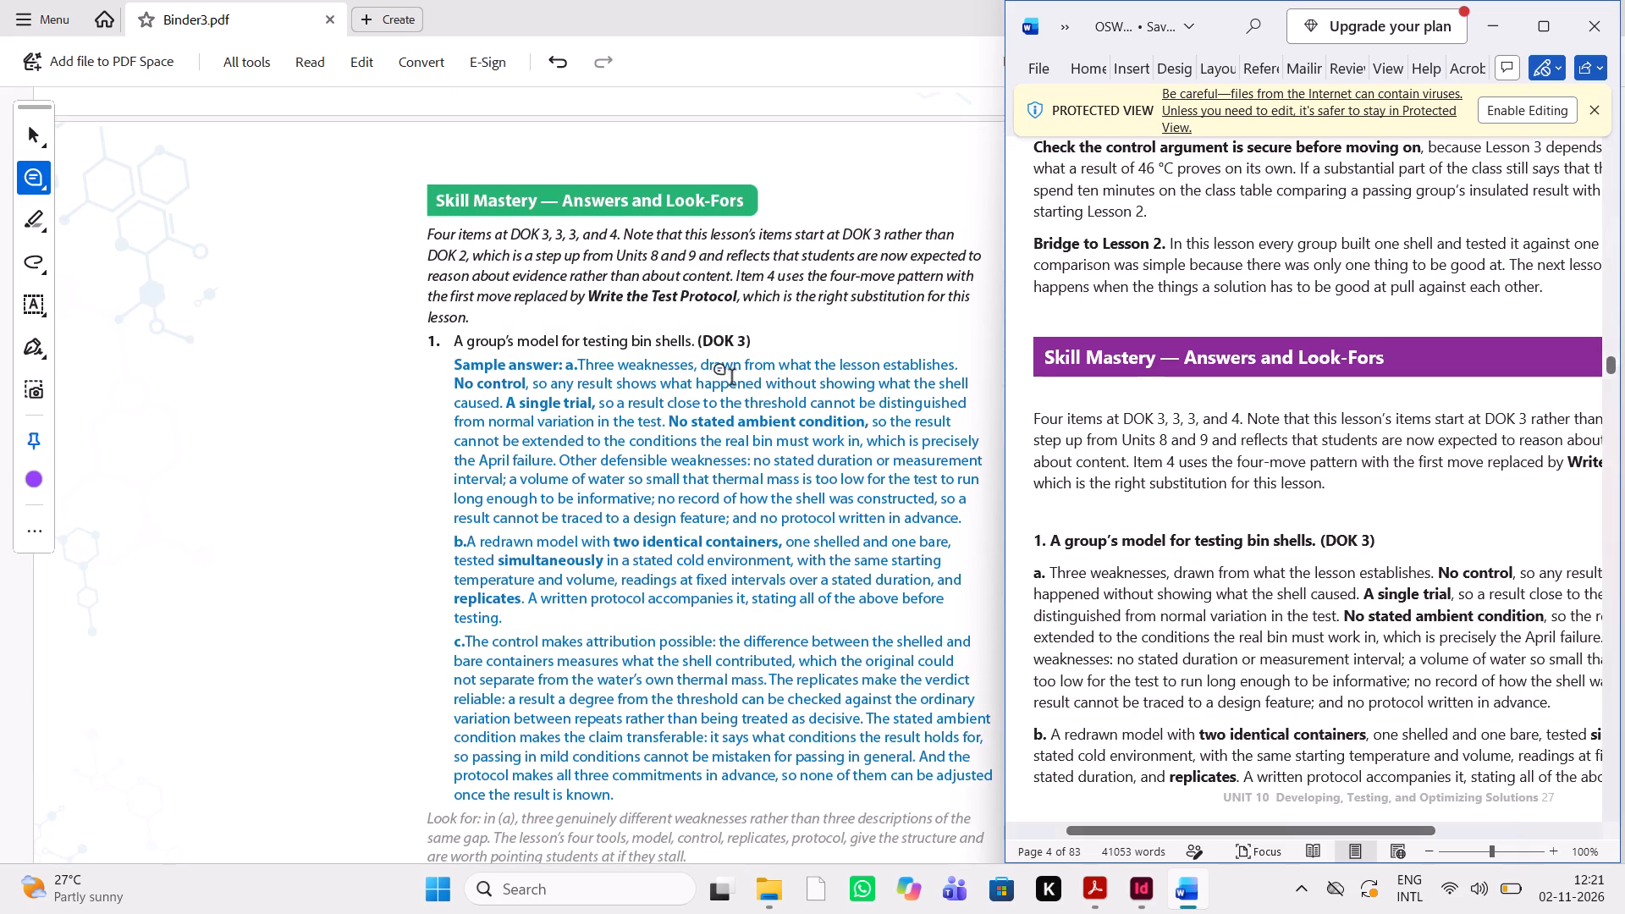
{"action": "scroll", "coordinate": [572, 450], "scroll_direction": "down", "scroll_amount": 3}
{"action": "scroll", "coordinate": [572, 450], "scroll_direction": "up", "scroll_amount": 1}
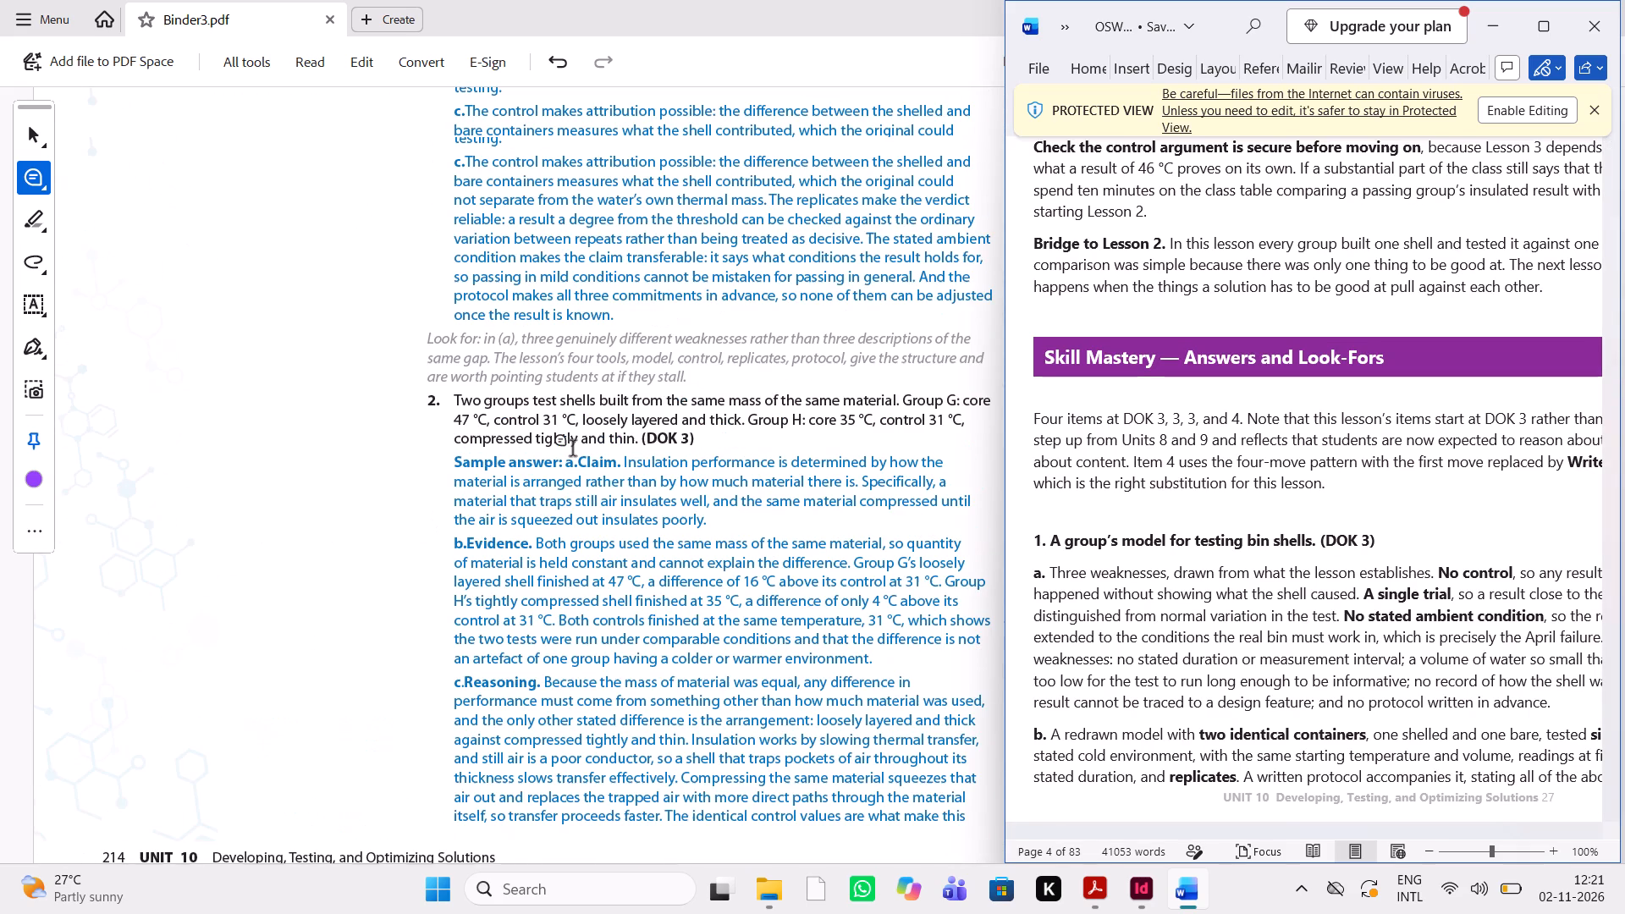
{"action": "scroll", "coordinate": [572, 450], "scroll_direction": "down", "scroll_amount": 2}
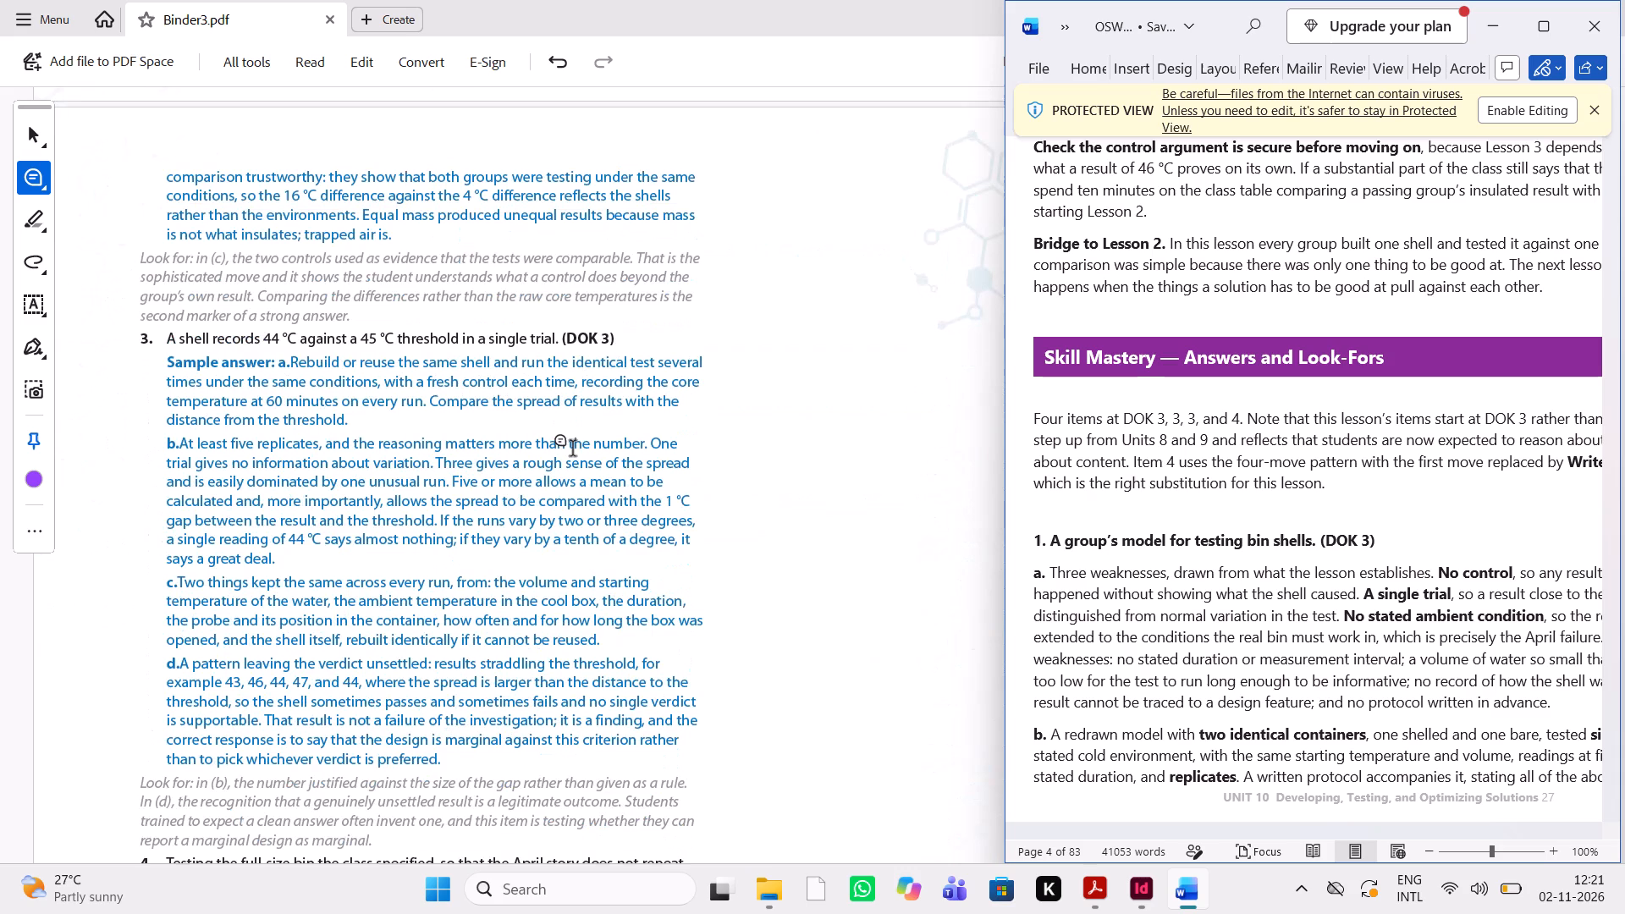
{"action": "scroll", "coordinate": [572, 450], "scroll_direction": "down", "scroll_amount": 1}
{"action": "scroll", "coordinate": [1196, 377], "scroll_direction": "down", "scroll_amount": 6}
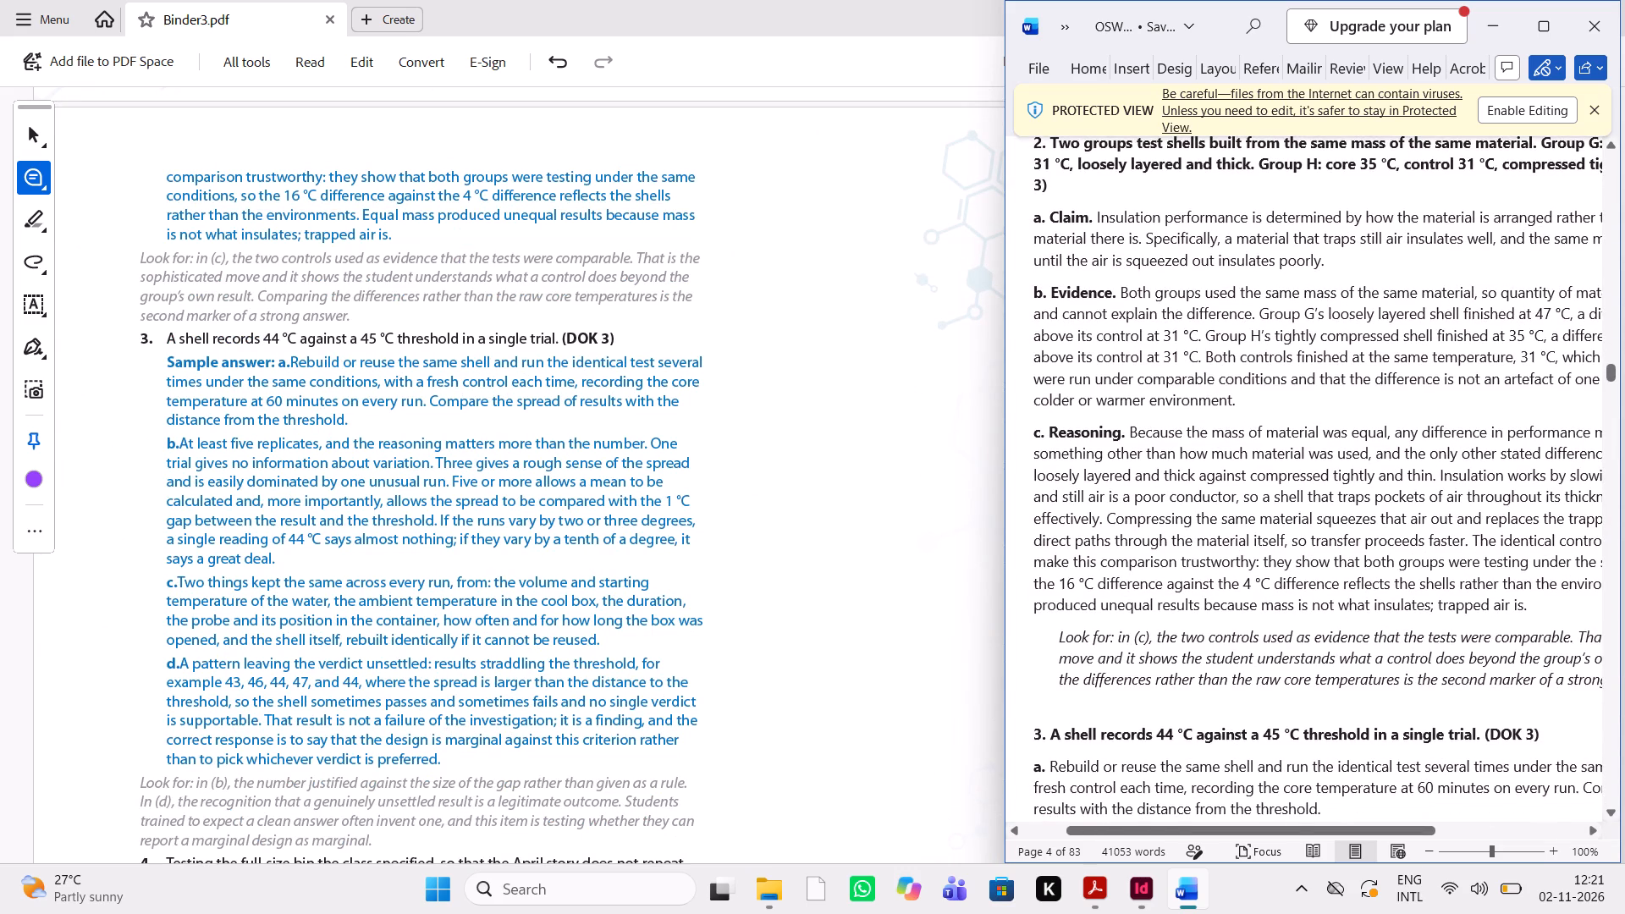
{"action": "scroll", "coordinate": [1196, 377], "scroll_direction": "down", "scroll_amount": 1}
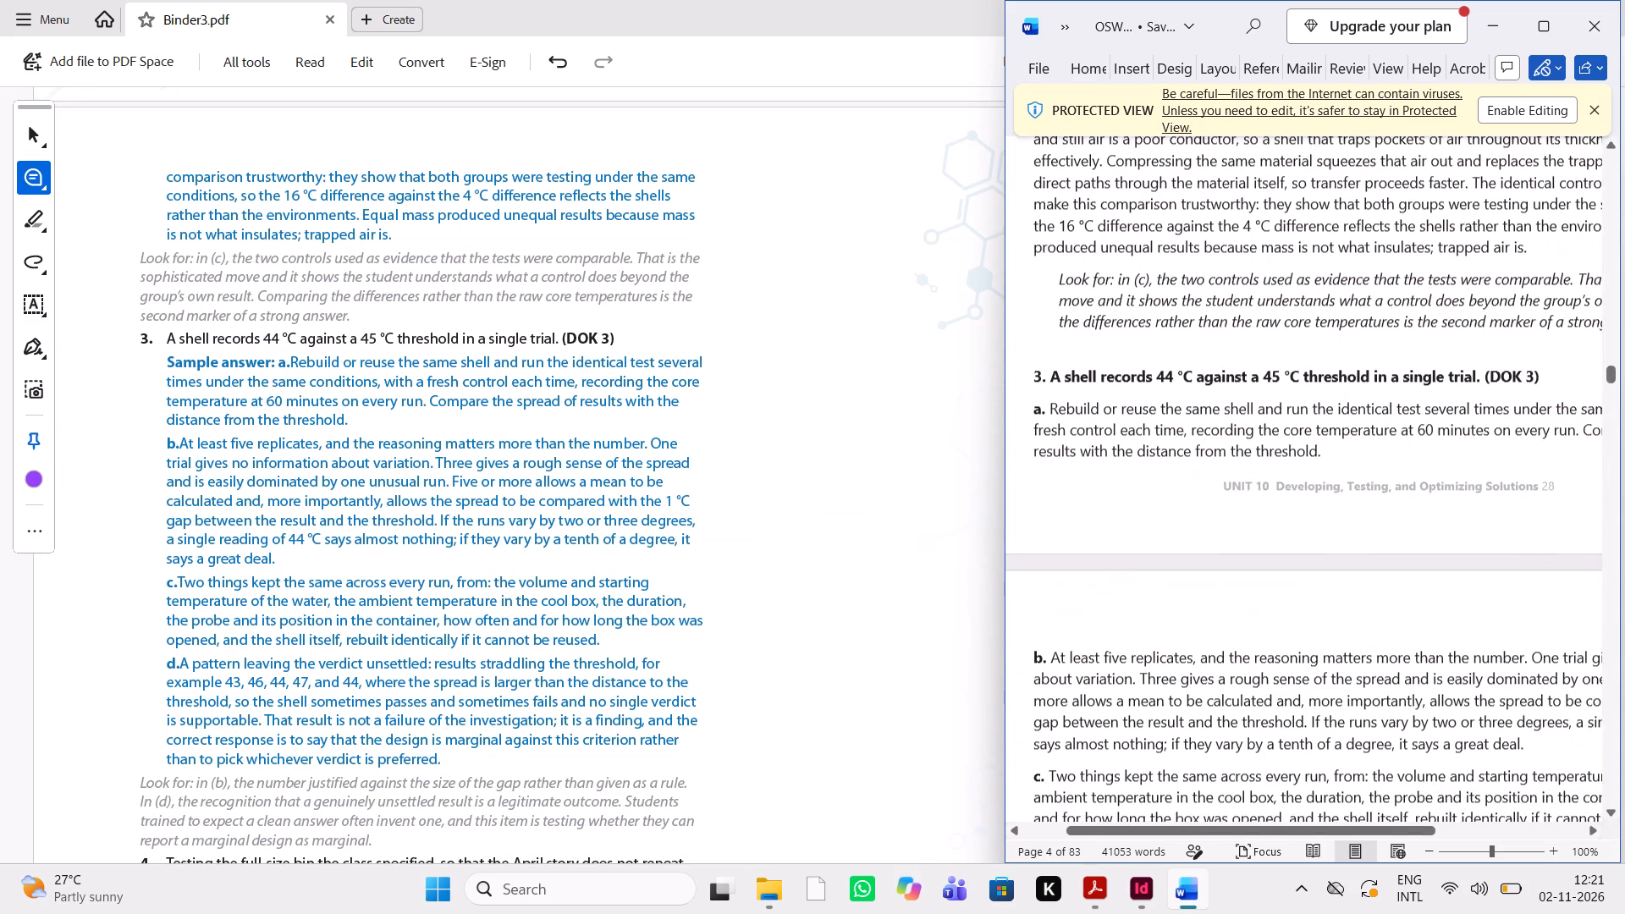
Compare Skill Mastery item 4, parts a (Write the Test Protocol) and b (Use a Model to Predict), between the PDF and Word.
{"action": "scroll", "coordinate": [493, 432], "scroll_direction": "down", "scroll_amount": 1}
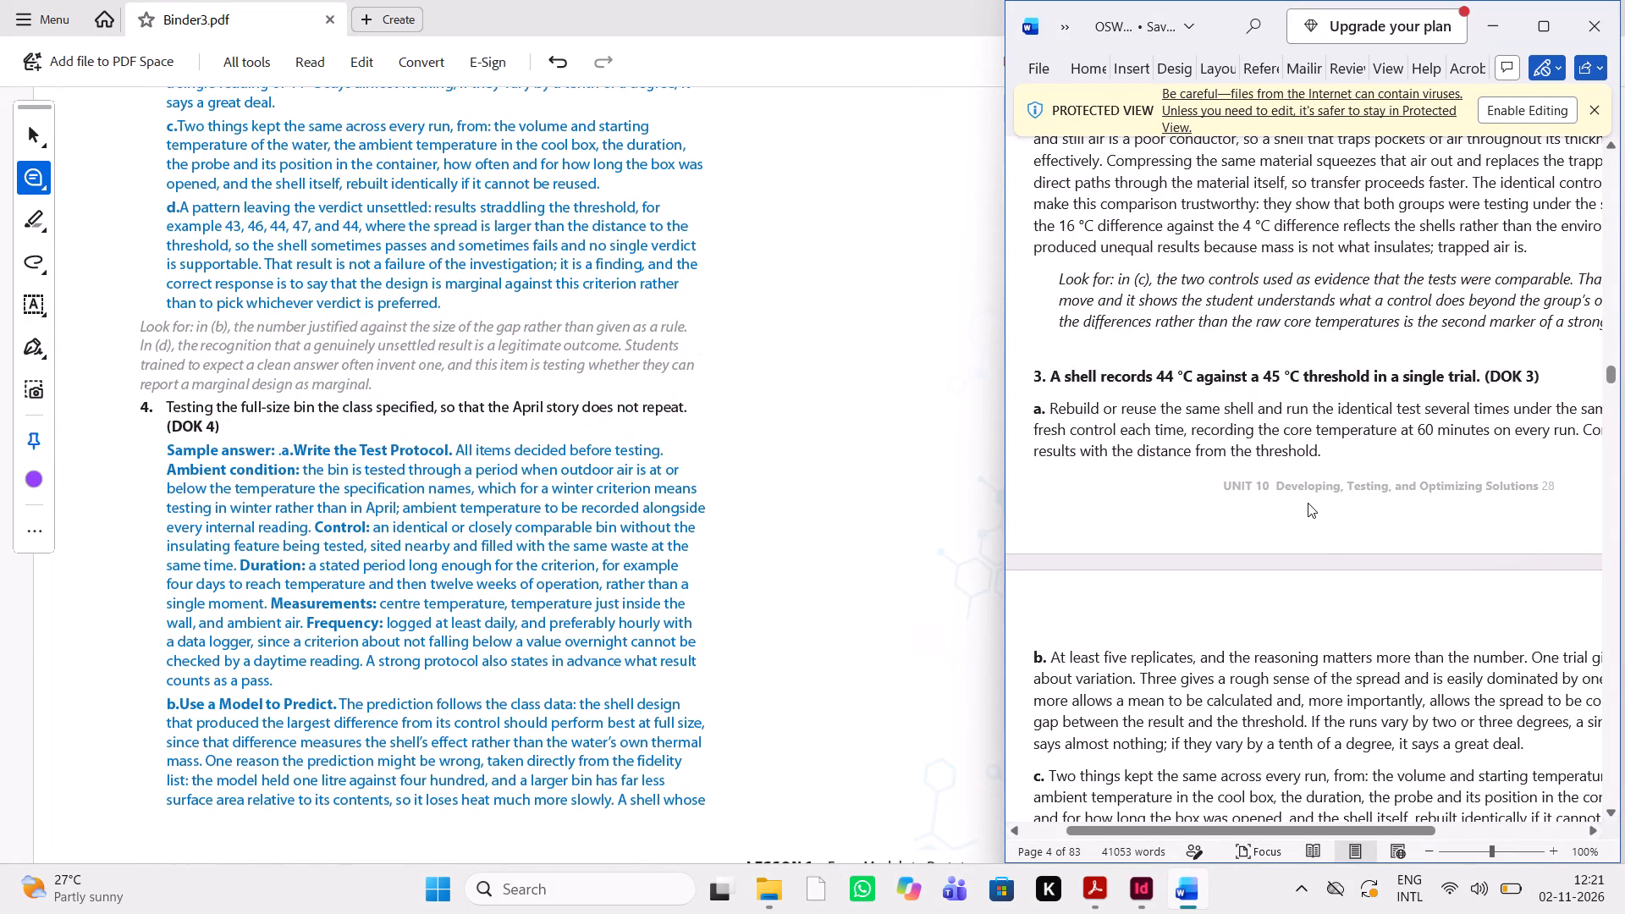
{"action": "scroll", "coordinate": [1308, 503], "scroll_direction": "down", "scroll_amount": 9}
{"action": "scroll", "coordinate": [1308, 503], "scroll_direction": "up", "scroll_amount": 1}
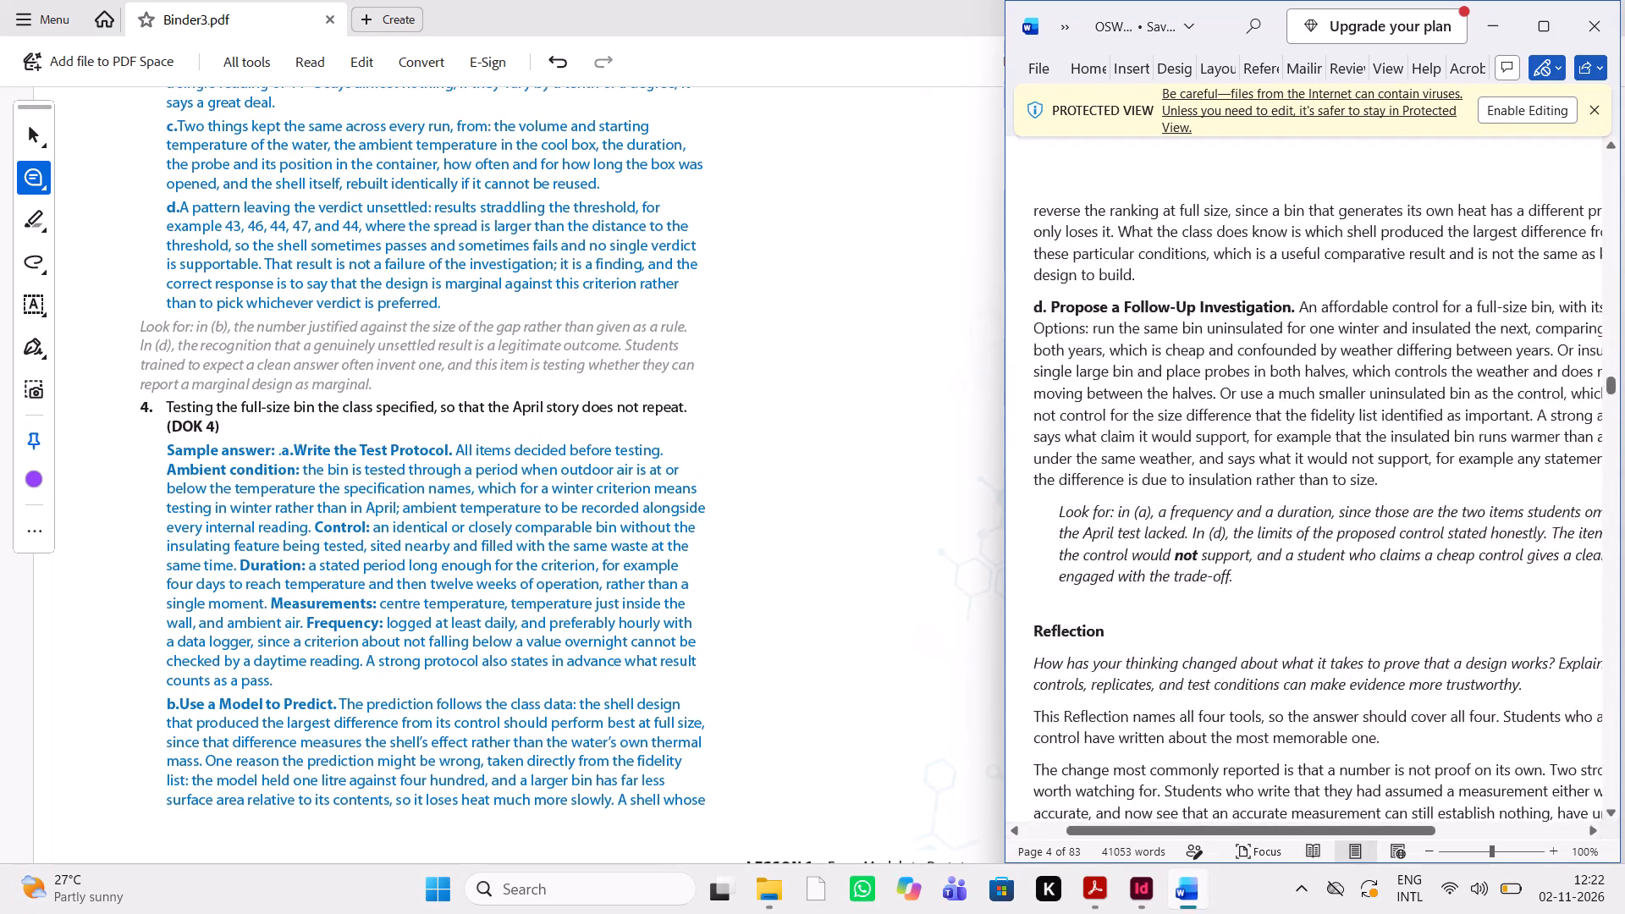
{"action": "scroll", "coordinate": [1308, 503], "scroll_direction": "up", "scroll_amount": 4}
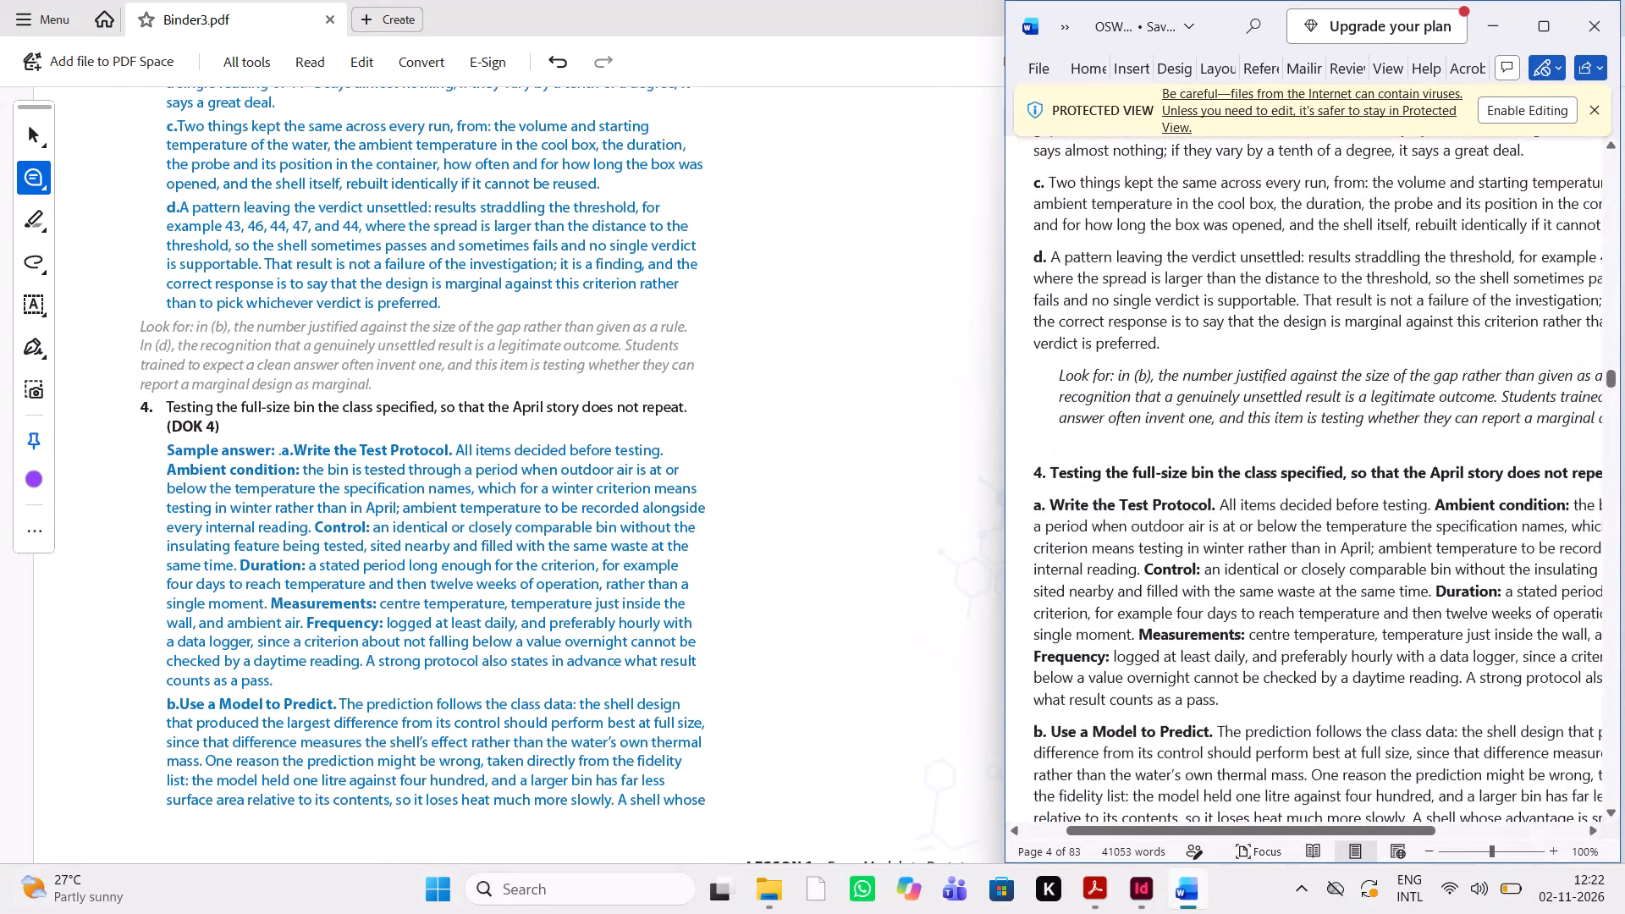
{"action": "scroll", "coordinate": [1308, 503], "scroll_direction": "down", "scroll_amount": 2}
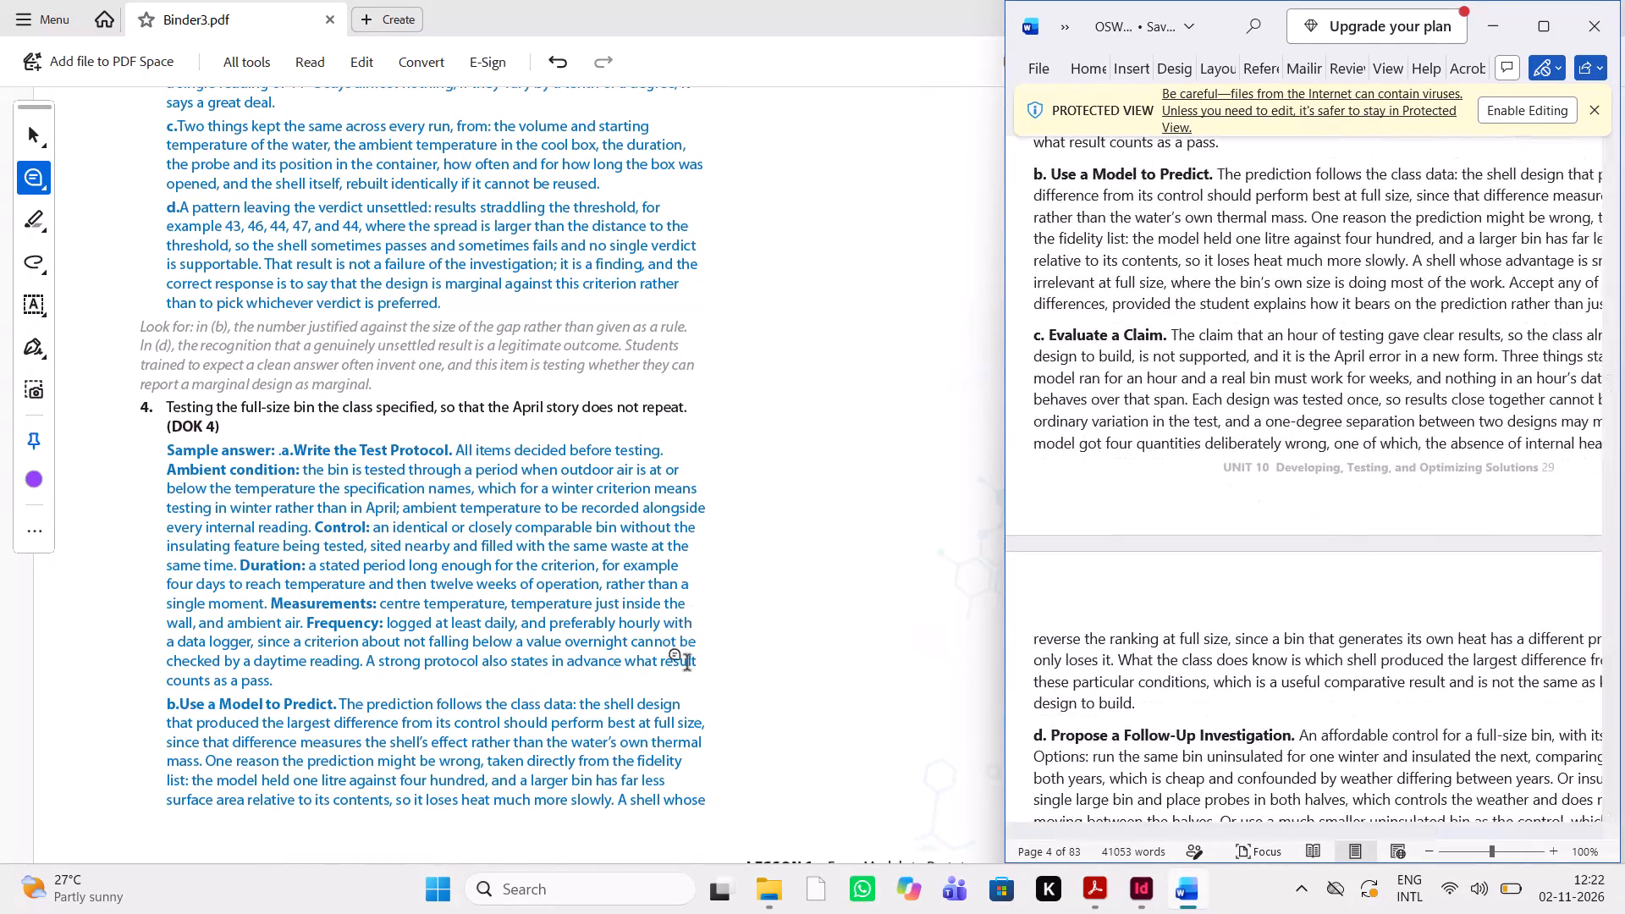
Compare Skill Mastery item 4, parts c (Evaluate a Claim) and d (Propose a Follow-Up Investigation), and its Look for note between both documents.
{"action": "scroll", "coordinate": [686, 664], "scroll_direction": "down", "scroll_amount": 2}
{"action": "scroll", "coordinate": [686, 664], "scroll_direction": "left", "scroll_amount": 1}
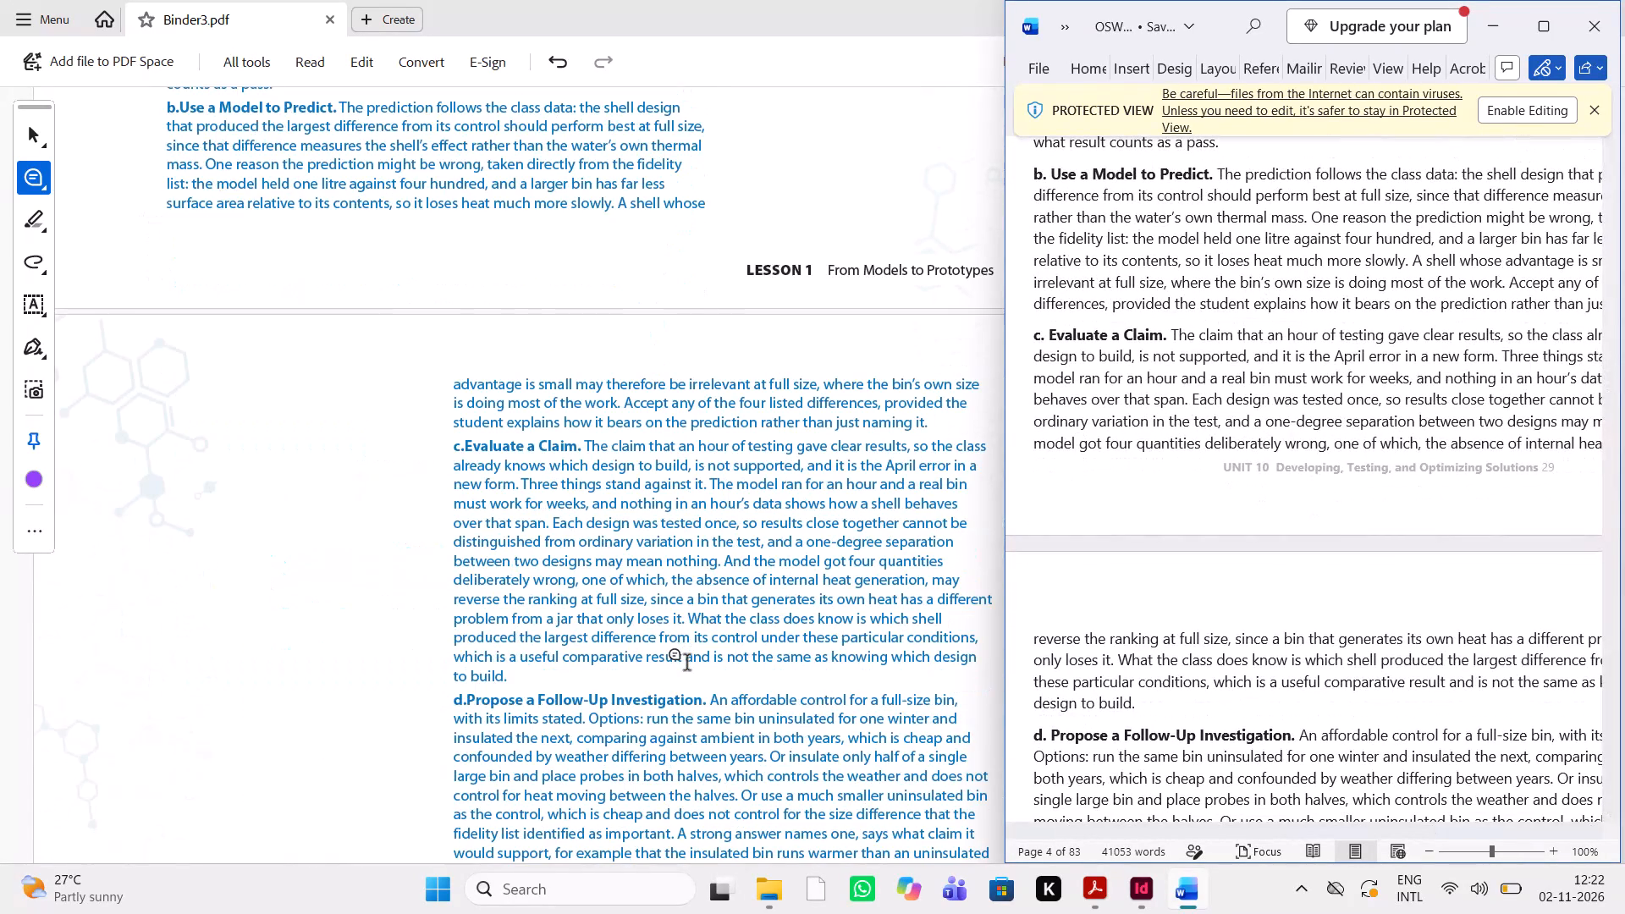
{"action": "scroll", "coordinate": [686, 664], "scroll_direction": "down", "scroll_amount": 2}
{"action": "scroll", "coordinate": [686, 664], "scroll_direction": "up", "scroll_amount": 1}
{"action": "scroll", "coordinate": [686, 664], "scroll_direction": "down", "scroll_amount": 2}
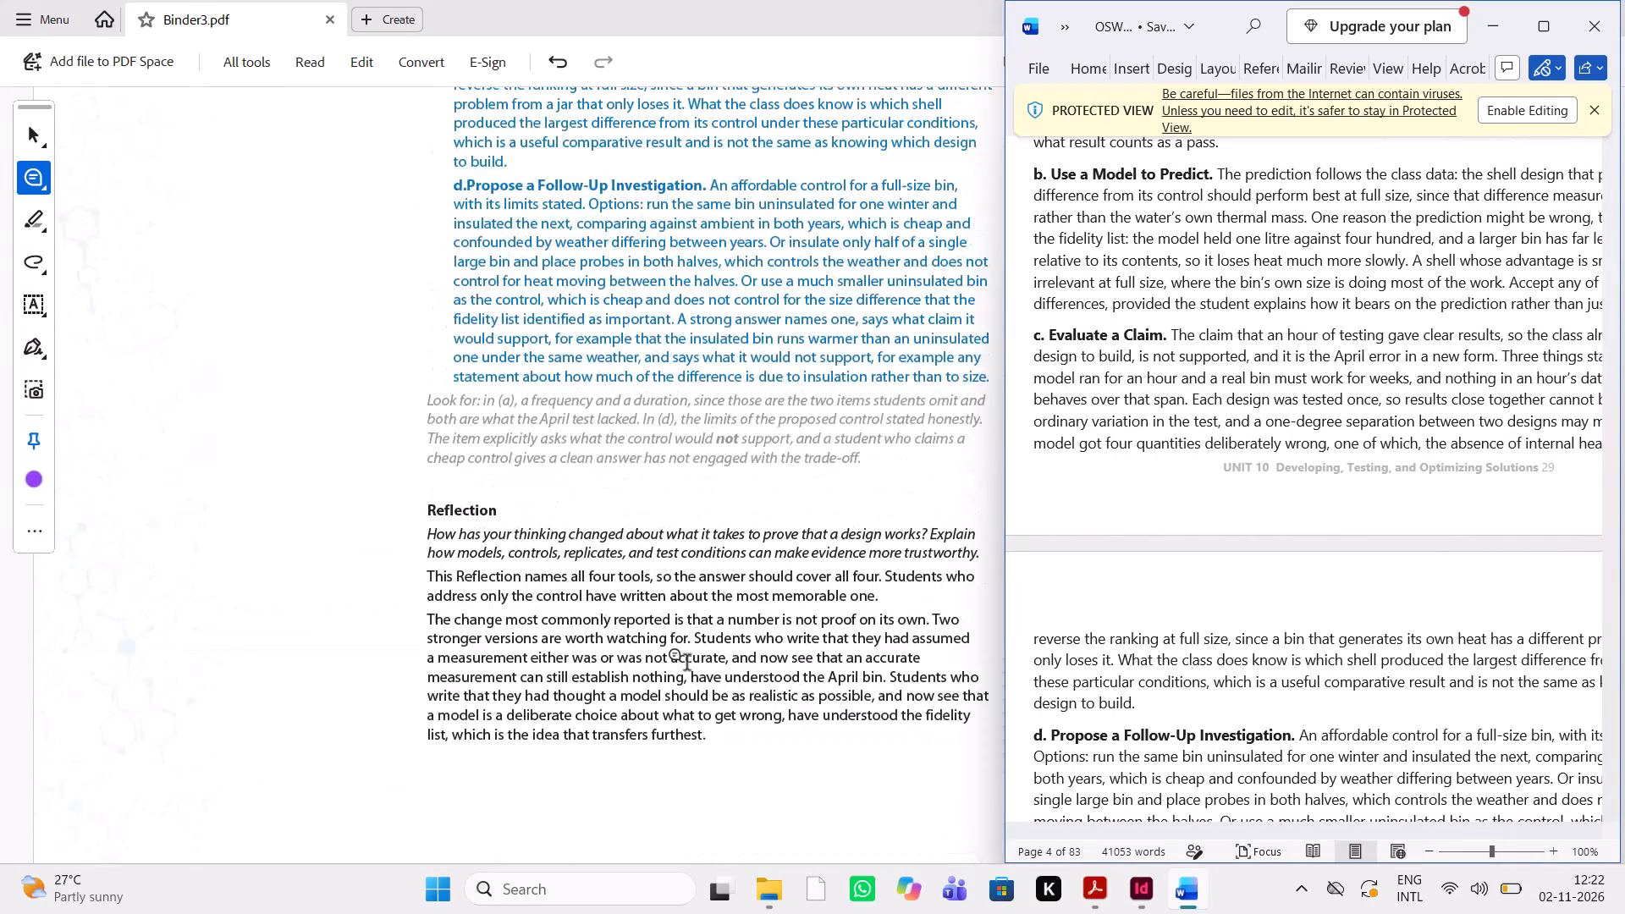
{"action": "scroll", "coordinate": [686, 664], "scroll_direction": "up", "scroll_amount": 1}
{"action": "scroll", "coordinate": [1251, 565], "scroll_direction": "up", "scroll_amount": 1}
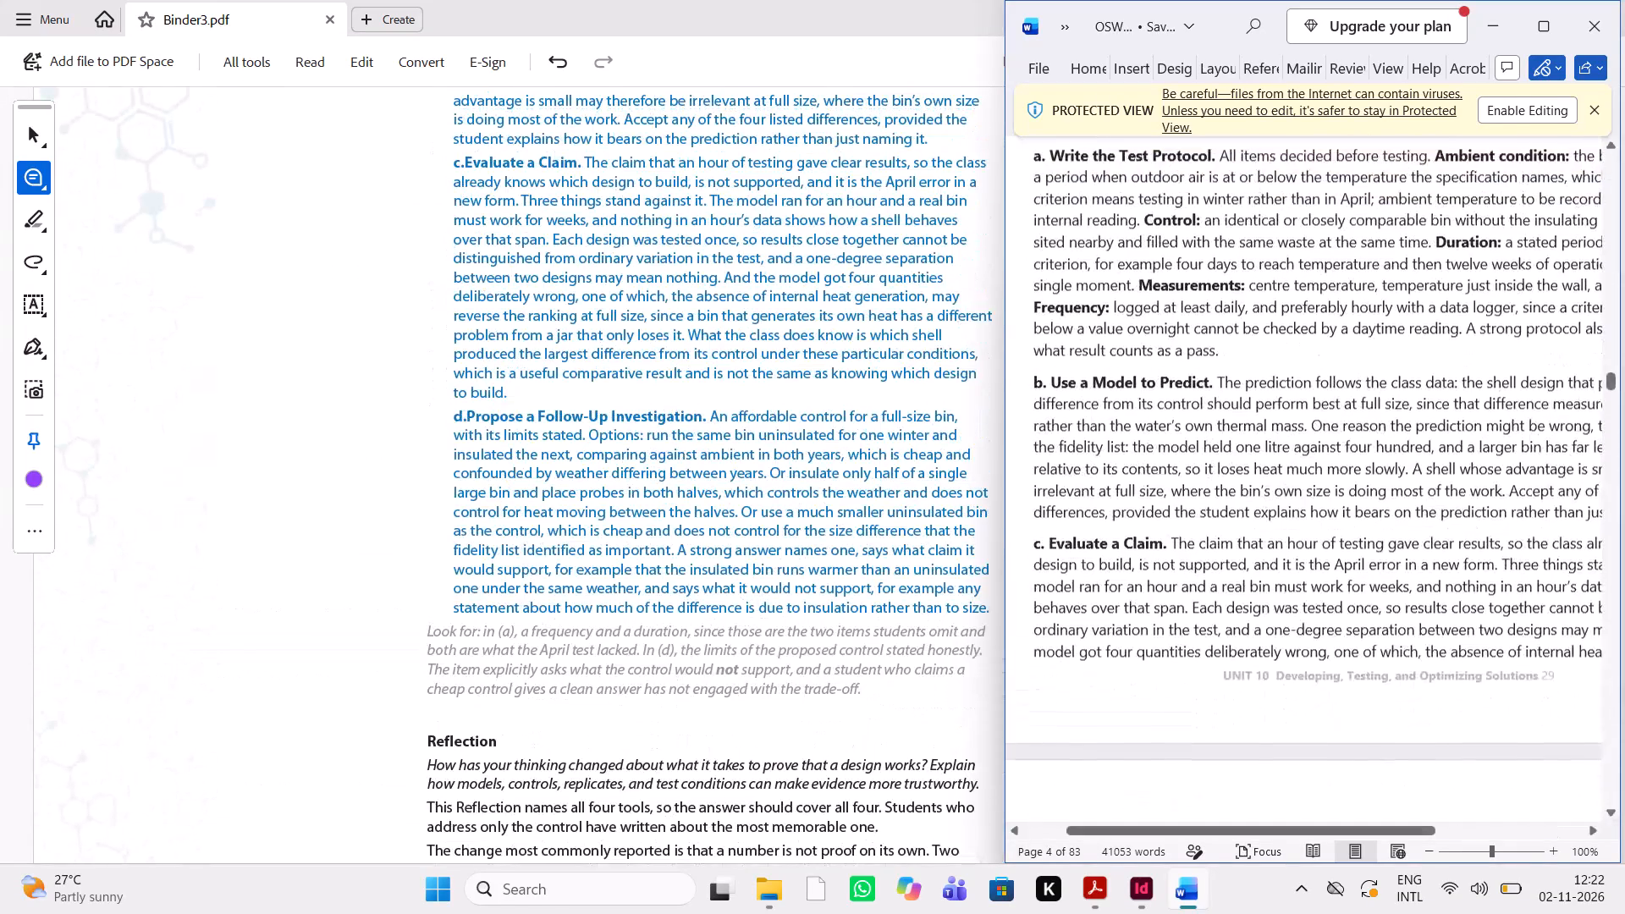
{"action": "scroll", "coordinate": [1251, 565], "scroll_direction": "down", "scroll_amount": 2}
{"action": "scroll", "coordinate": [1251, 565], "scroll_direction": "up", "scroll_amount": 1}
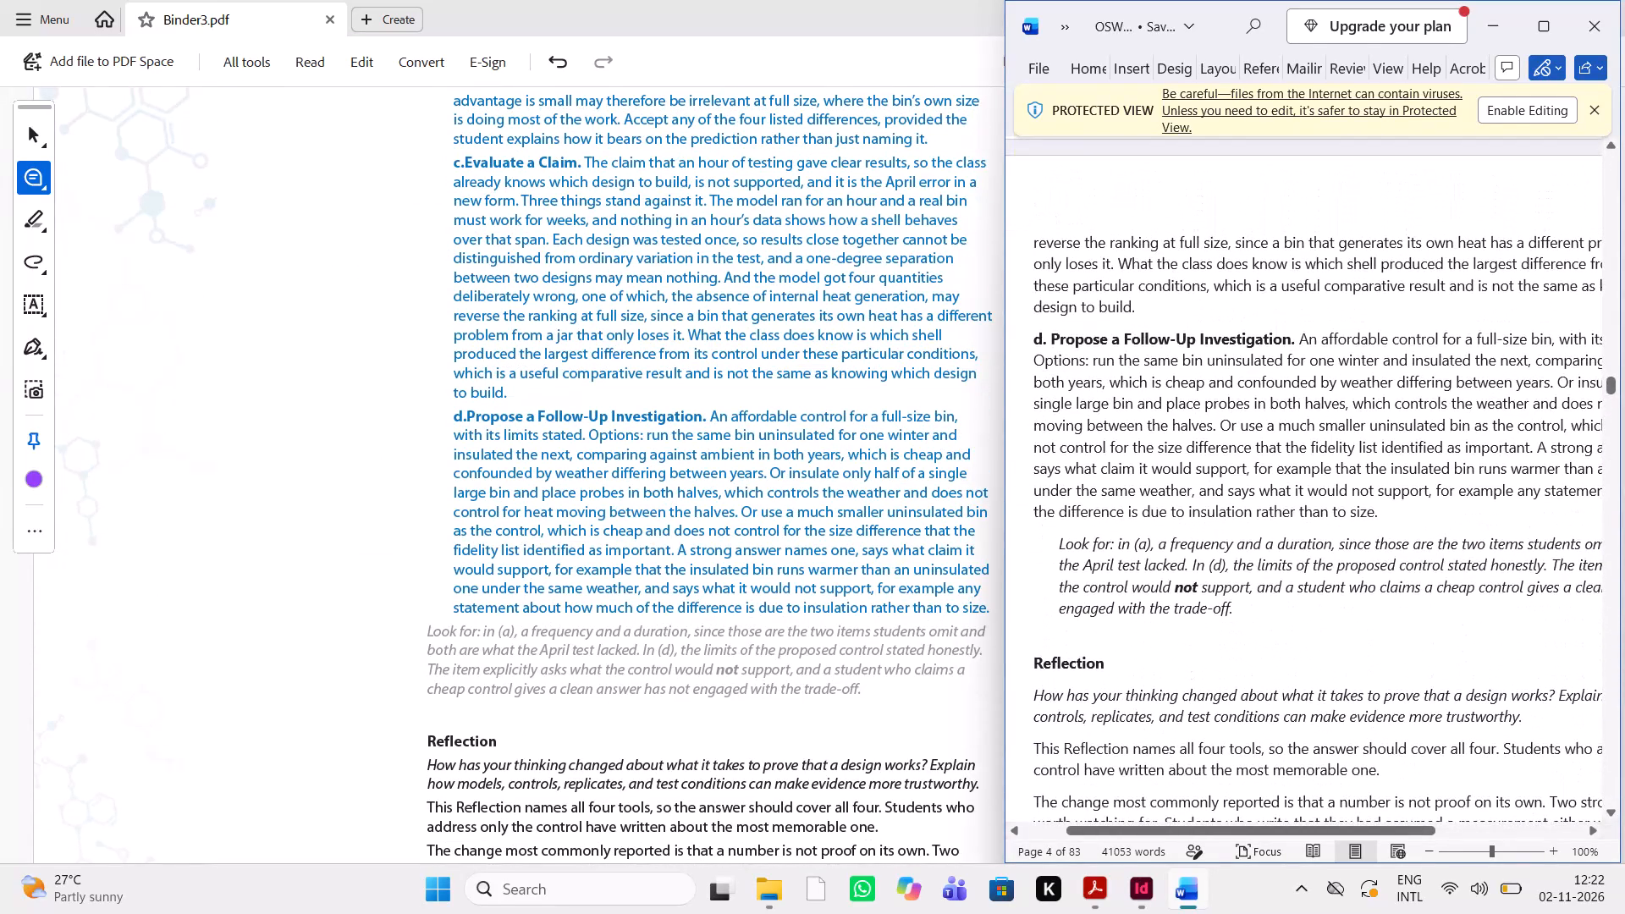
Compare the Lesson 1 Reflection prompt and its guidance paragraphs between the PDF and Word.
{"action": "scroll", "coordinate": [626, 611], "scroll_direction": "down", "scroll_amount": 1}
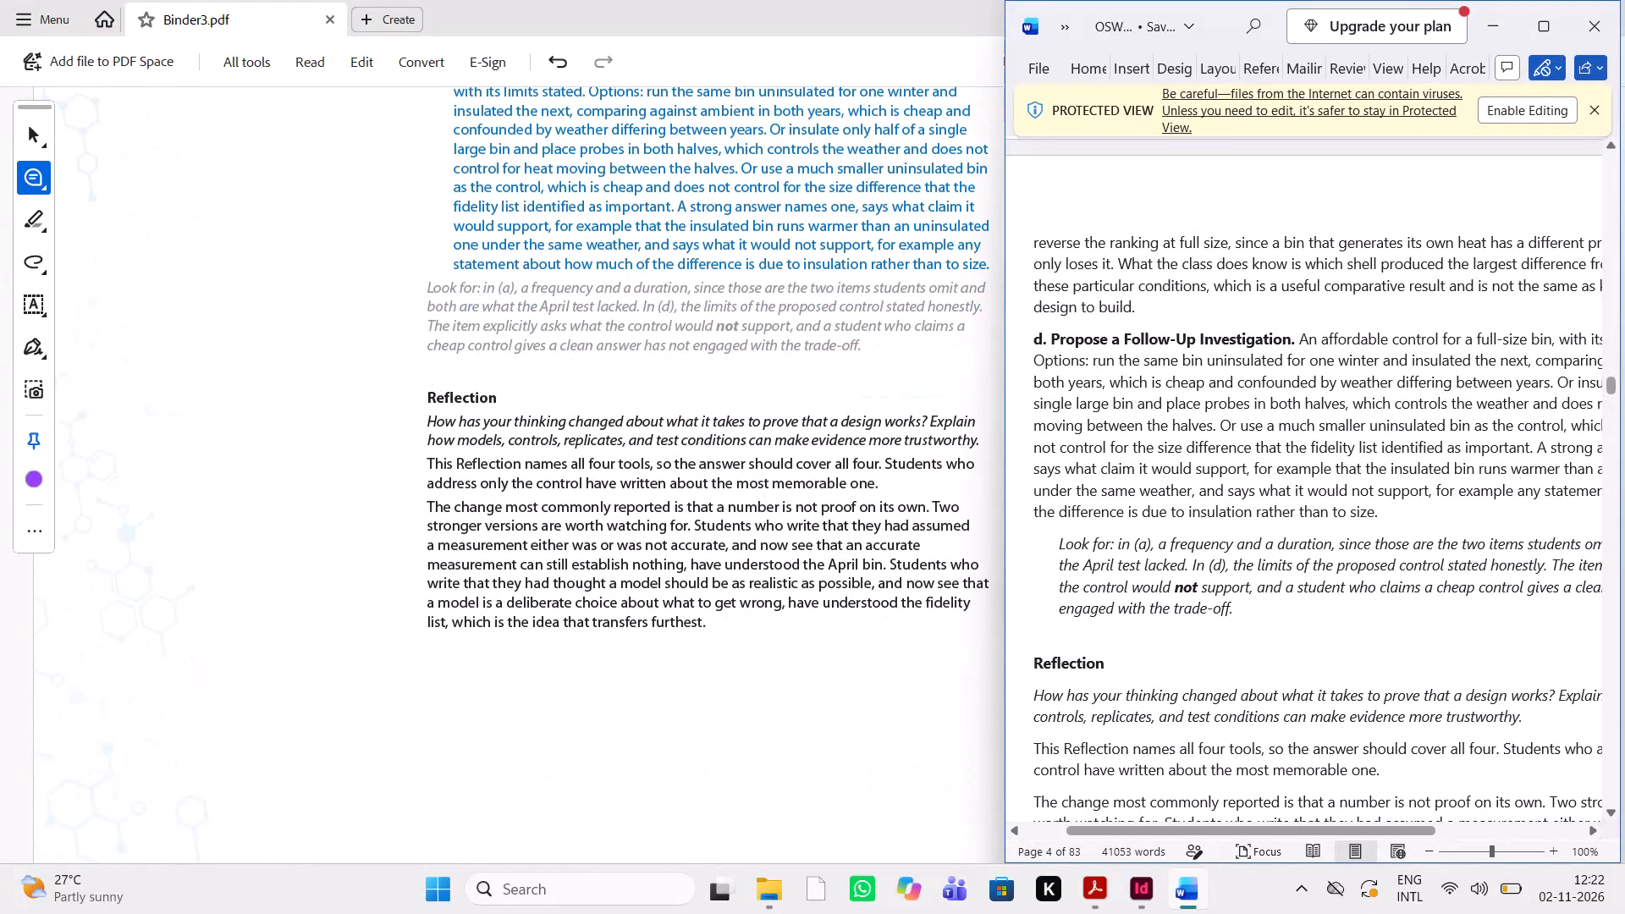
{"action": "scroll", "coordinate": [1077, 527], "scroll_direction": "left", "scroll_amount": 1}
{"action": "scroll", "coordinate": [1077, 527], "scroll_direction": "right", "scroll_amount": 1}
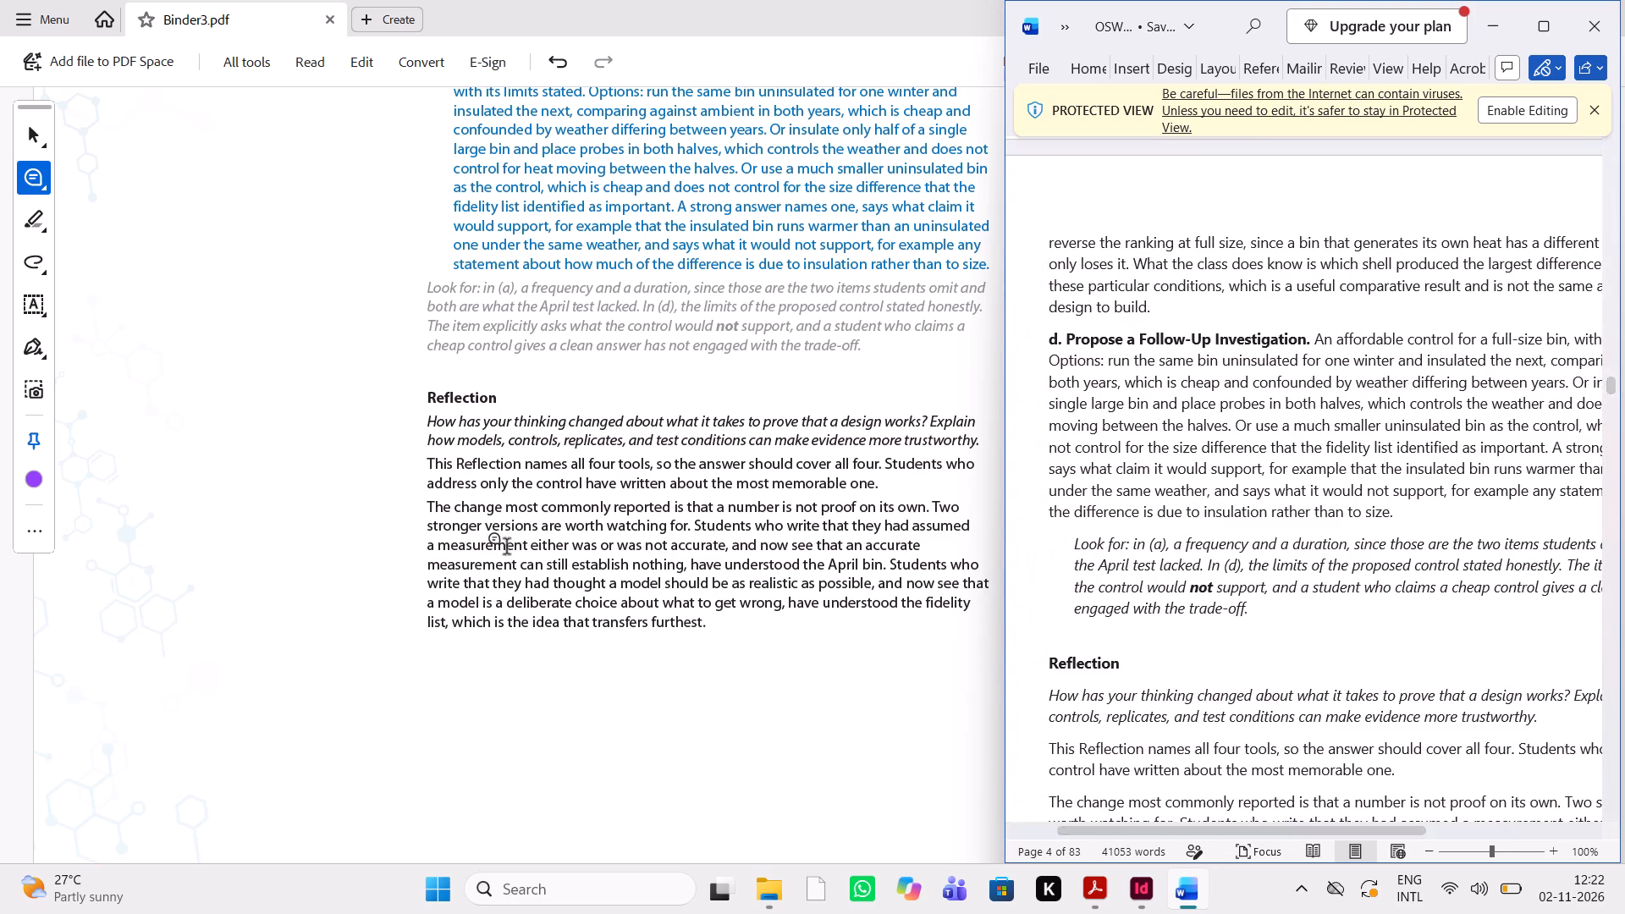
{"action": "scroll", "coordinate": [506, 548], "scroll_direction": "down", "scroll_amount": 1}
{"action": "scroll", "coordinate": [1186, 530], "scroll_direction": "down", "scroll_amount": 1}
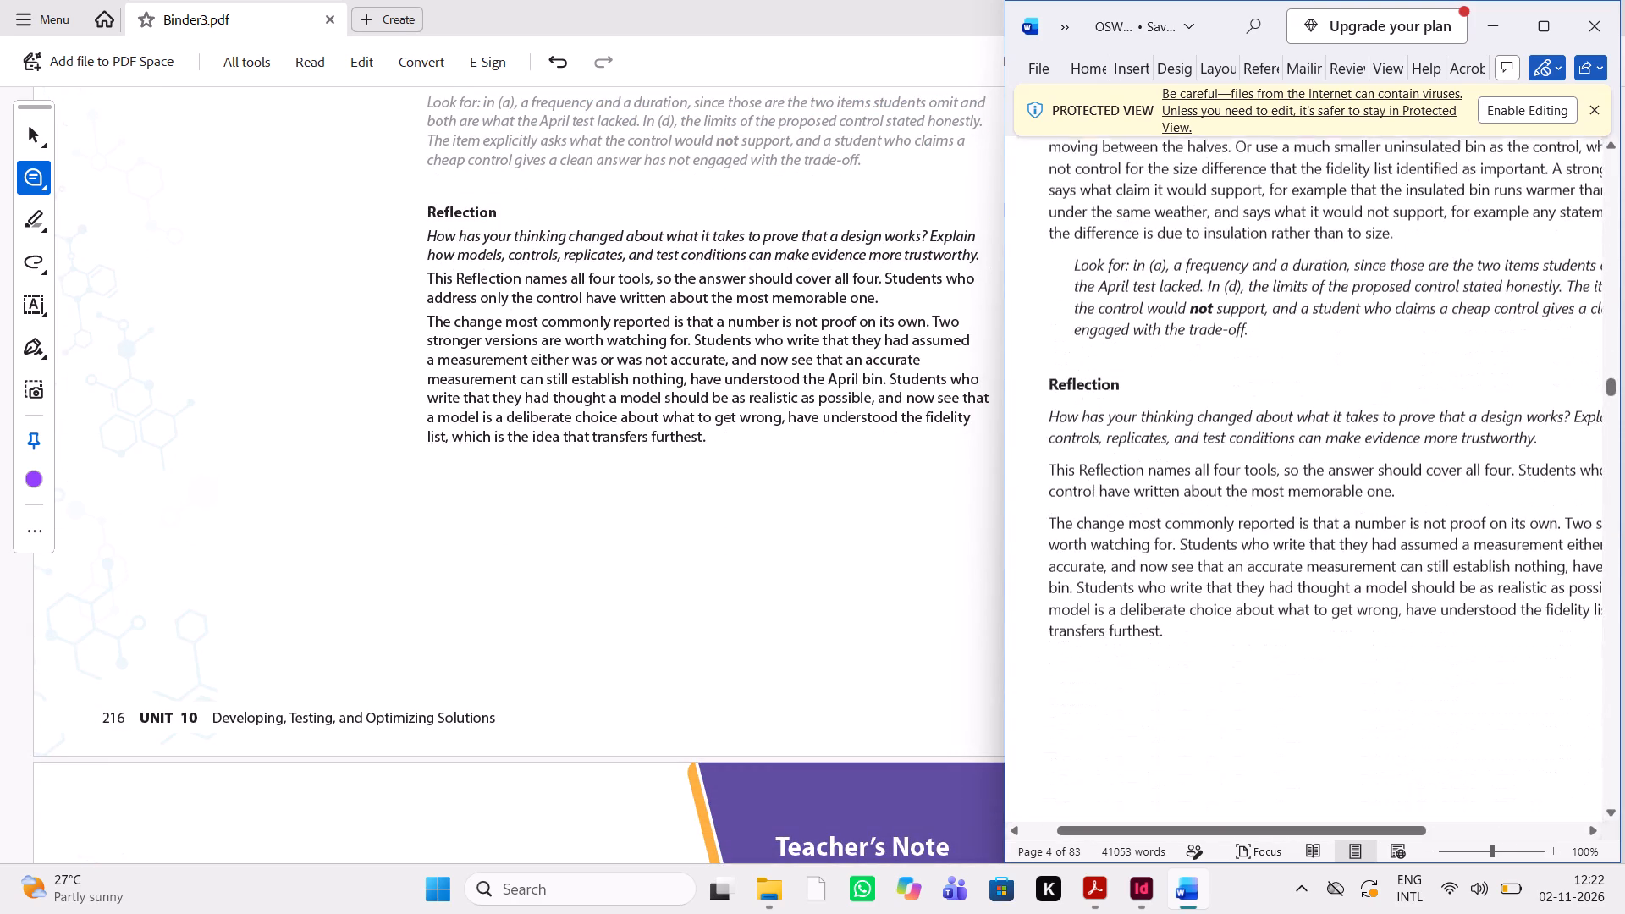
Compare the Standards Note of Lesson 2: Evaluating Competing Solutions between the PDF and Word.
{"action": "scroll", "coordinate": [1186, 530], "scroll_direction": "down", "scroll_amount": 1}
{"action": "scroll", "coordinate": [598, 697], "scroll_direction": "down", "scroll_amount": 5}
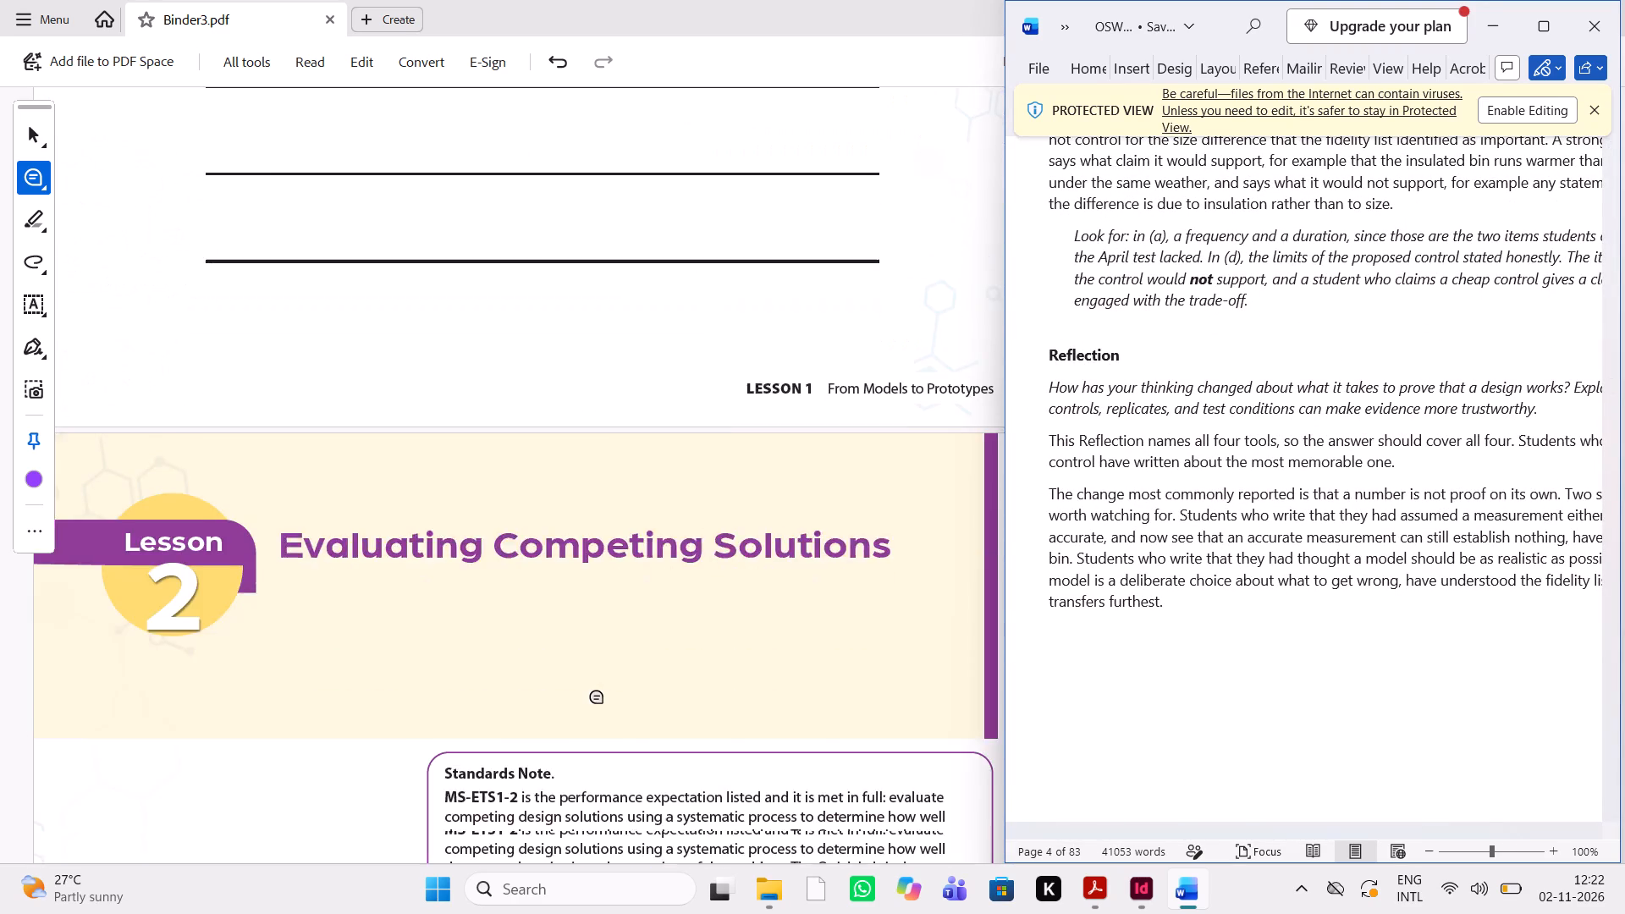
{"action": "scroll", "coordinate": [598, 697], "scroll_direction": "down", "scroll_amount": 2}
{"action": "scroll", "coordinate": [1262, 510], "scroll_direction": "down", "scroll_amount": 6}
{"action": "scroll", "coordinate": [1262, 510], "scroll_direction": "up", "scroll_amount": 1}
{"action": "scroll", "coordinate": [1262, 510], "scroll_direction": "down", "scroll_amount": 1}
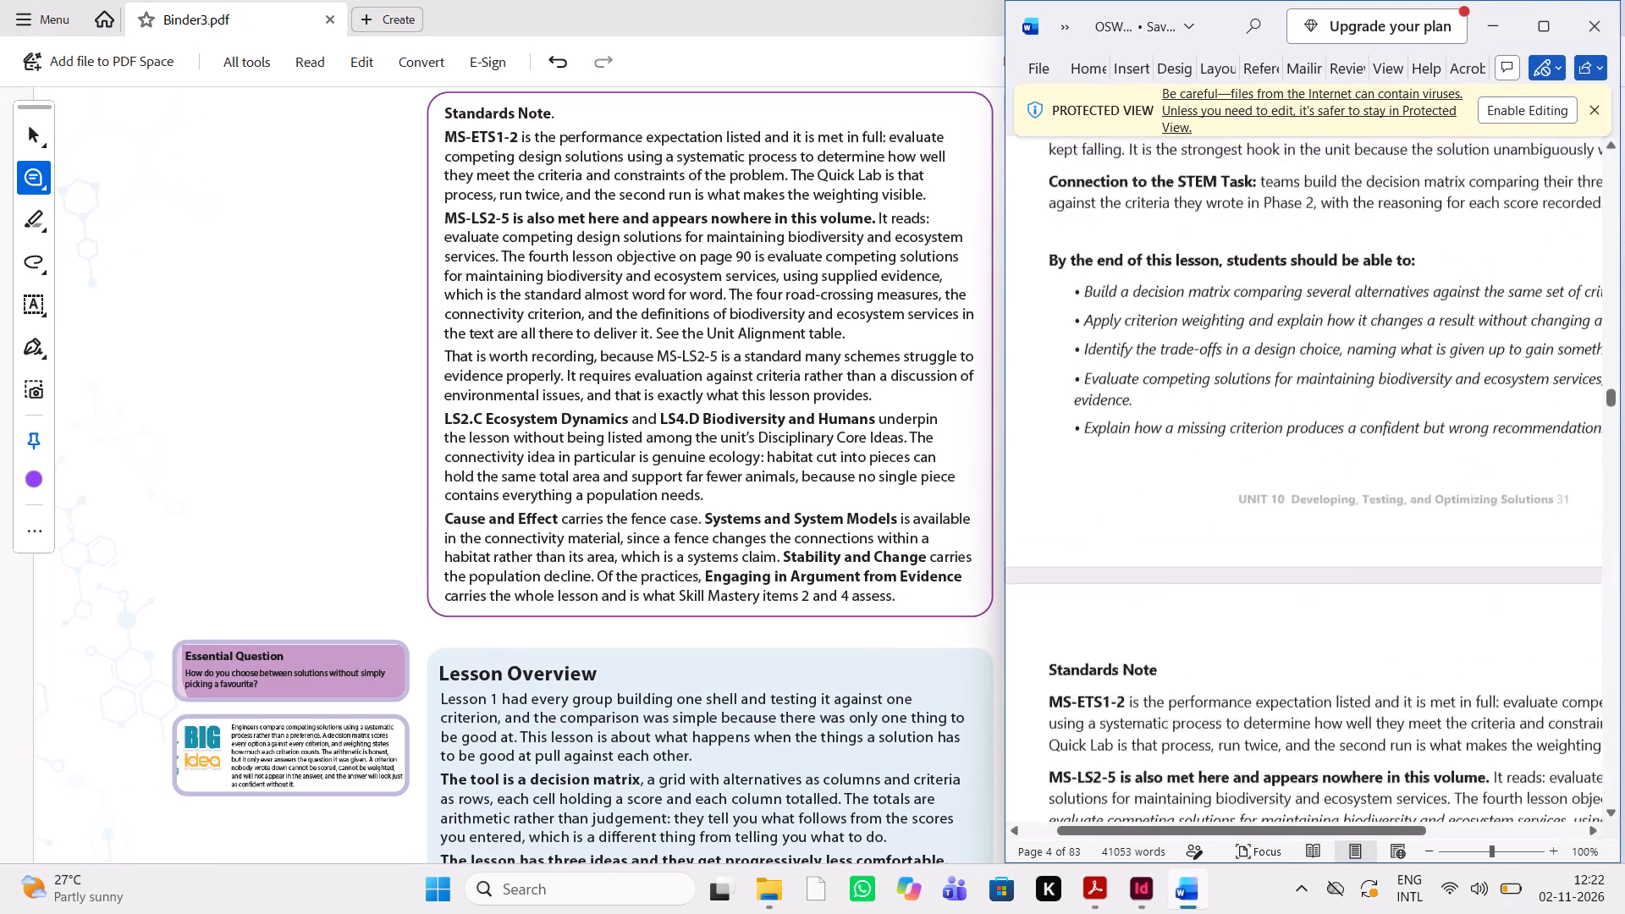
{"action": "scroll", "coordinate": [1262, 510], "scroll_direction": "down", "scroll_amount": 2}
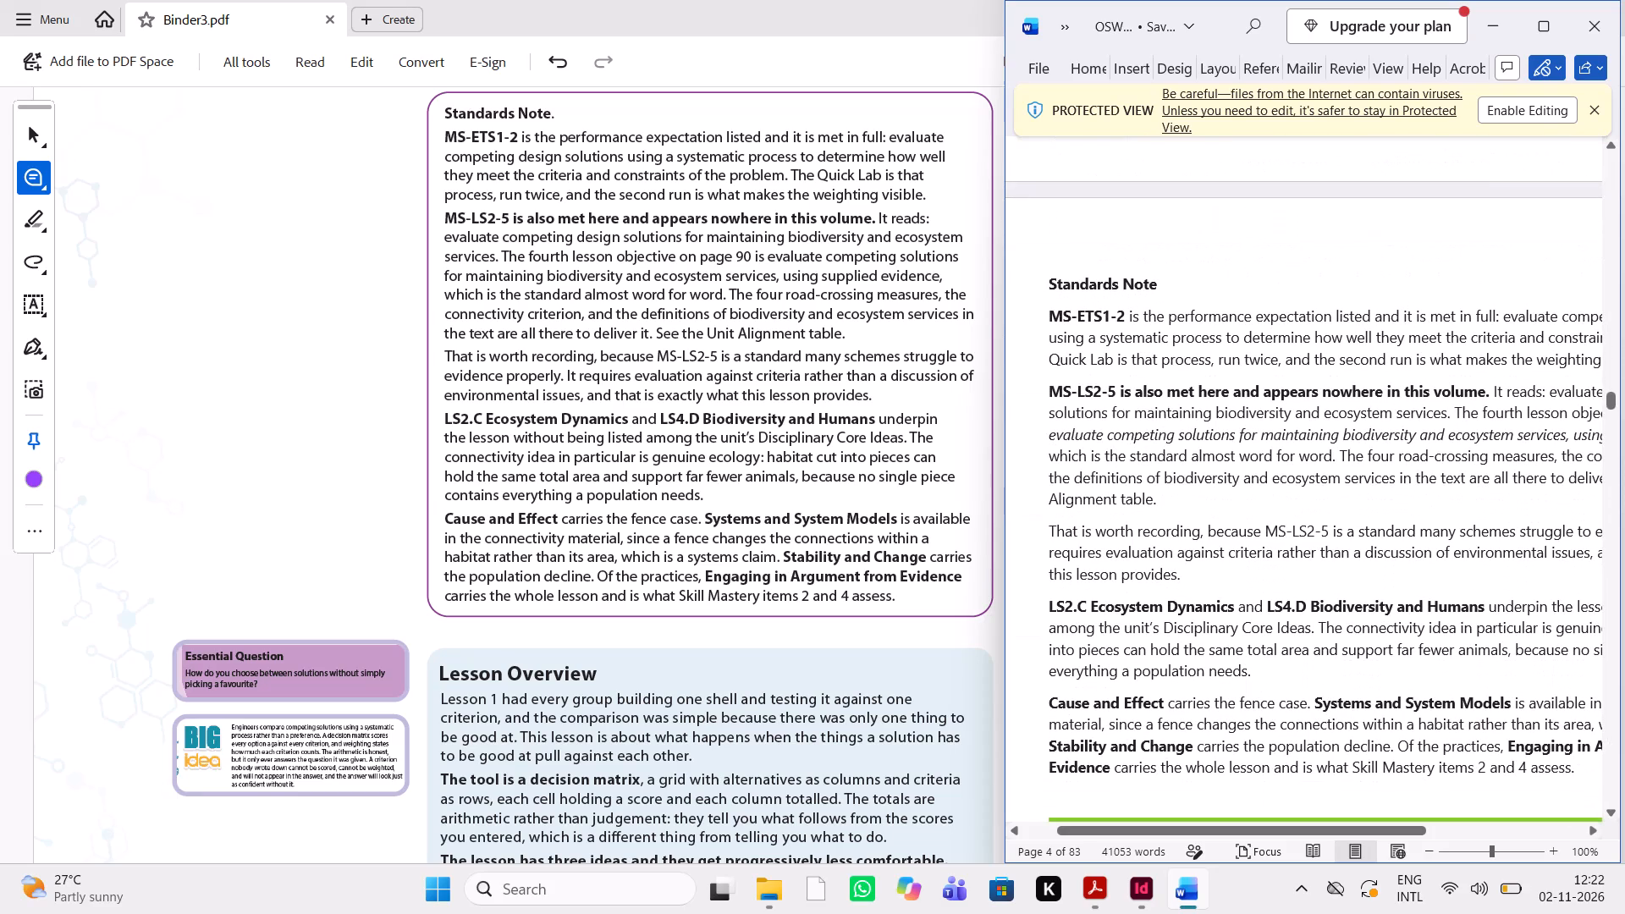
{"action": "scroll", "coordinate": [1262, 510], "scroll_direction": "down", "scroll_amount": 1}
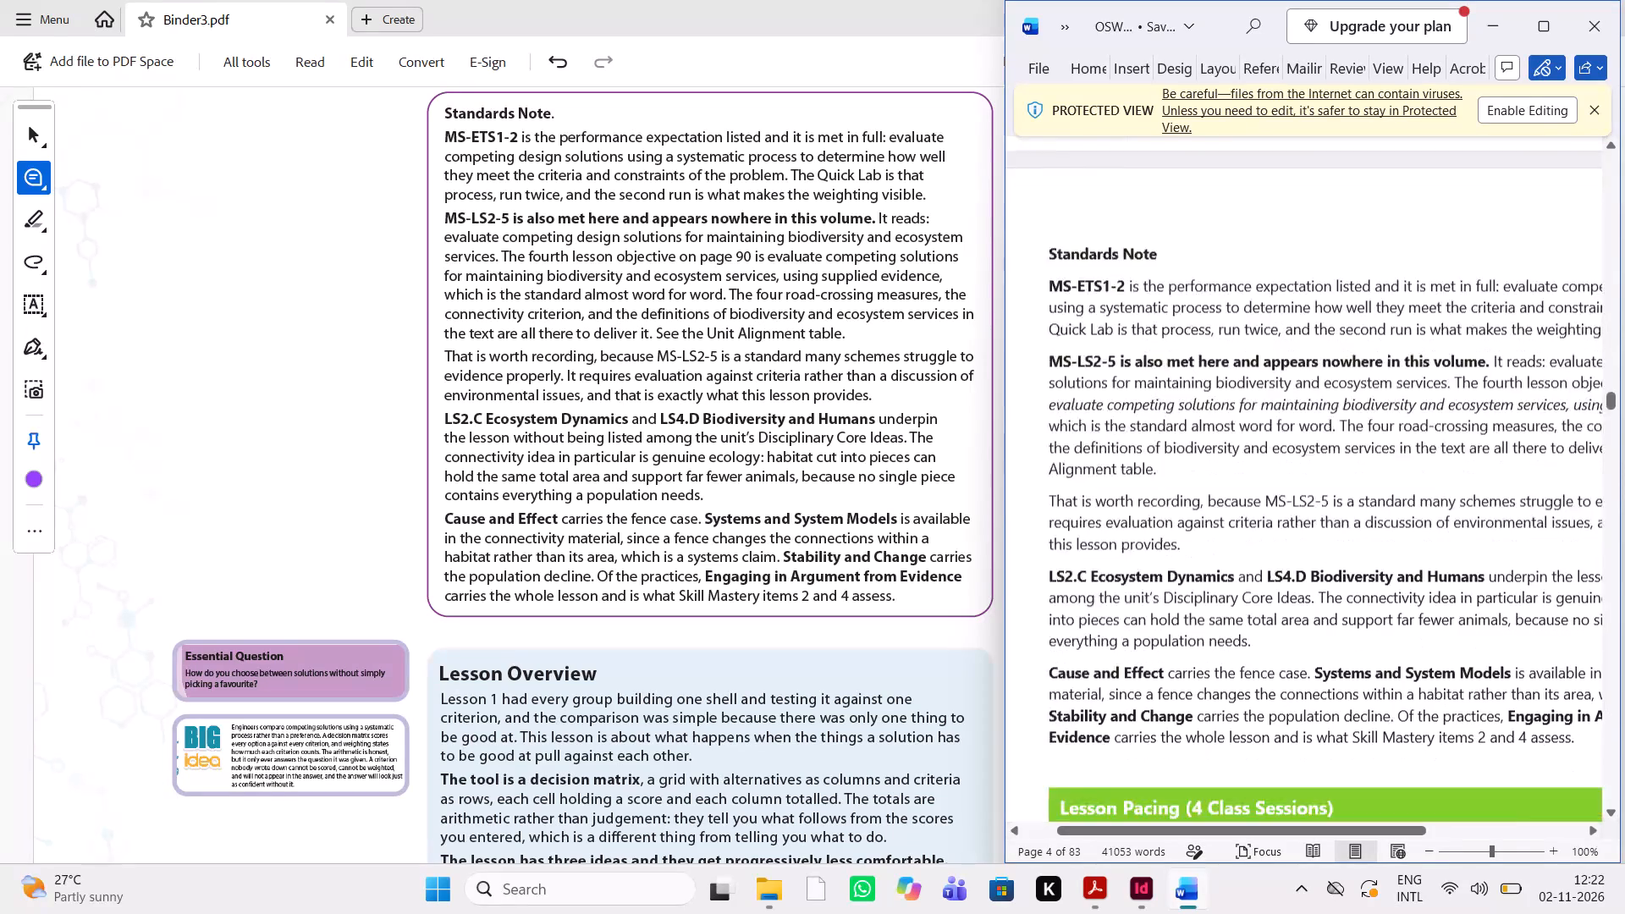
Compare the Lesson 2 Lesson Overview, STEM Task connection and end-of-lesson objectives between the PDF and Word.
{"action": "scroll", "coordinate": [1262, 510], "scroll_direction": "down", "scroll_amount": 1}
{"action": "scroll", "coordinate": [1262, 510], "scroll_direction": "up", "scroll_amount": 3}
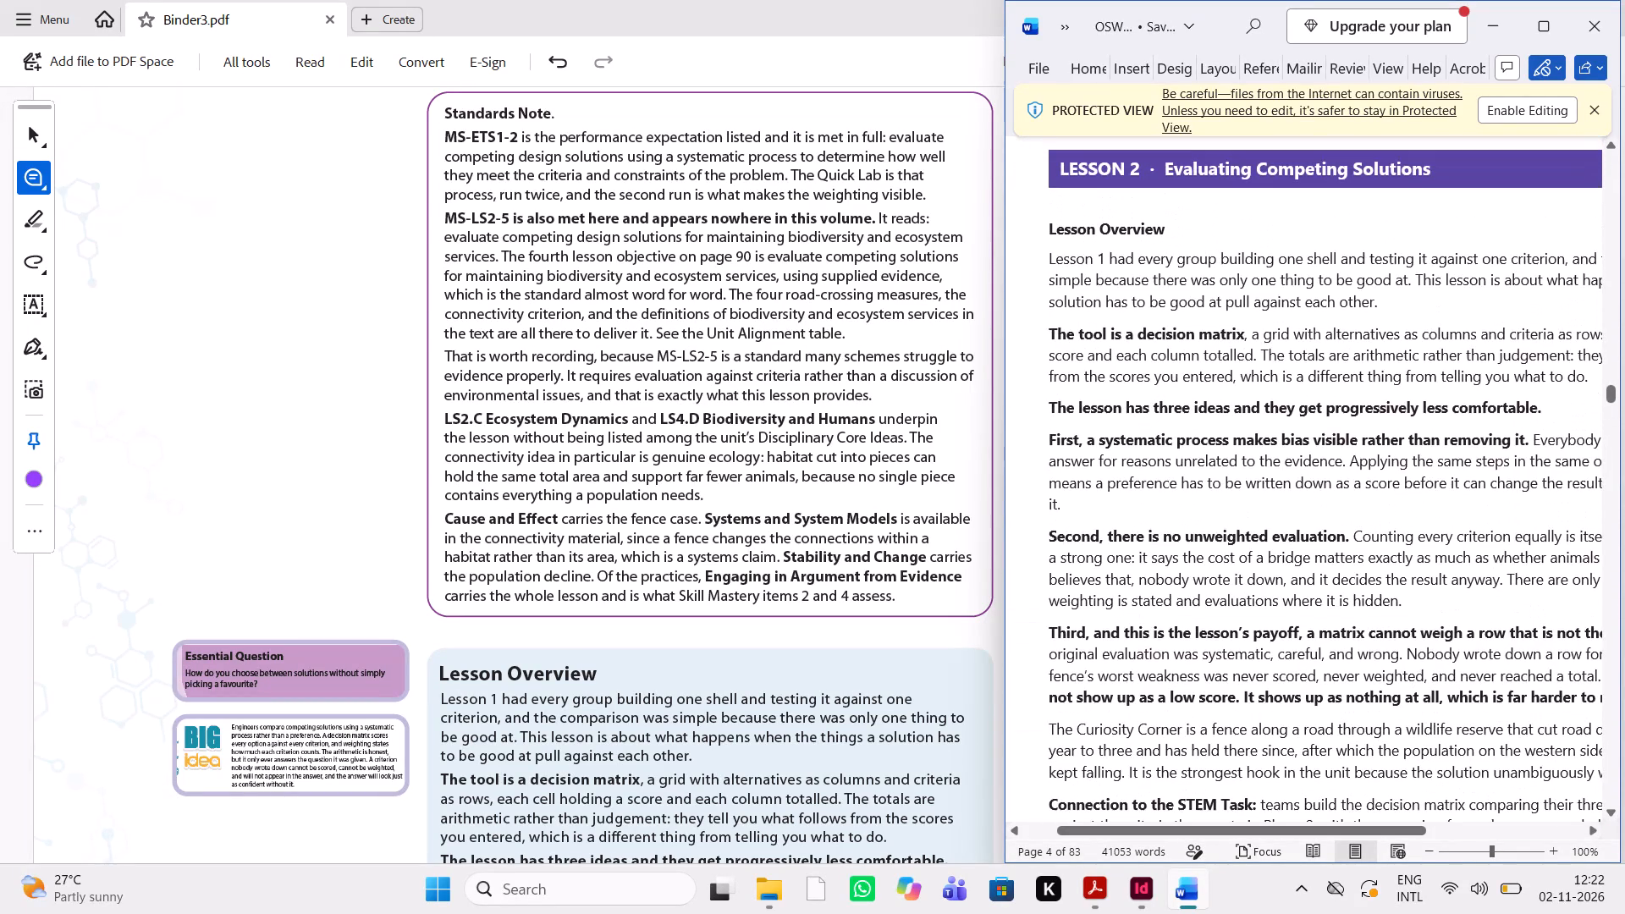
{"action": "scroll", "coordinate": [643, 592], "scroll_direction": "down", "scroll_amount": 2}
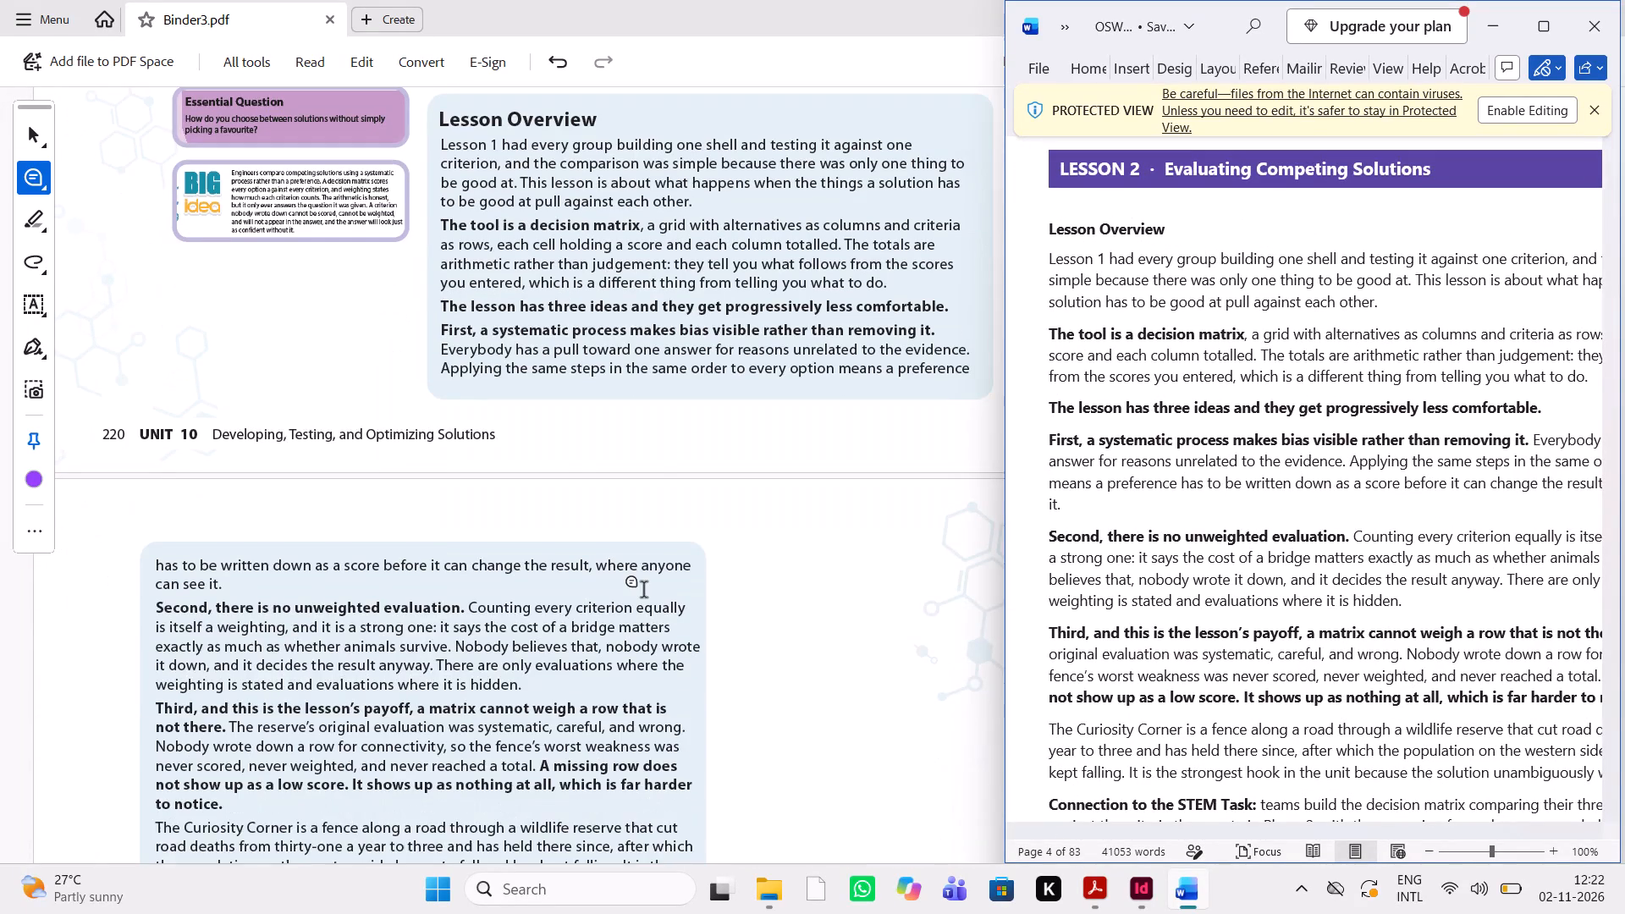
{"action": "scroll", "coordinate": [643, 592], "scroll_direction": "right", "scroll_amount": 2}
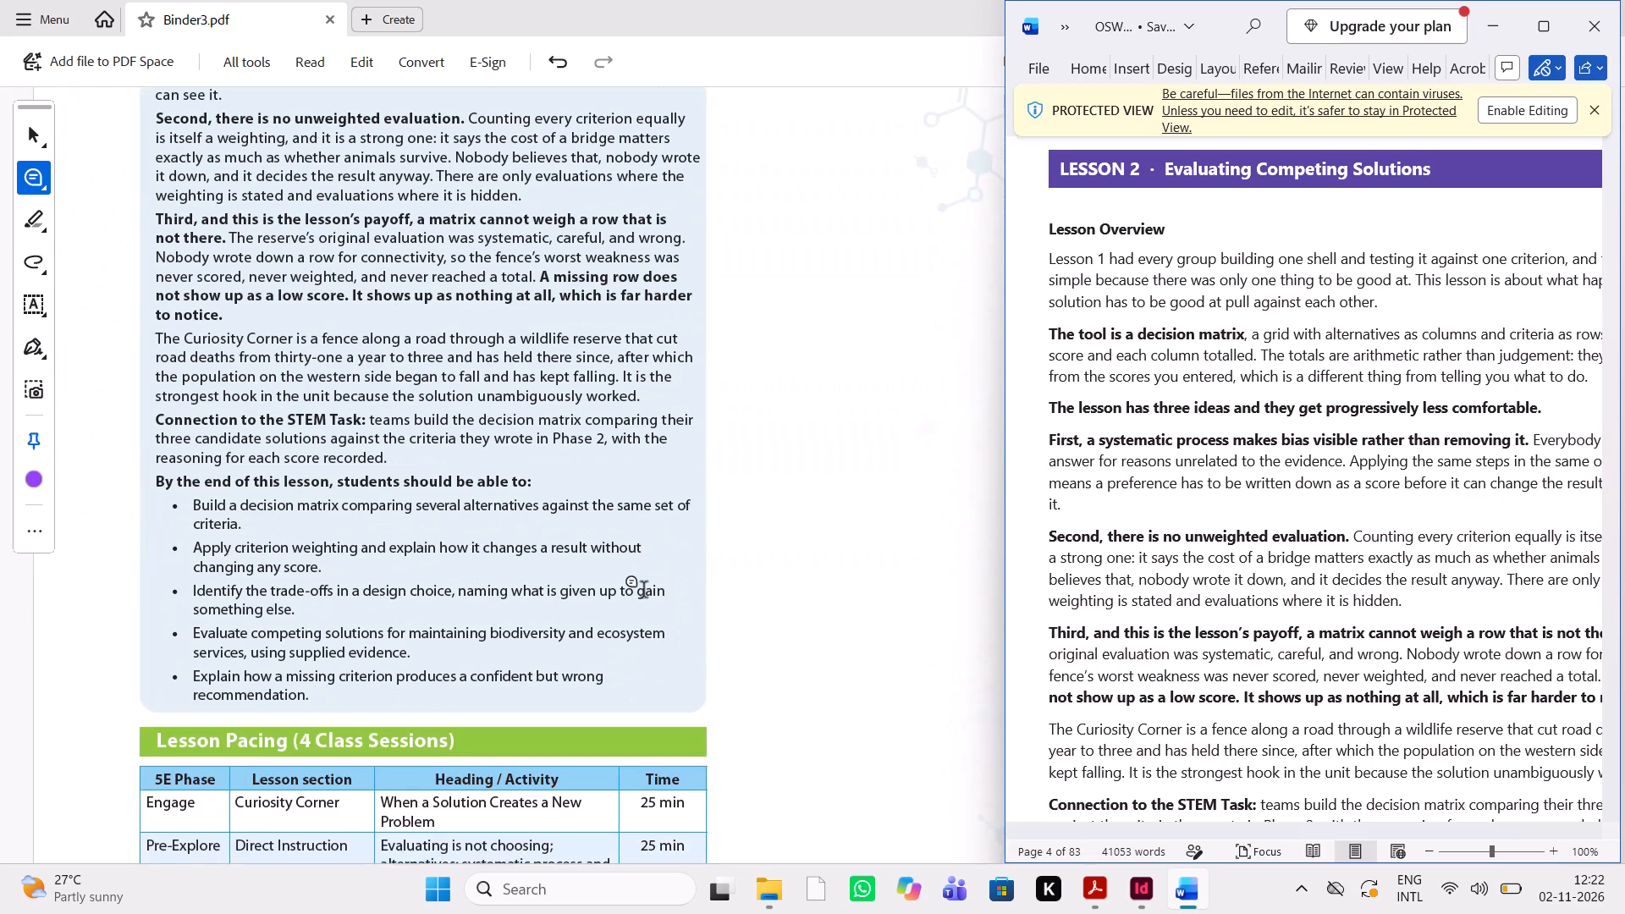
{"action": "scroll", "coordinate": [1199, 465], "scroll_direction": "down", "scroll_amount": 1}
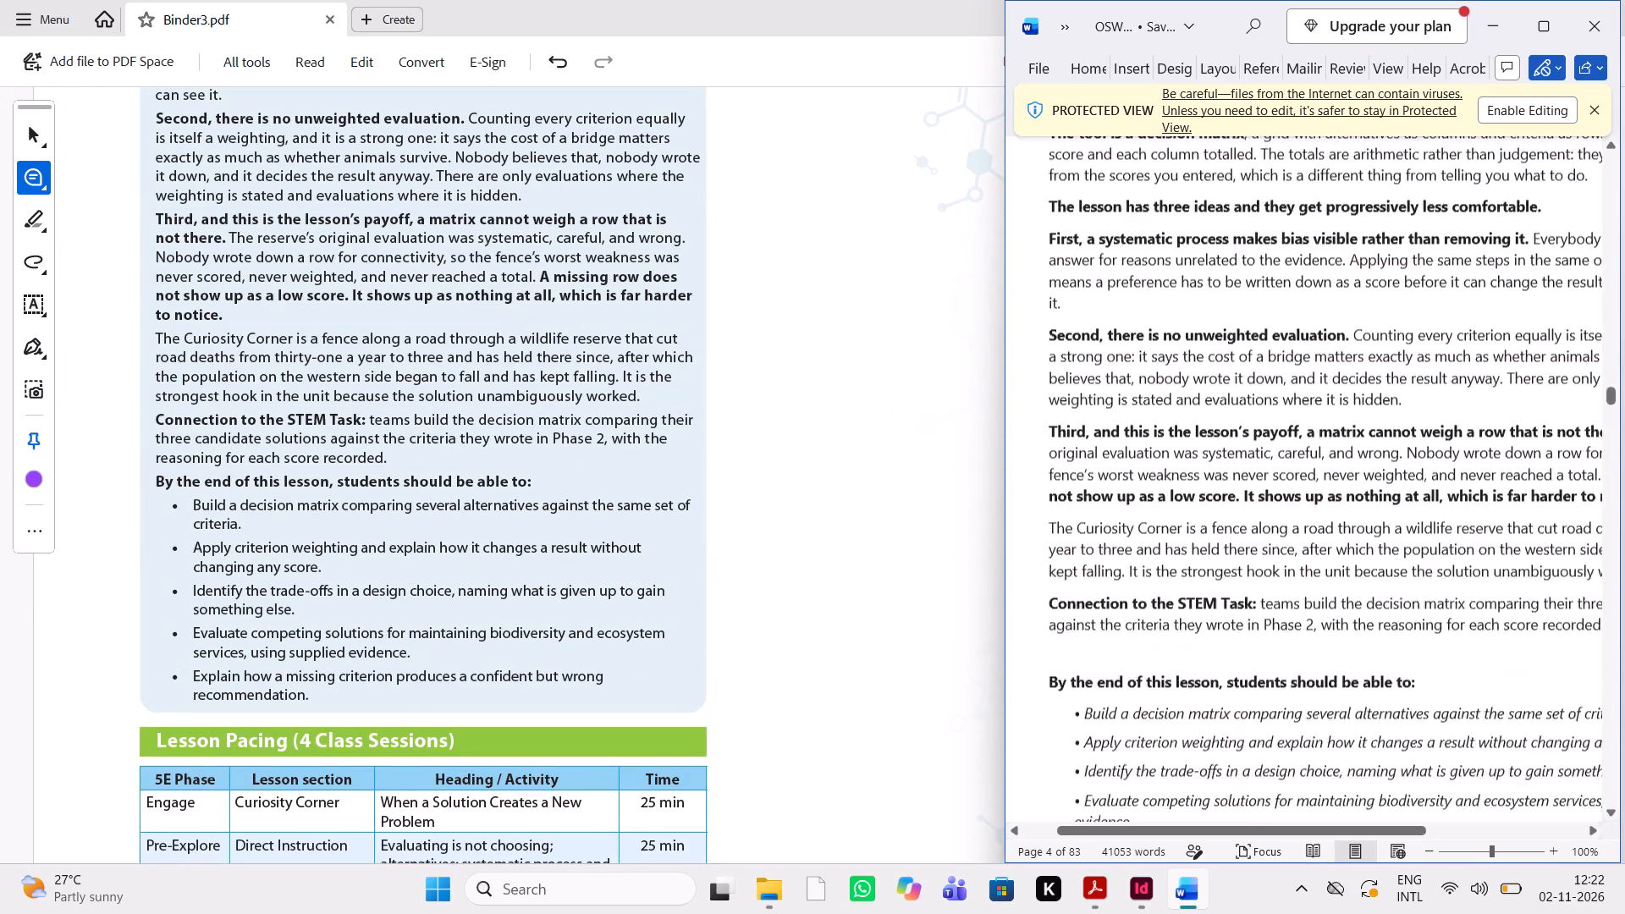
{"action": "scroll", "coordinate": [1199, 465], "scroll_direction": "down", "scroll_amount": 2}
{"action": "scroll", "coordinate": [1199, 465], "scroll_direction": "left", "scroll_amount": 1}
{"action": "scroll", "coordinate": [1199, 465], "scroll_direction": "right", "scroll_amount": 2}
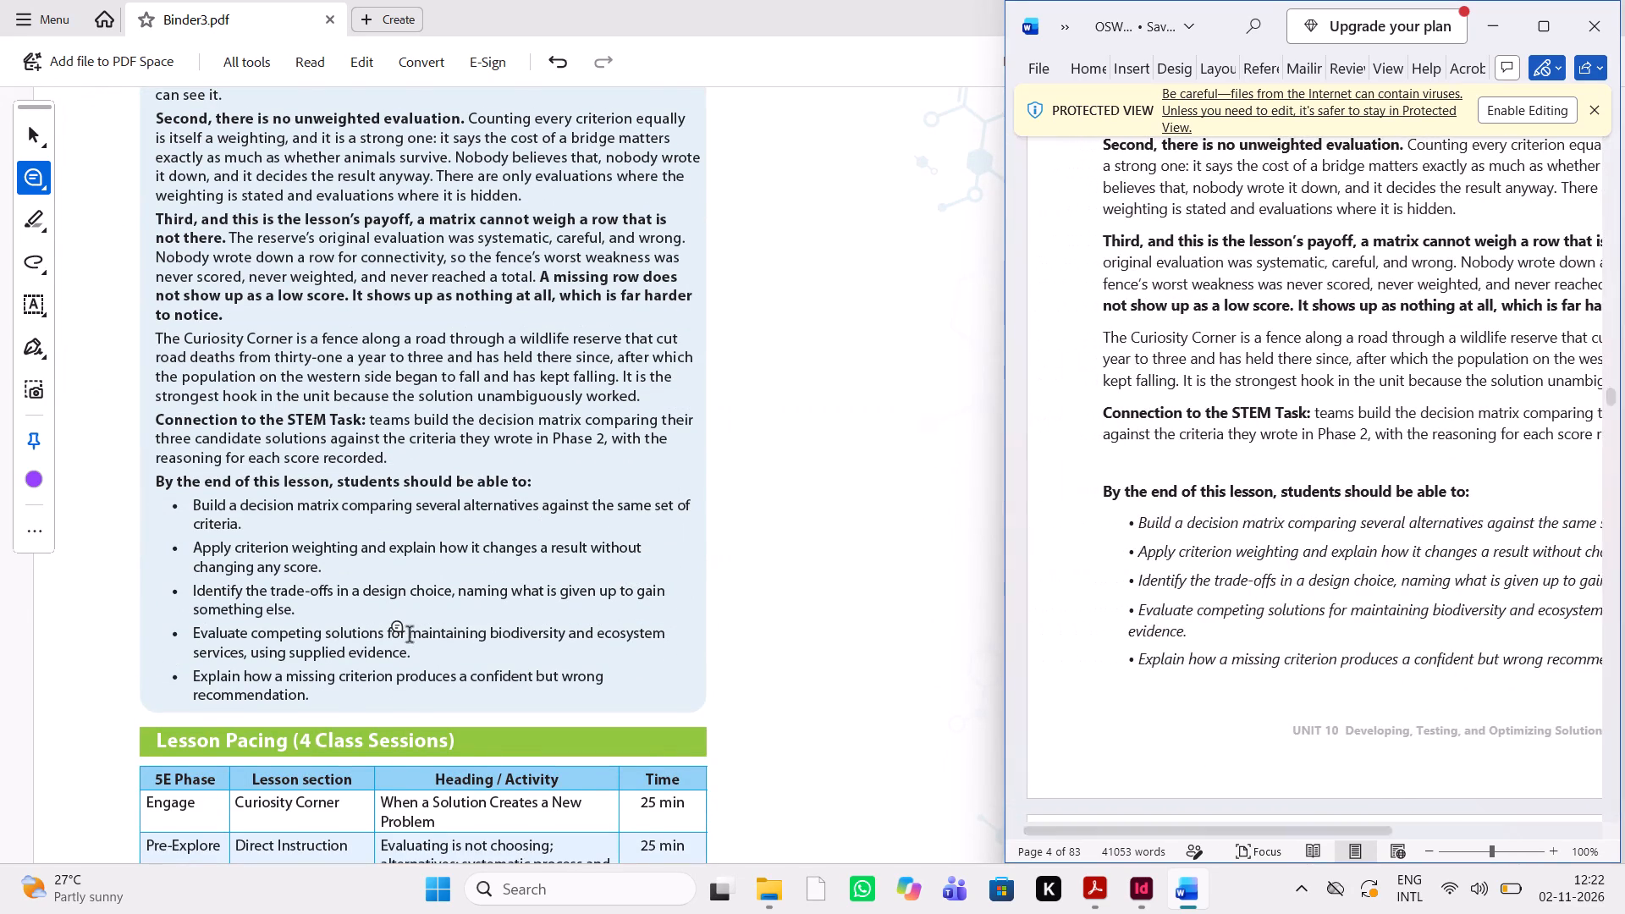
Compare the Lesson 2 Lesson Pacing (4 Class Sessions) table and the note below it between the PDF and Word.
{"action": "scroll", "coordinate": [409, 636], "scroll_direction": "down", "scroll_amount": 2}
{"action": "scroll", "coordinate": [409, 636], "scroll_direction": "left", "scroll_amount": 1}
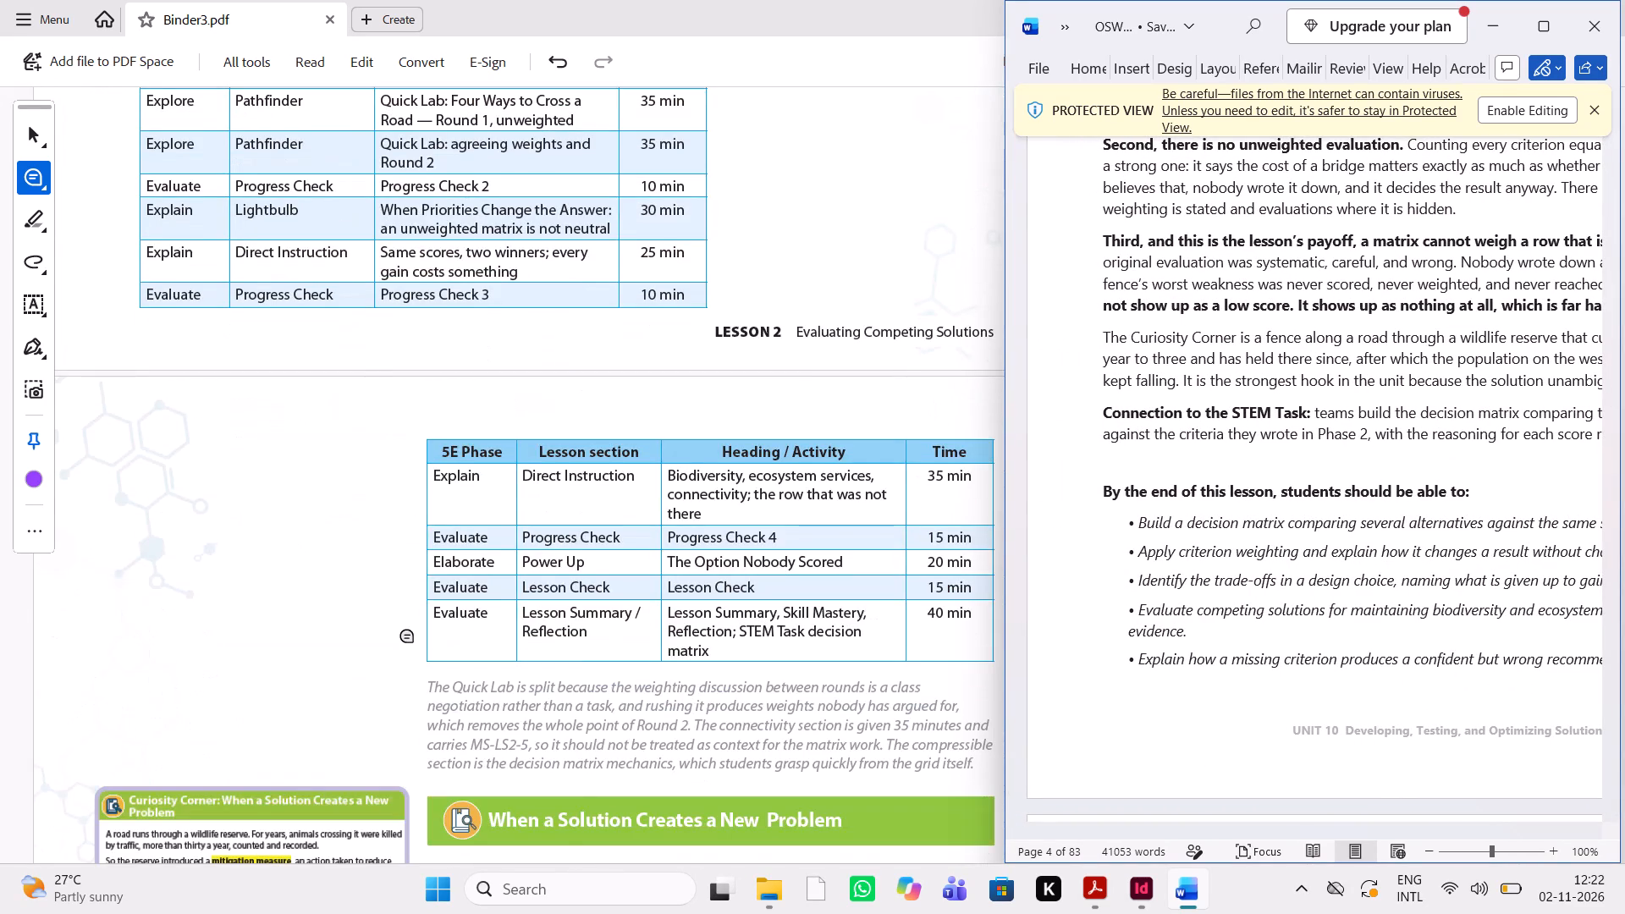
{"action": "scroll", "coordinate": [1221, 501], "scroll_direction": "down", "scroll_amount": 3}
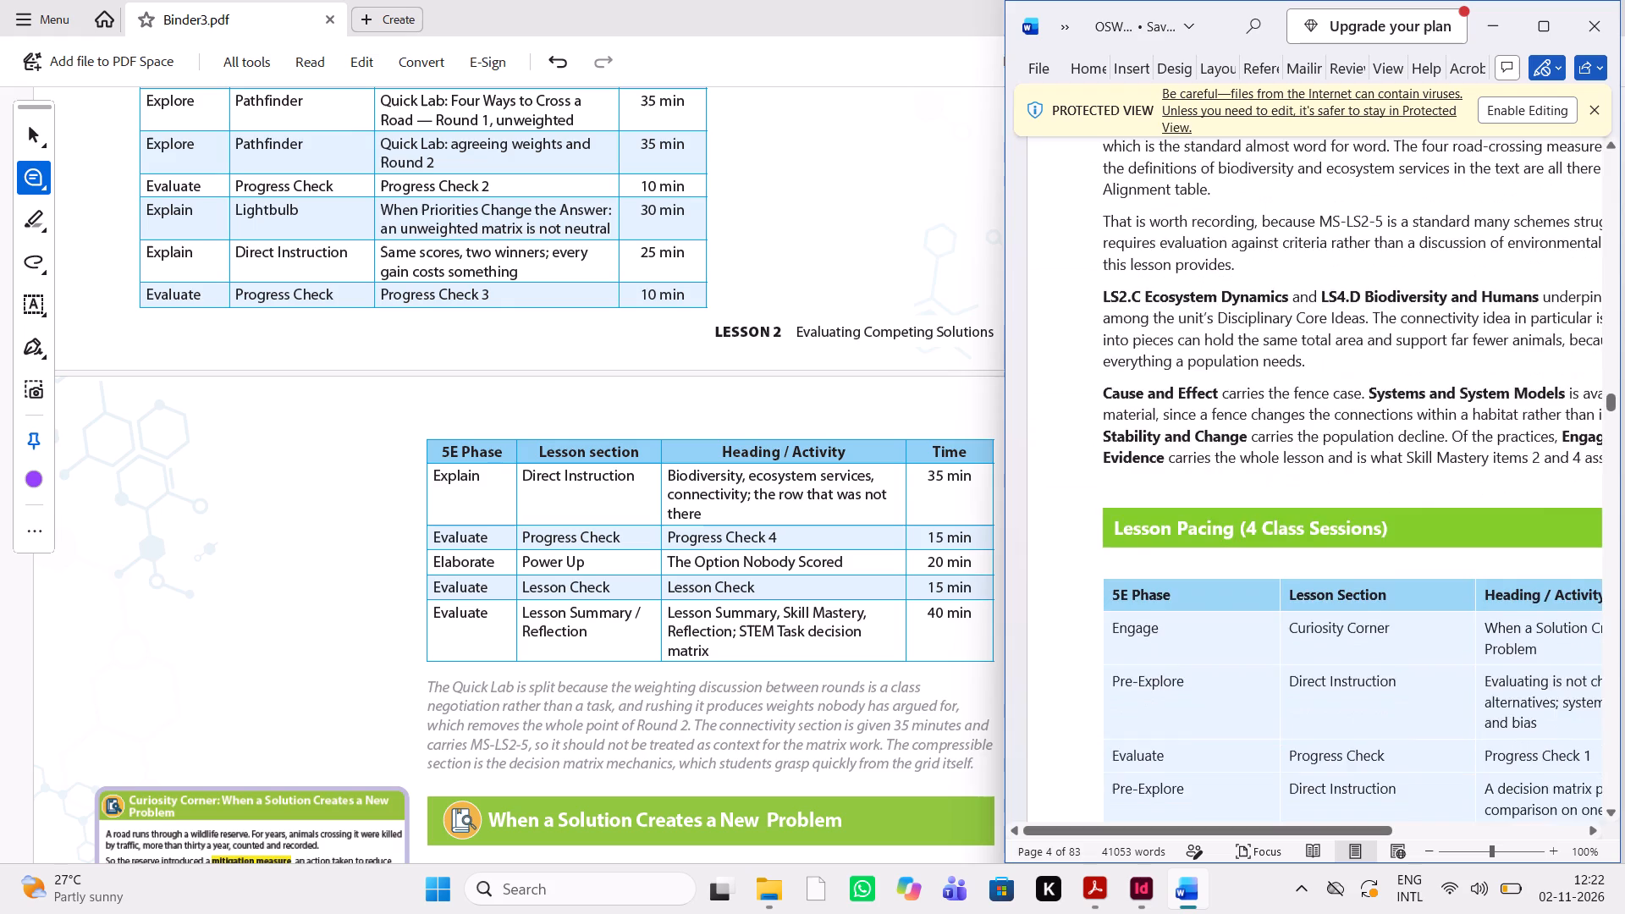
{"action": "scroll", "coordinate": [1221, 501], "scroll_direction": "down", "scroll_amount": 1}
{"action": "scroll", "coordinate": [1221, 501], "scroll_direction": "left", "scroll_amount": 1}
{"action": "scroll", "coordinate": [1221, 501], "scroll_direction": "down", "scroll_amount": 2}
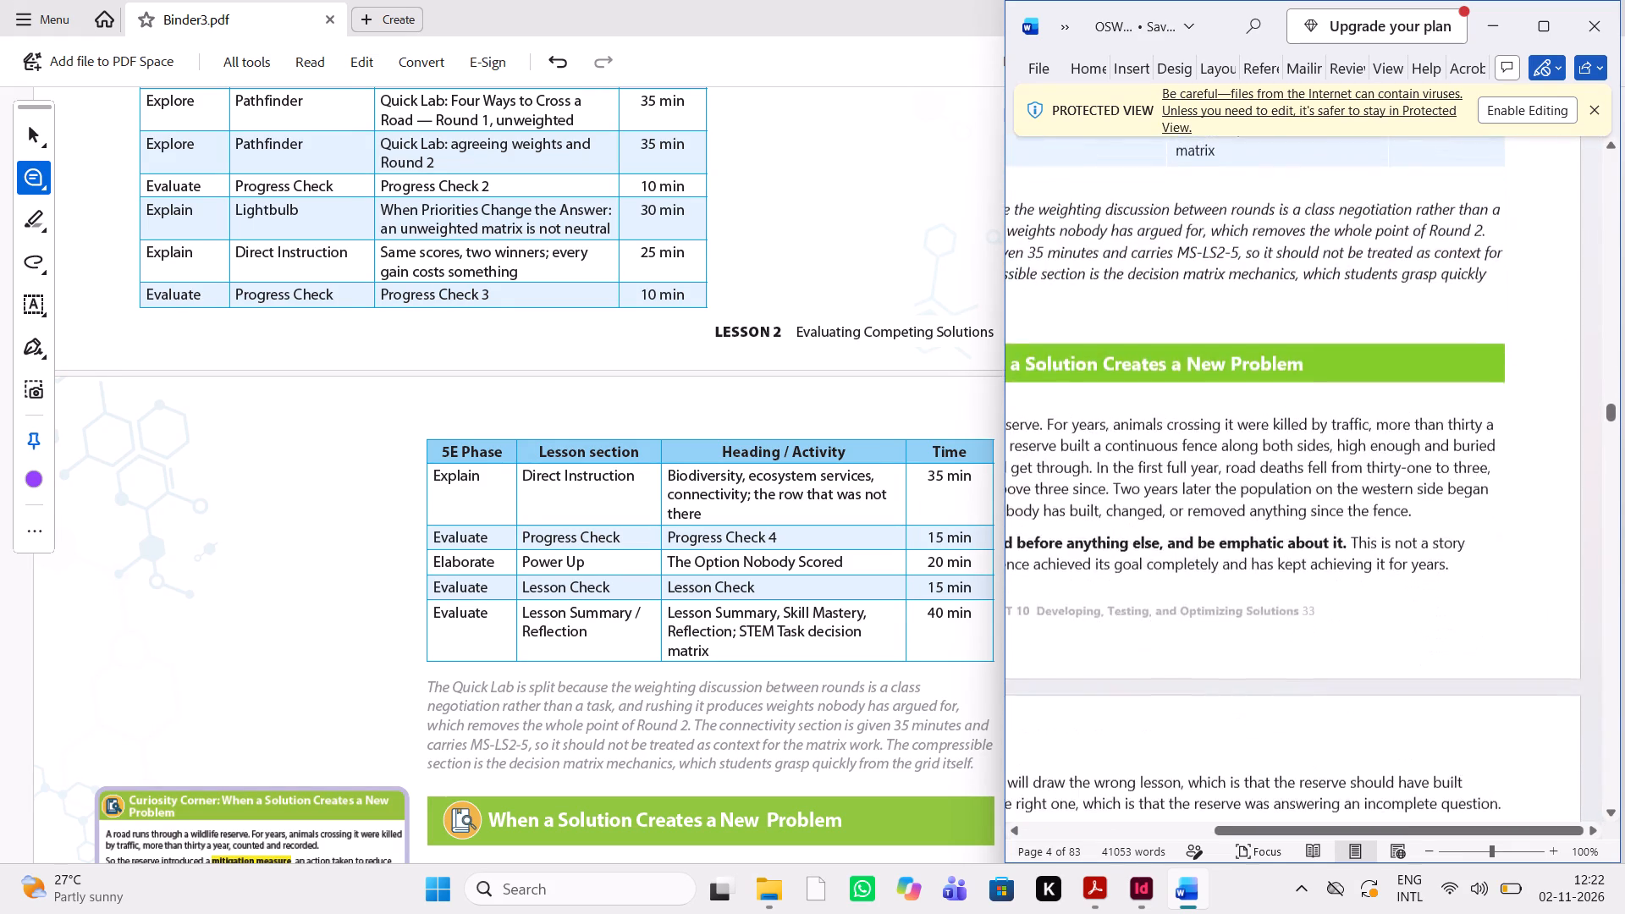
Compare the Lesson 2 Curiosity Corner section, When a Solution Creates a New Problem, between the PDF and Word.
{"action": "scroll", "coordinate": [1221, 501], "scroll_direction": "down", "scroll_amount": 1}
{"action": "scroll", "coordinate": [1221, 501], "scroll_direction": "up", "scroll_amount": 1}
{"action": "scroll", "coordinate": [552, 702], "scroll_direction": "down", "scroll_amount": 1}
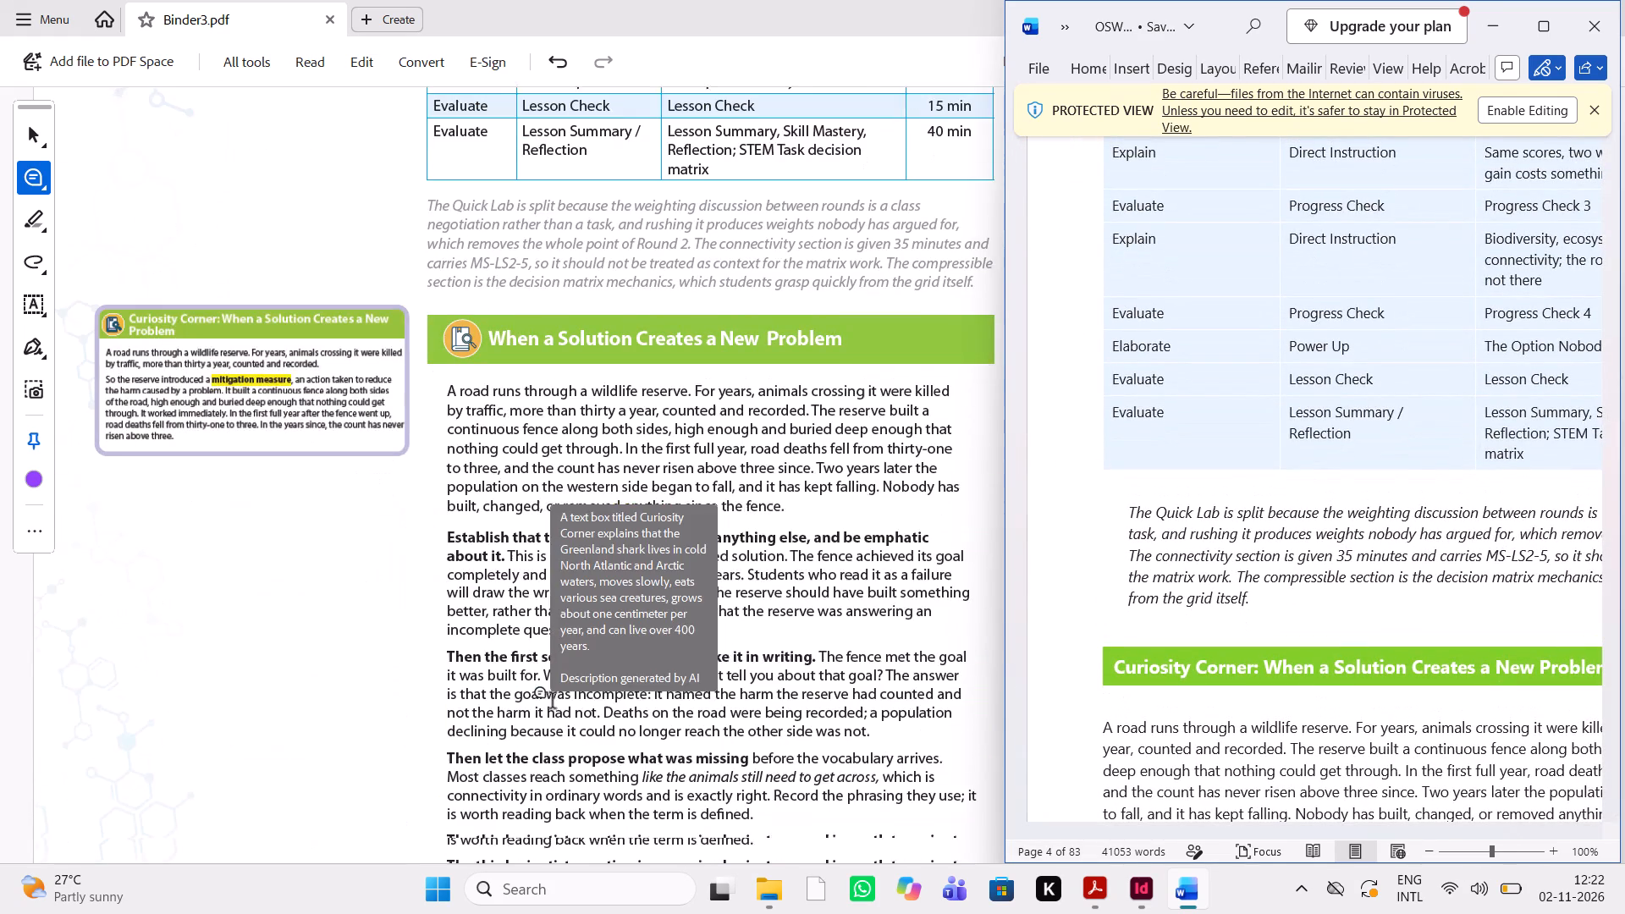
{"action": "scroll", "coordinate": [552, 702], "scroll_direction": "down", "scroll_amount": 1}
{"action": "scroll", "coordinate": [844, 464], "scroll_direction": "left", "scroll_amount": 1}
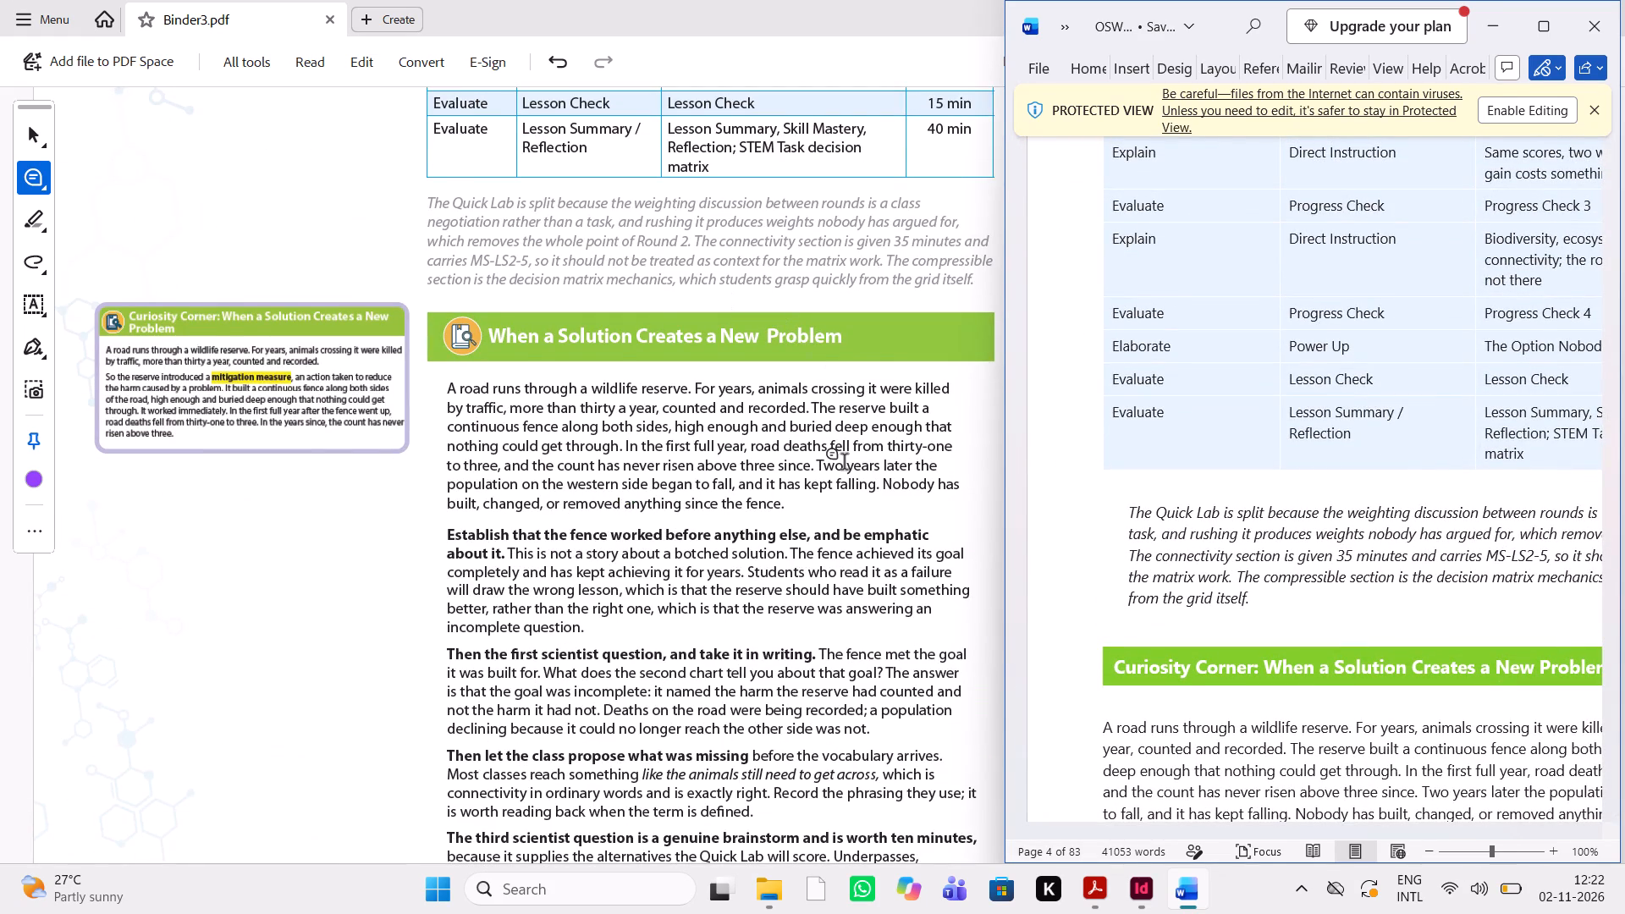
{"action": "scroll", "coordinate": [844, 451], "scroll_direction": "down", "scroll_amount": 1}
{"action": "scroll", "coordinate": [1456, 435], "scroll_direction": "down", "scroll_amount": 2}
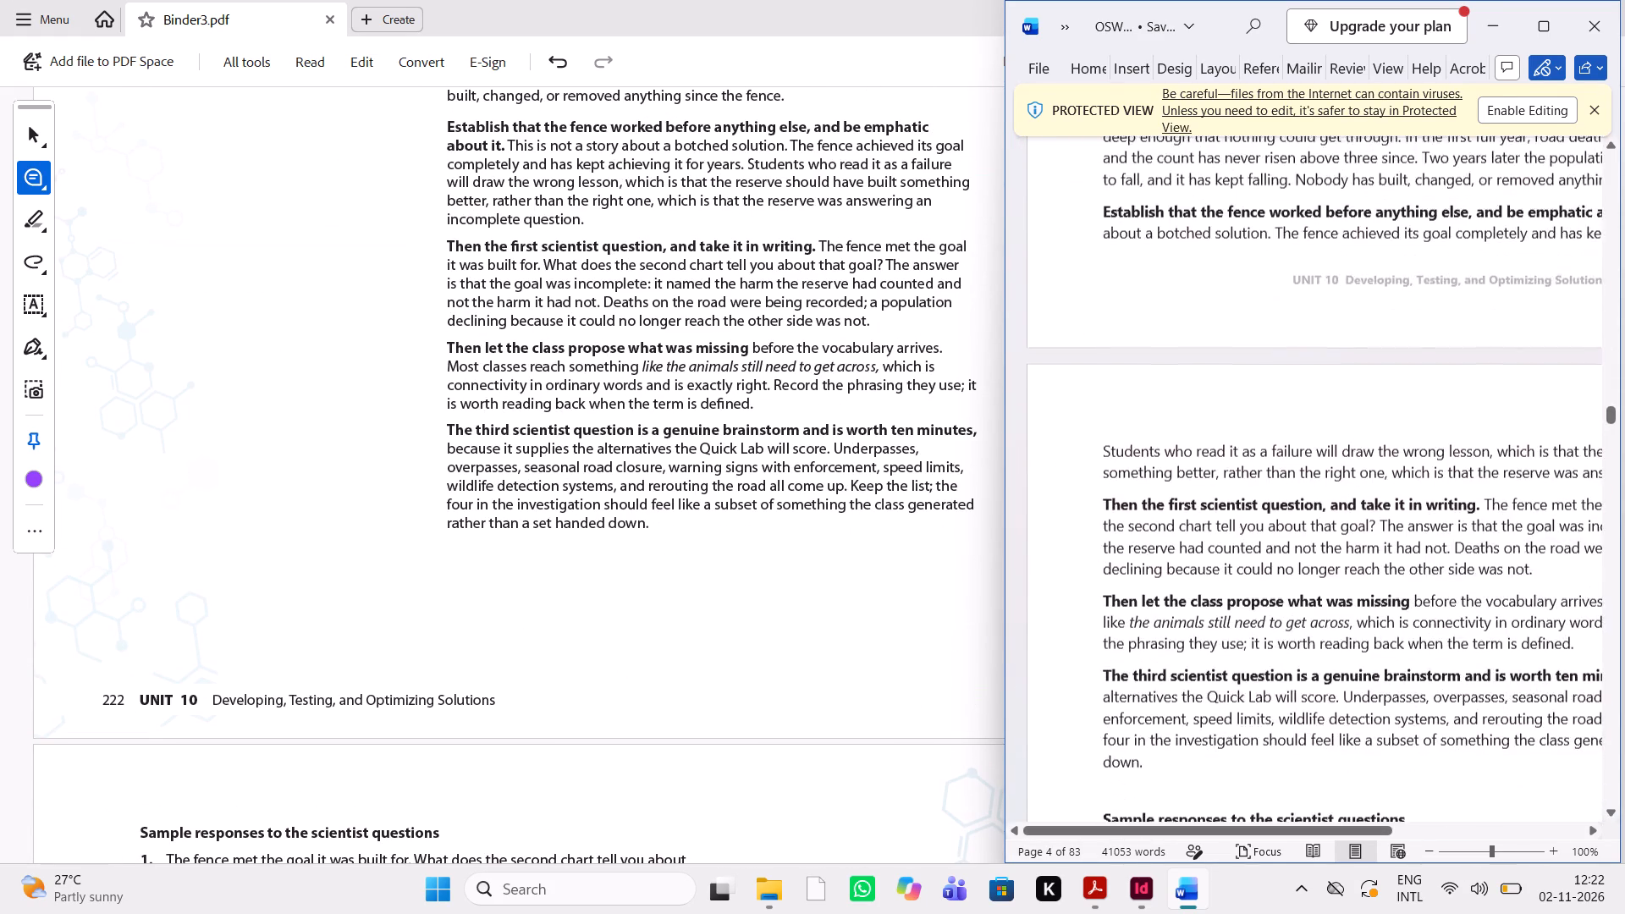
Compare the sample responses to the scientist questions and the Misconception Alert that follows them between the PDF and Word.
{"action": "scroll", "coordinate": [1456, 435], "scroll_direction": "down", "scroll_amount": 3}
{"action": "scroll", "coordinate": [844, 520], "scroll_direction": "down", "scroll_amount": 2}
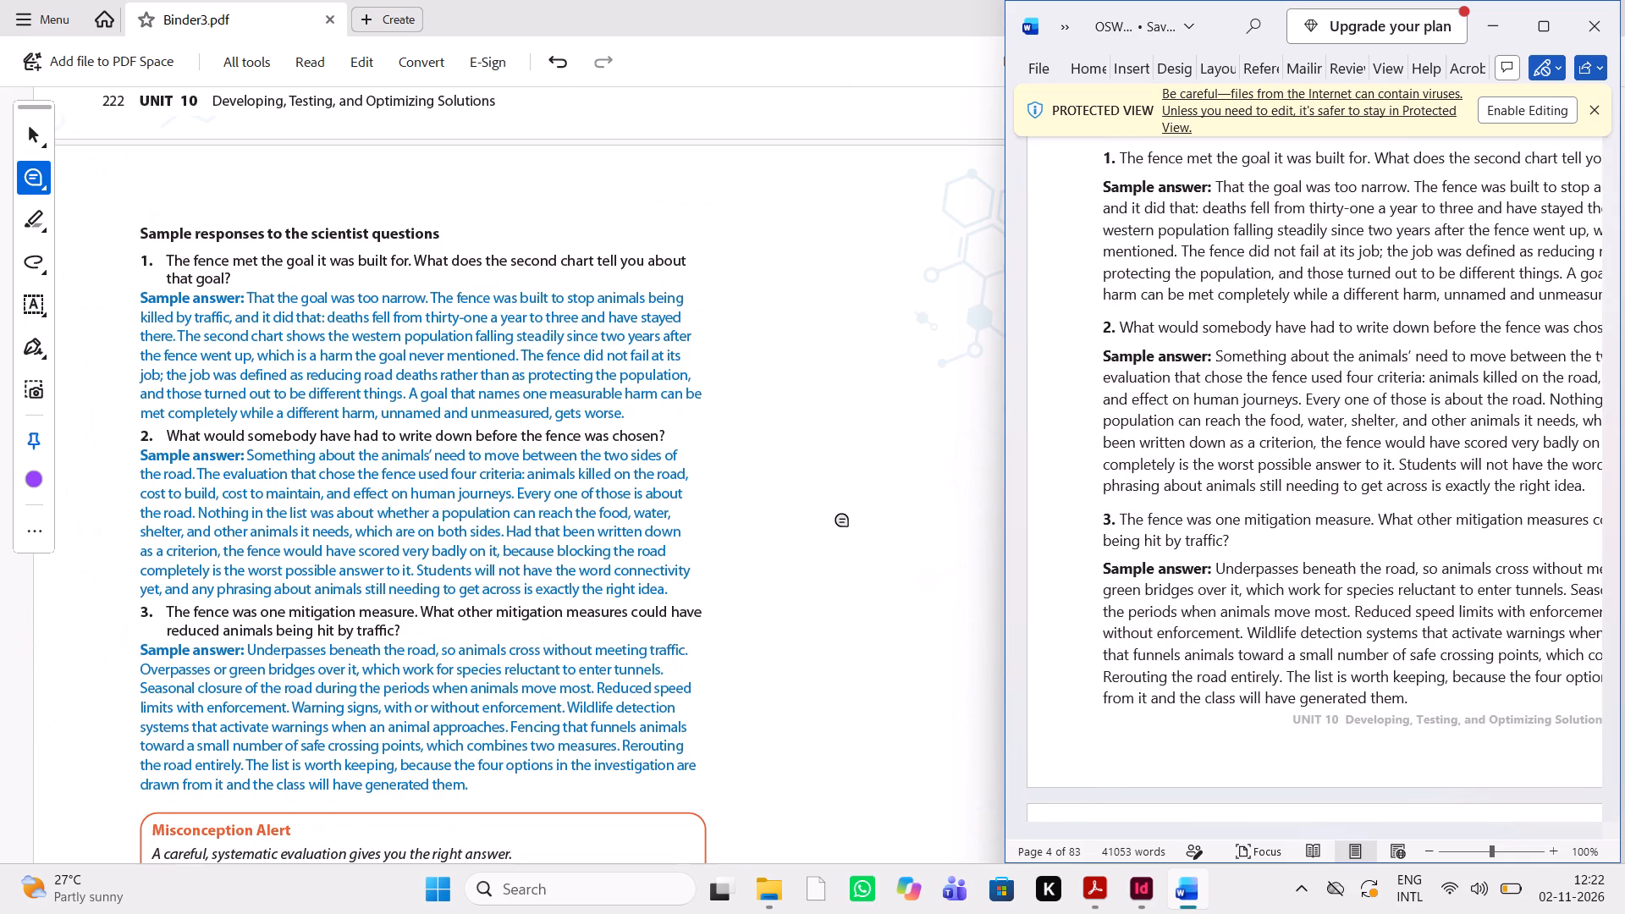
{"action": "scroll", "coordinate": [844, 520], "scroll_direction": "down", "scroll_amount": 1}
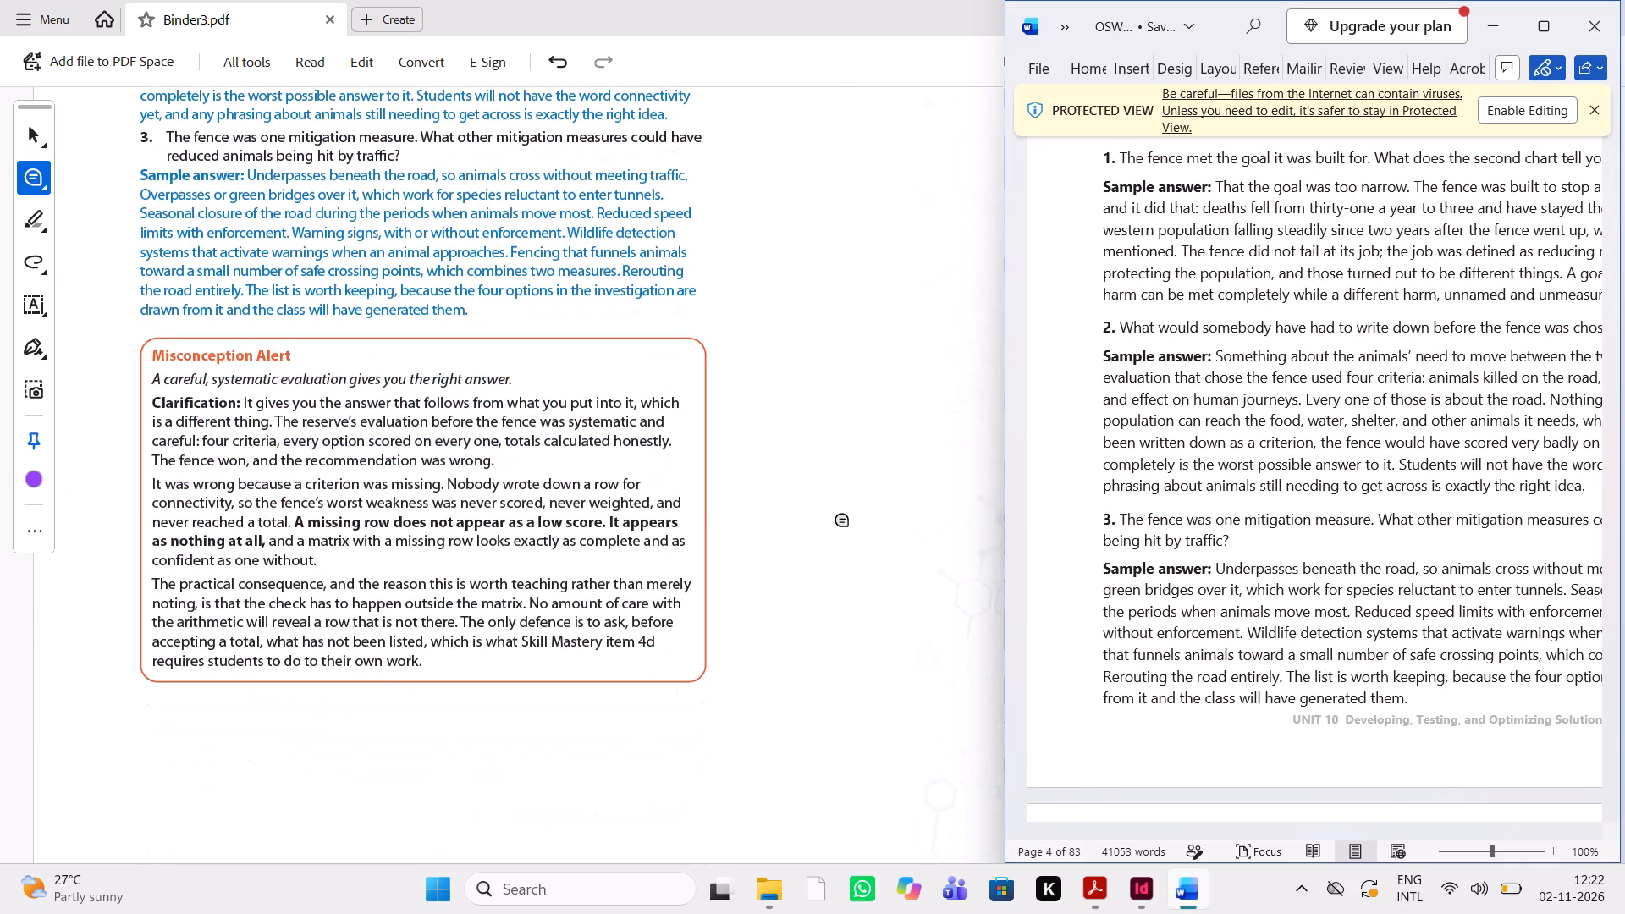
{"action": "scroll", "coordinate": [844, 520], "scroll_direction": "down", "scroll_amount": 1}
{"action": "scroll", "coordinate": [1217, 492], "scroll_direction": "down", "scroll_amount": 1}
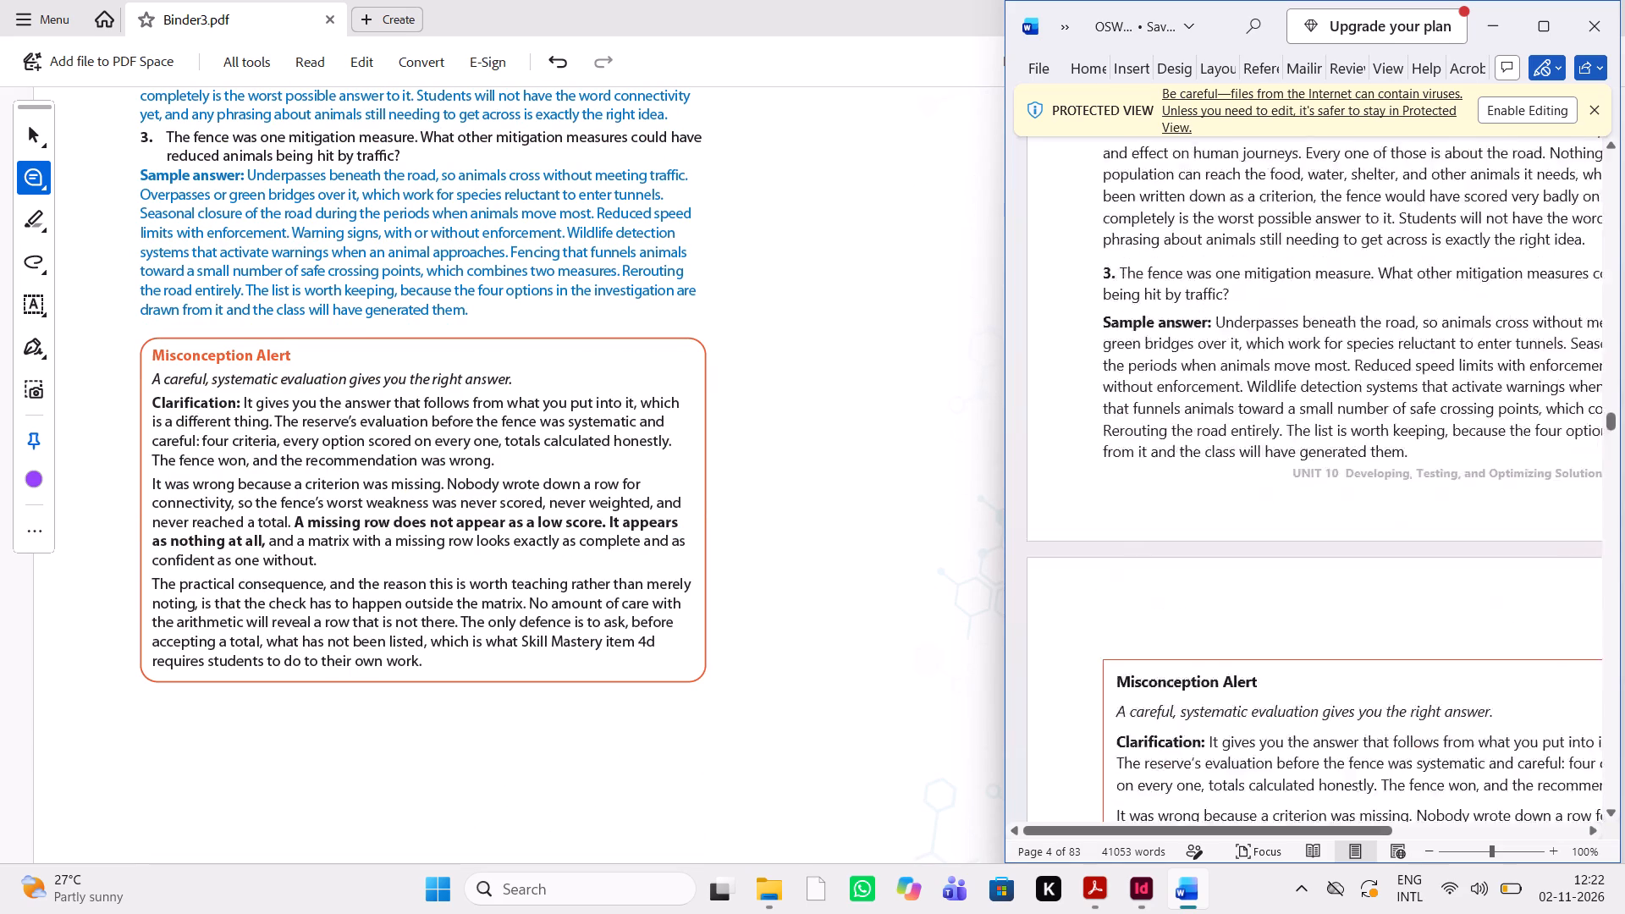
{"action": "scroll", "coordinate": [1217, 492], "scroll_direction": "down", "scroll_amount": 1}
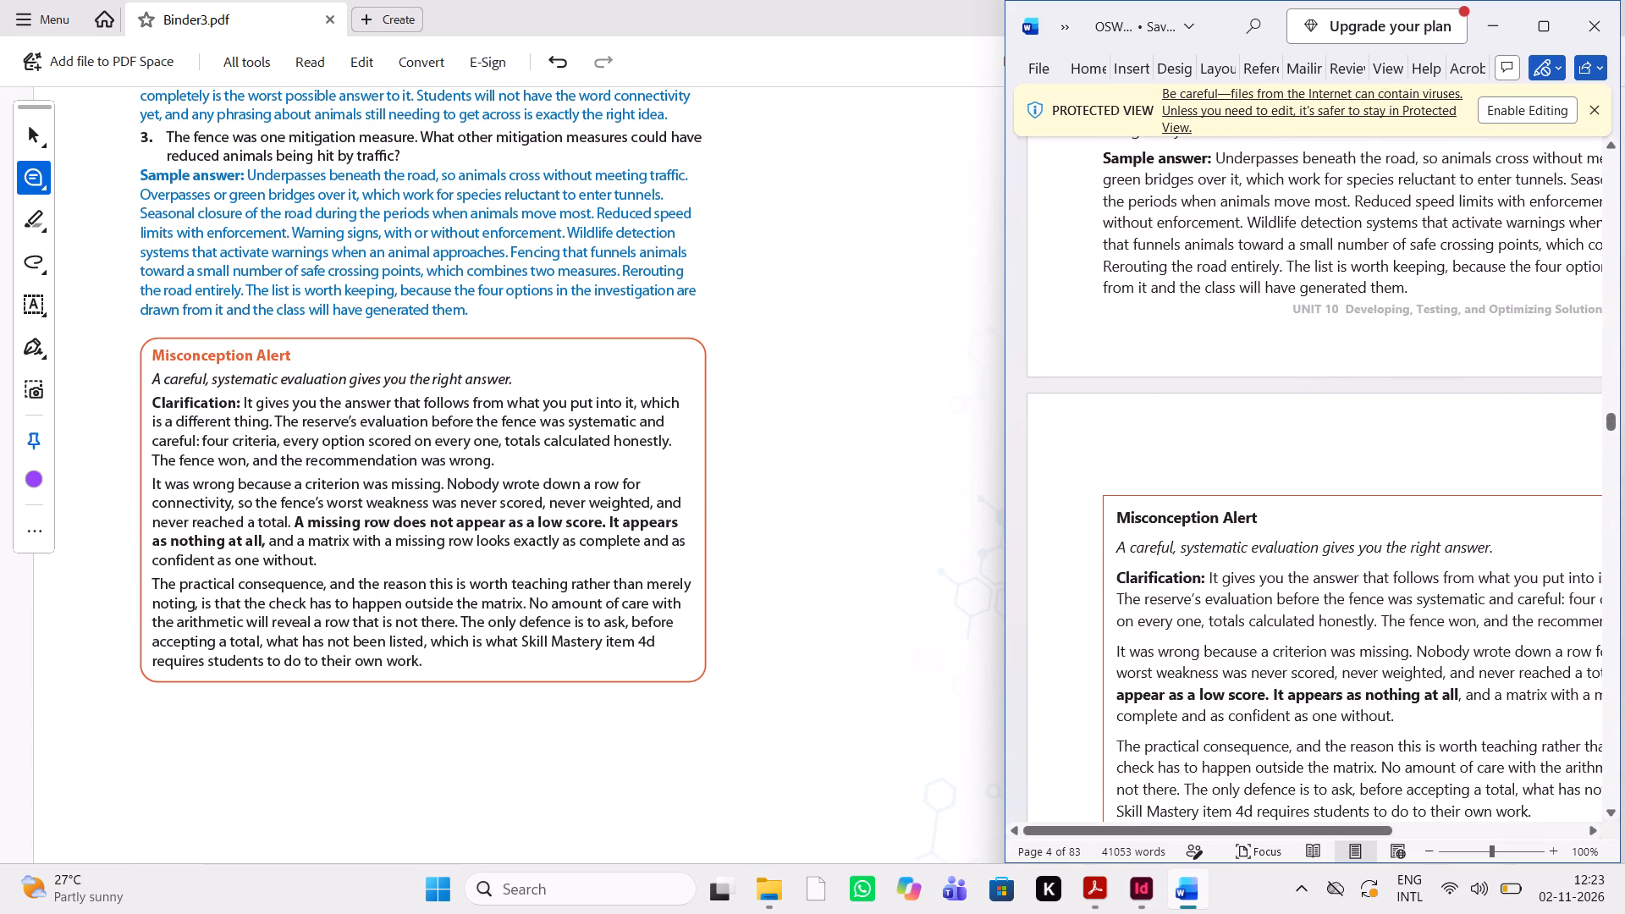
{"action": "scroll", "coordinate": [1217, 492], "scroll_direction": "down", "scroll_amount": 2}
{"action": "scroll", "coordinate": [1217, 492], "scroll_direction": "left", "scroll_amount": 1}
{"action": "scroll", "coordinate": [1217, 492], "scroll_direction": "right", "scroll_amount": 1}
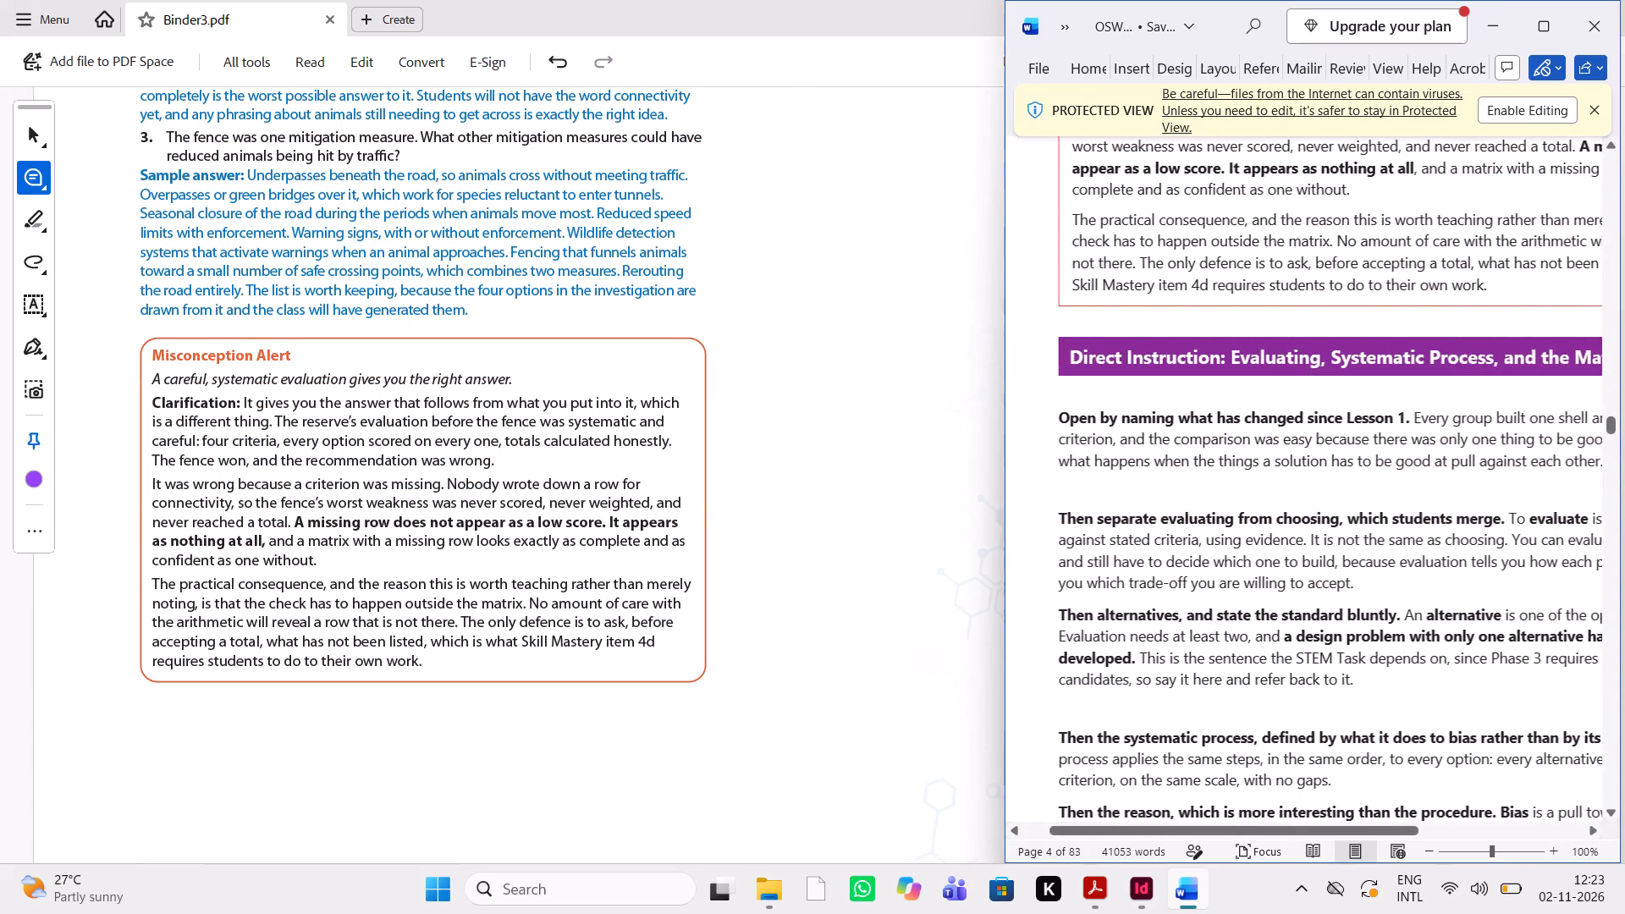
Compare the Direct Instruction section on evaluating, systematic process and the matrix between the PDF and Word.
{"action": "scroll", "coordinate": [489, 554], "scroll_direction": "down", "scroll_amount": 4}
{"action": "scroll", "coordinate": [489, 554], "scroll_direction": "up", "scroll_amount": 3}
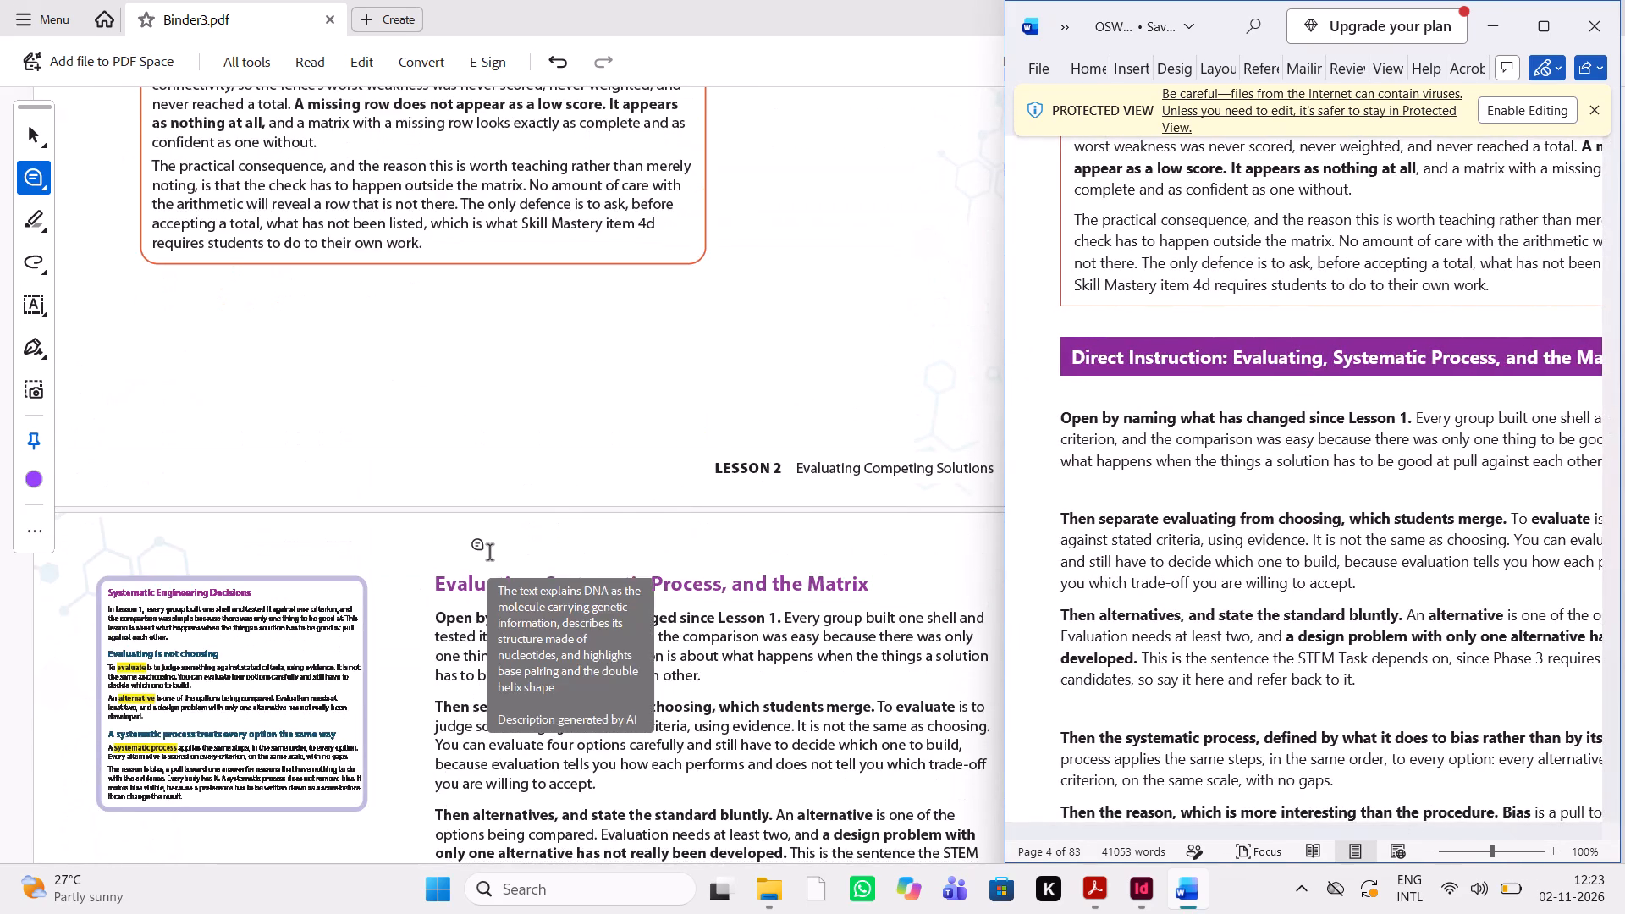
{"action": "scroll", "coordinate": [489, 554], "scroll_direction": "down", "scroll_amount": 3}
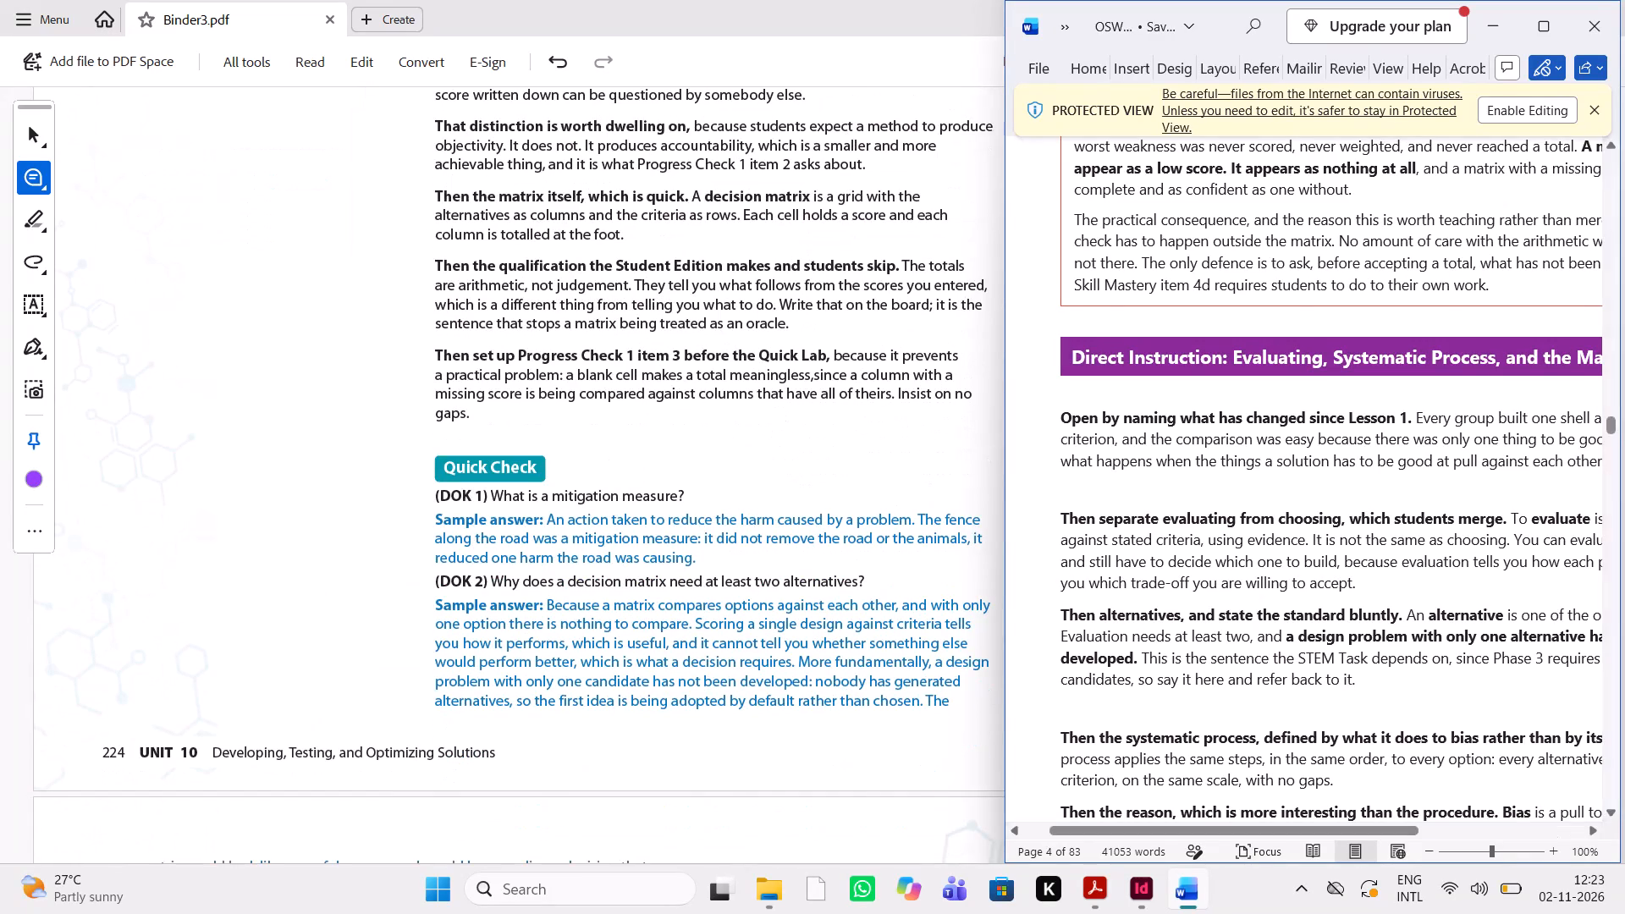
{"action": "scroll", "coordinate": [1037, 668], "scroll_direction": "down", "scroll_amount": 9}
{"action": "scroll", "coordinate": [1037, 668], "scroll_direction": "up", "scroll_amount": 1}
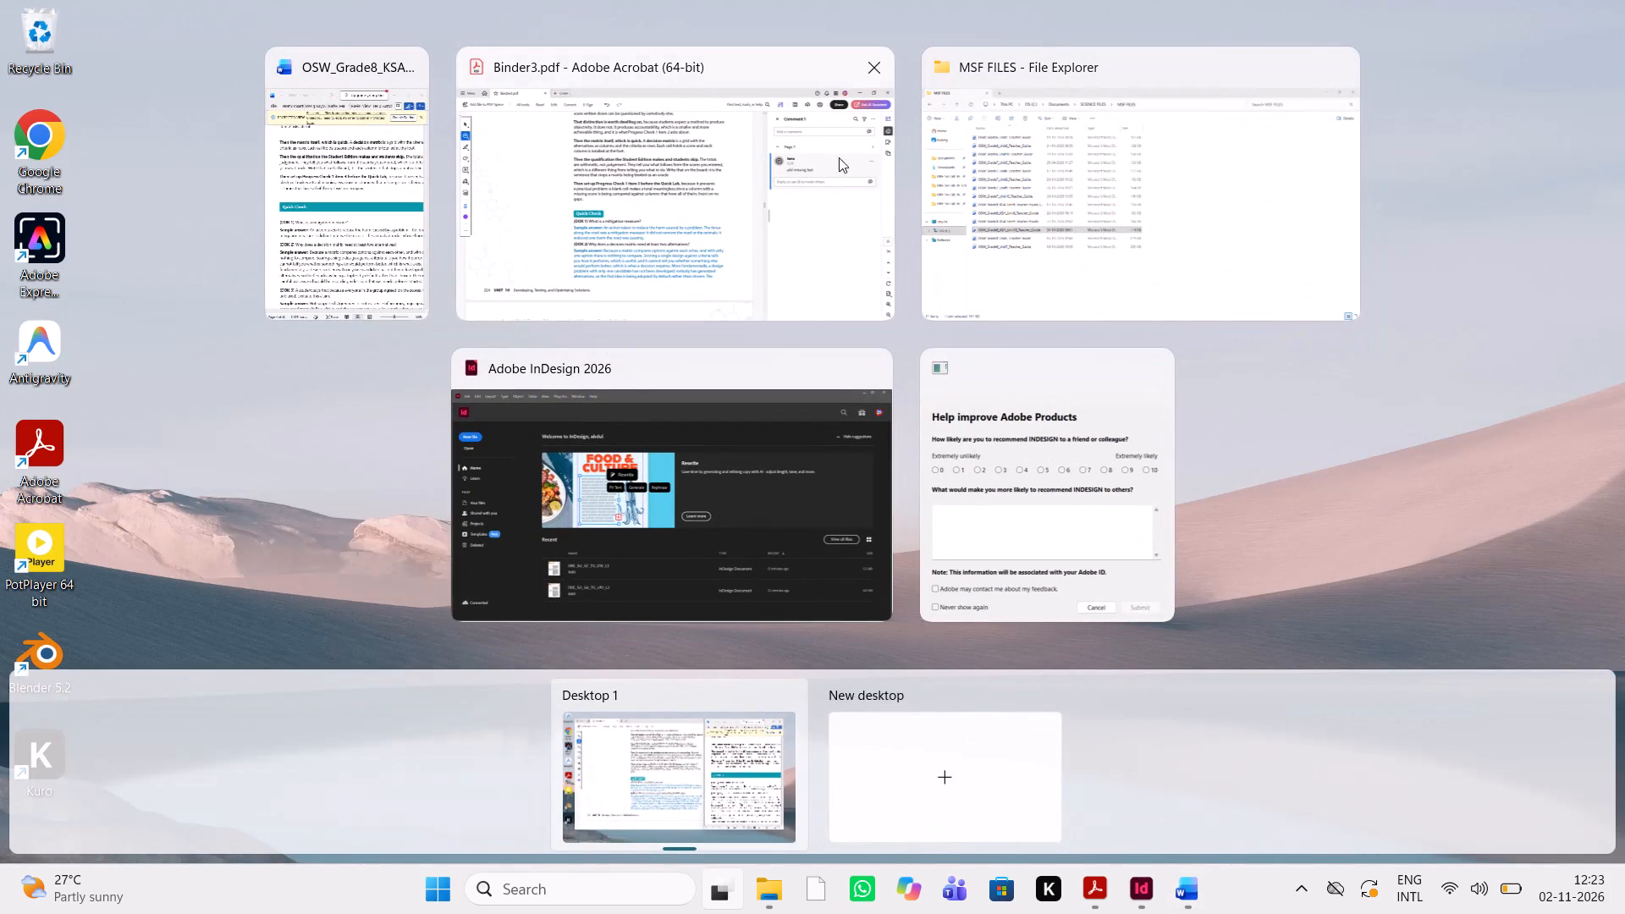
{"action": "left_click", "coordinate": [619, 196]}
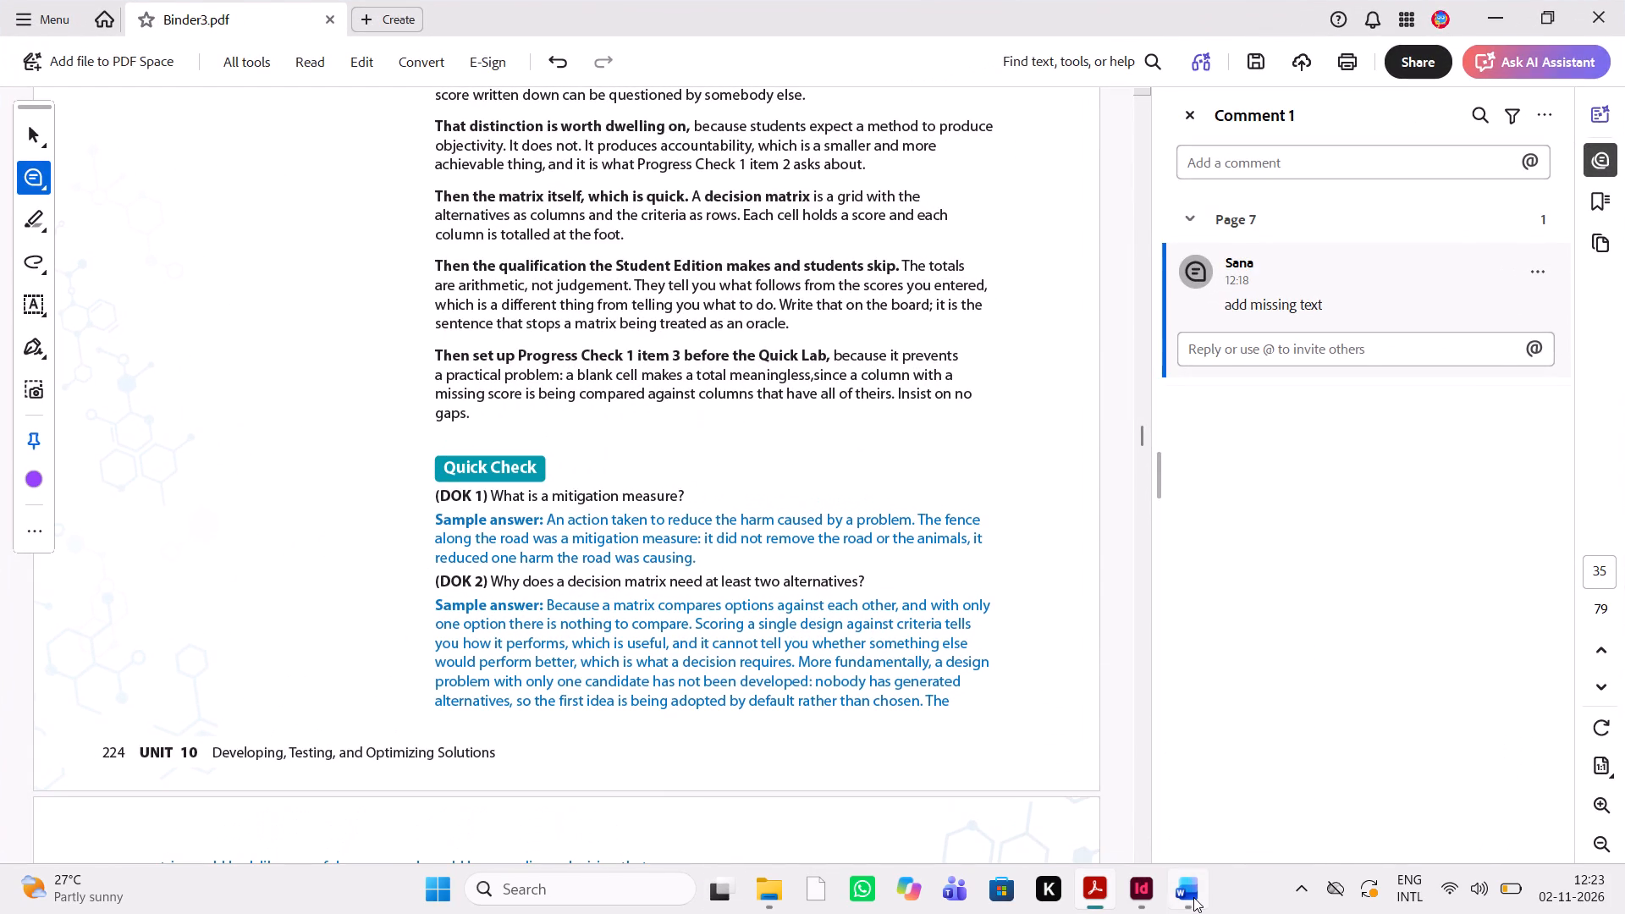
{"action": "left_click", "coordinate": [1193, 897]}
{"action": "scroll", "coordinate": [1261, 640], "scroll_direction": "down", "scroll_amount": 2}
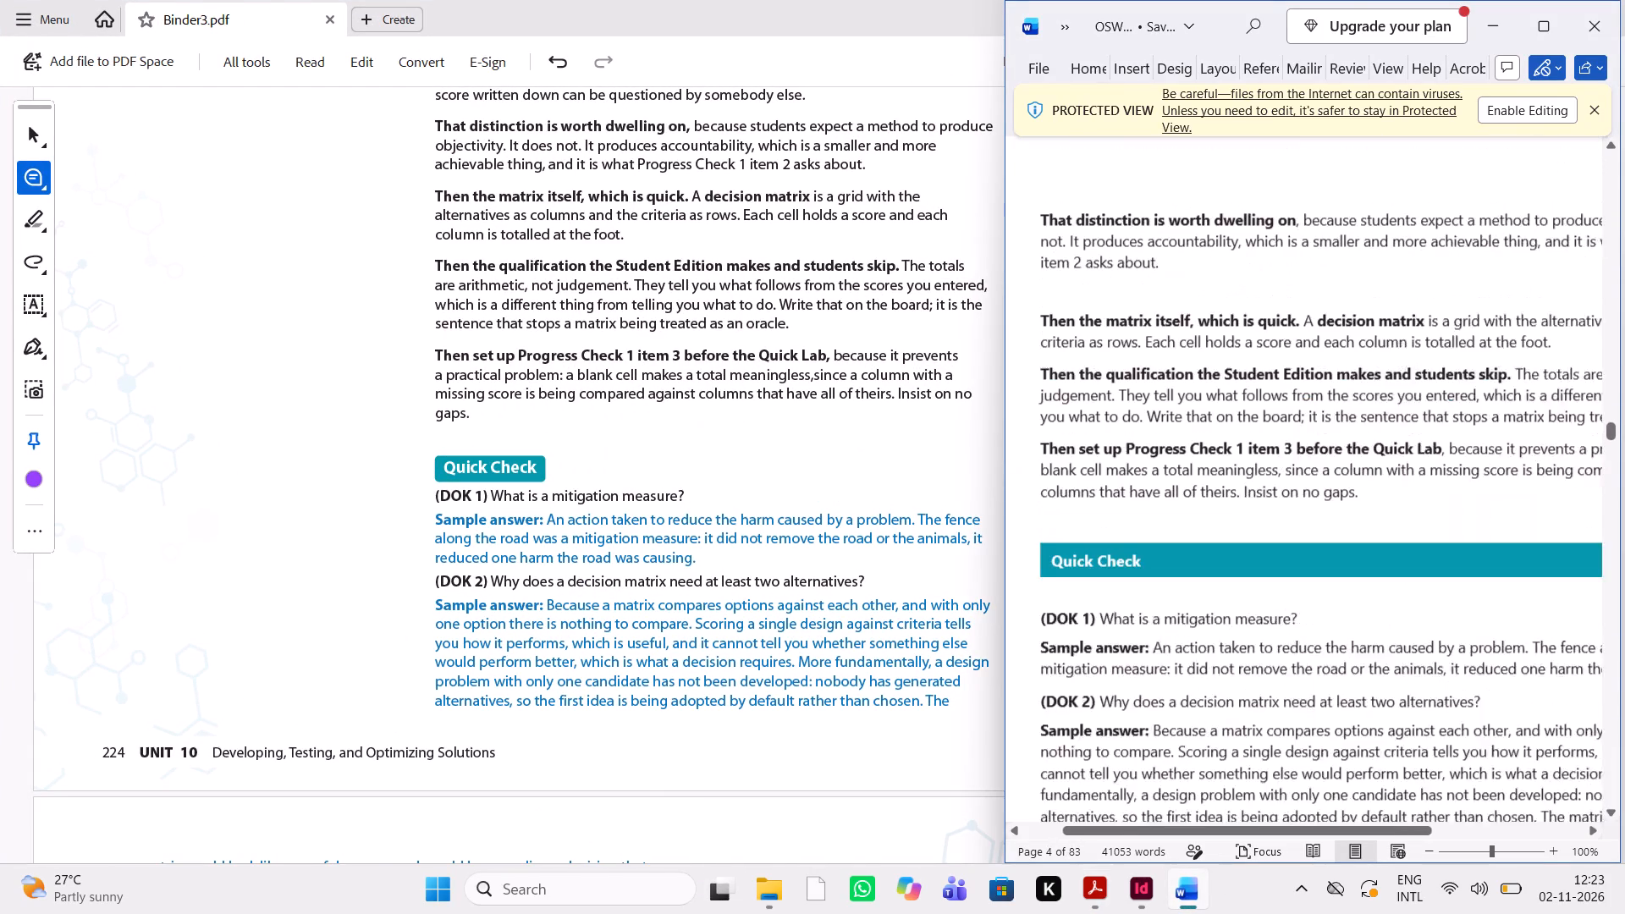
{"action": "scroll", "coordinate": [649, 473], "scroll_direction": "up", "scroll_amount": 1}
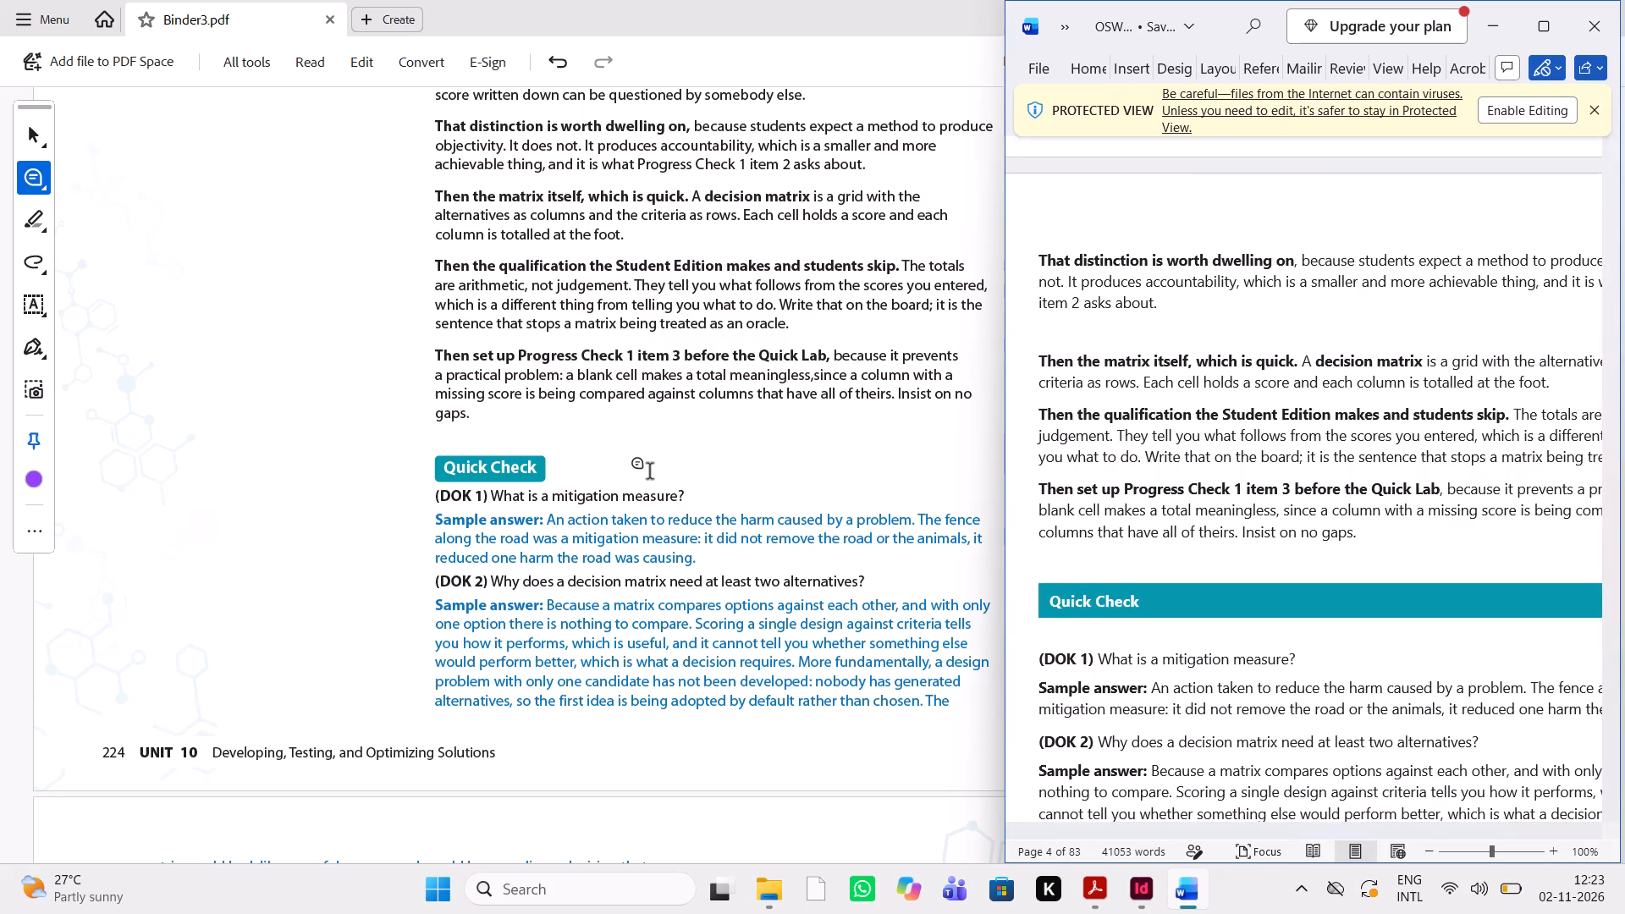
{"action": "scroll", "coordinate": [649, 473], "scroll_direction": "up", "scroll_amount": 1}
{"action": "scroll", "coordinate": [649, 473], "scroll_direction": "down", "scroll_amount": 2}
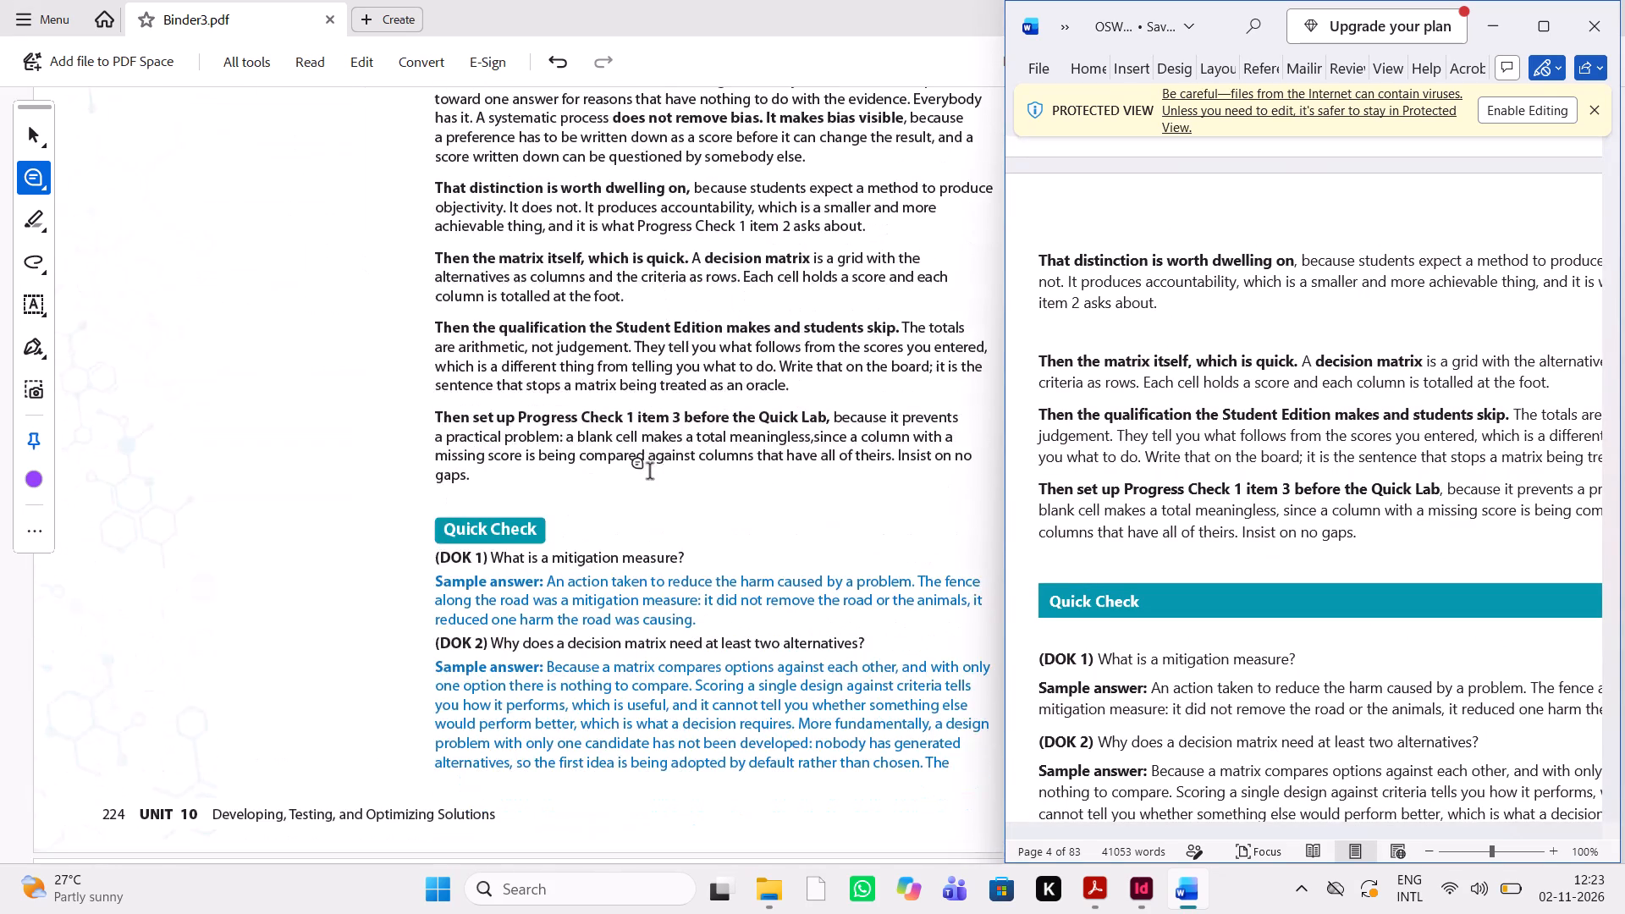
Compare the Quick Check questions DOK 1 to DOK 3 and their sample answers between the PDF and Word.
{"action": "scroll", "coordinate": [649, 473], "scroll_direction": "down", "scroll_amount": 2}
{"action": "scroll", "coordinate": [649, 473], "scroll_direction": "up", "scroll_amount": 1}
{"action": "scroll", "coordinate": [649, 473], "scroll_direction": "down", "scroll_amount": 1}
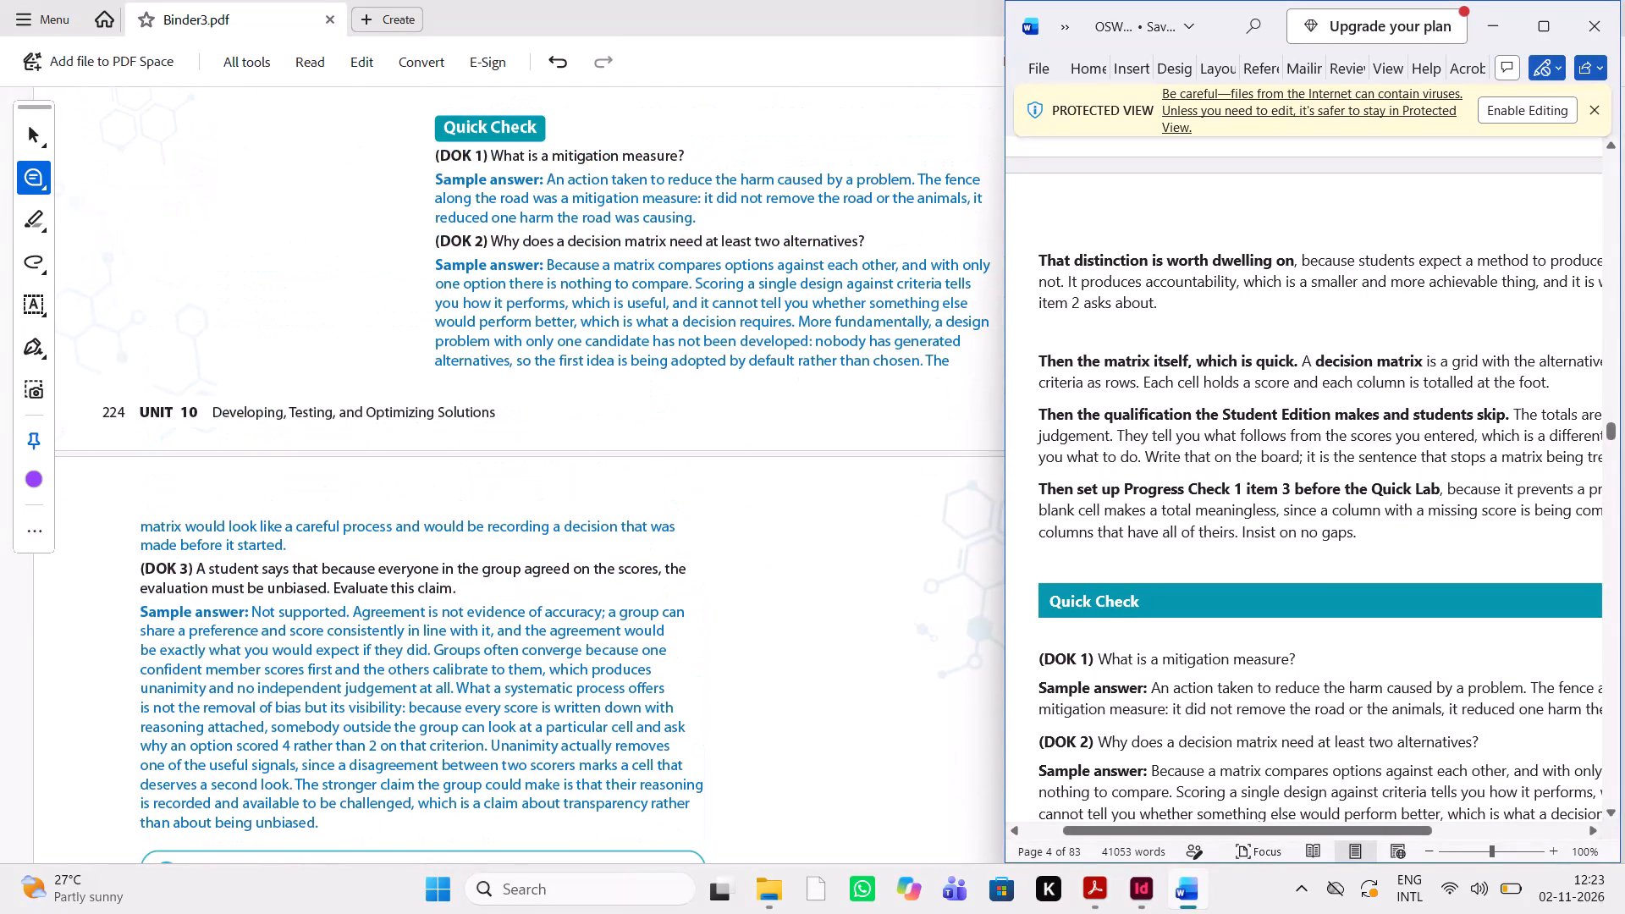
{"action": "scroll", "coordinate": [1255, 518], "scroll_direction": "down", "scroll_amount": 2}
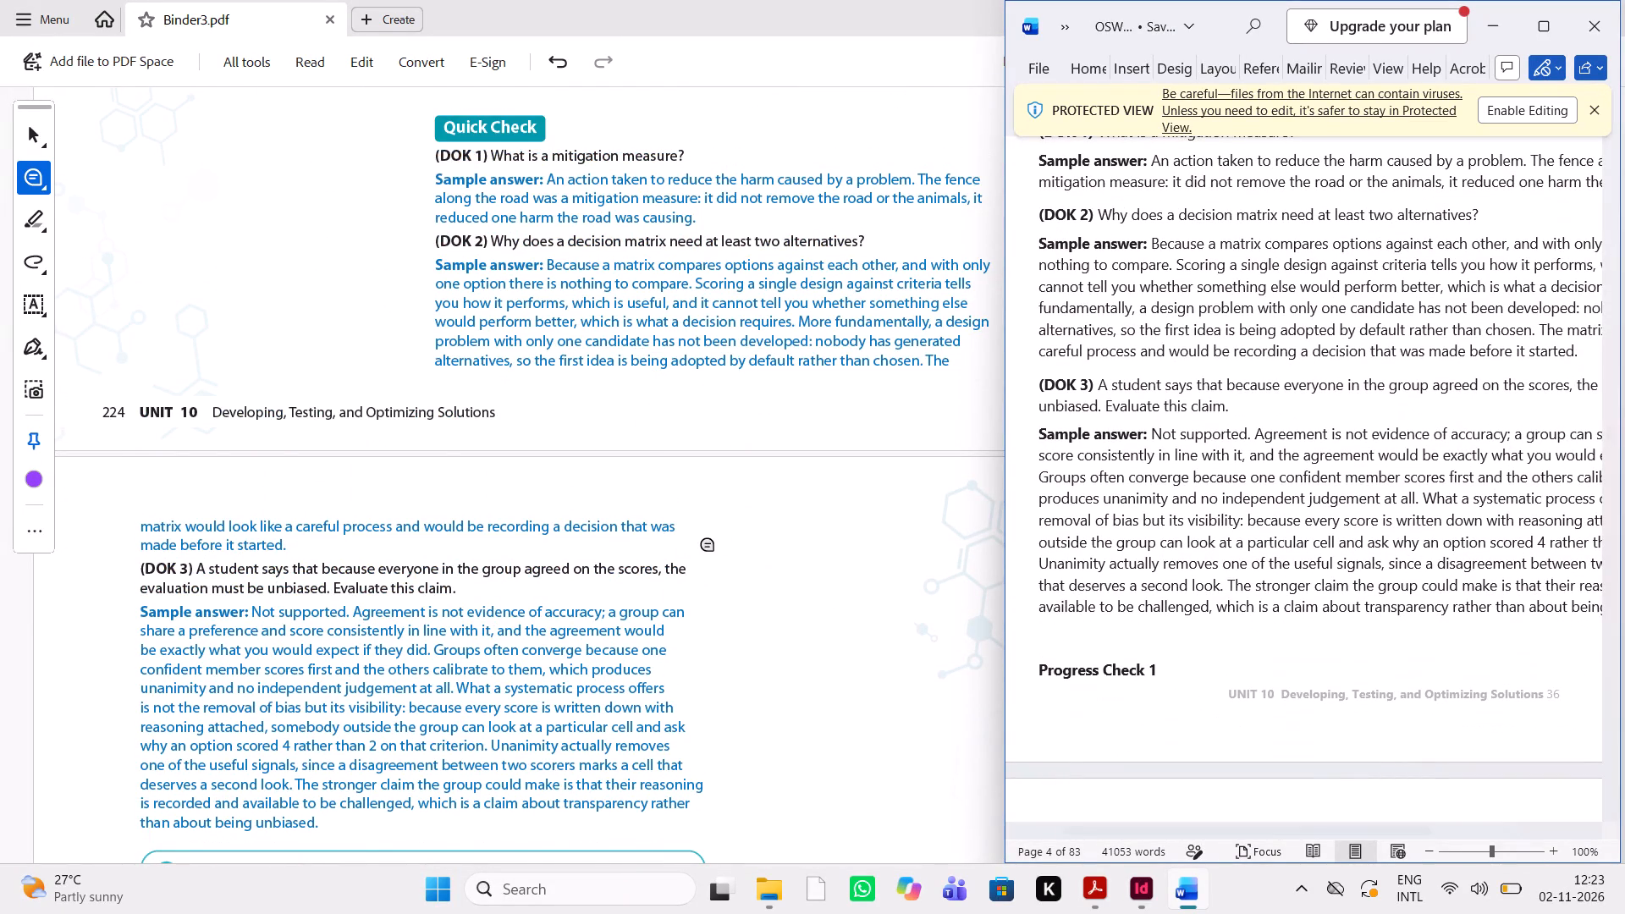
{"action": "scroll", "coordinate": [709, 545], "scroll_direction": "down", "scroll_amount": 1}
{"action": "scroll", "coordinate": [1370, 361], "scroll_direction": "left", "scroll_amount": 1}
{"action": "scroll", "coordinate": [1370, 361], "scroll_direction": "right", "scroll_amount": 1}
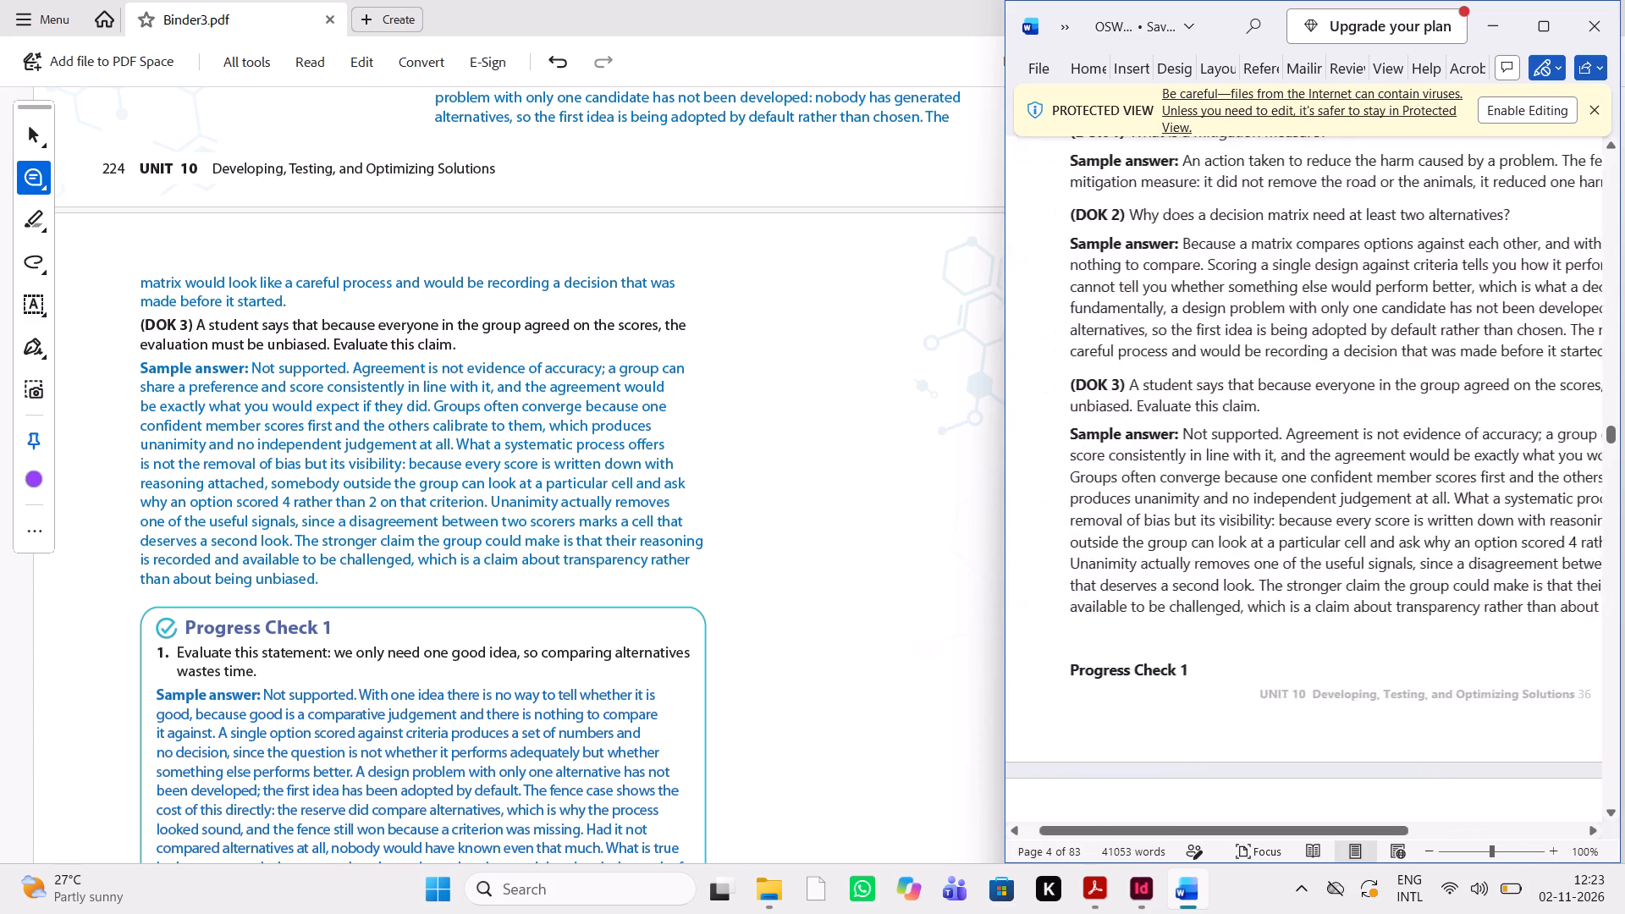
{"action": "scroll", "coordinate": [1370, 361], "scroll_direction": "right", "scroll_amount": 1}
{"action": "scroll", "coordinate": [1370, 361], "scroll_direction": "left", "scroll_amount": 1}
{"action": "scroll", "coordinate": [1370, 361], "scroll_direction": "right", "scroll_amount": 1}
Compare the Lesson 2 Progress Check 1 questions, sample answers and Look for notes between the PDF and Word.
{"action": "scroll", "coordinate": [745, 306], "scroll_direction": "down", "scroll_amount": 1}
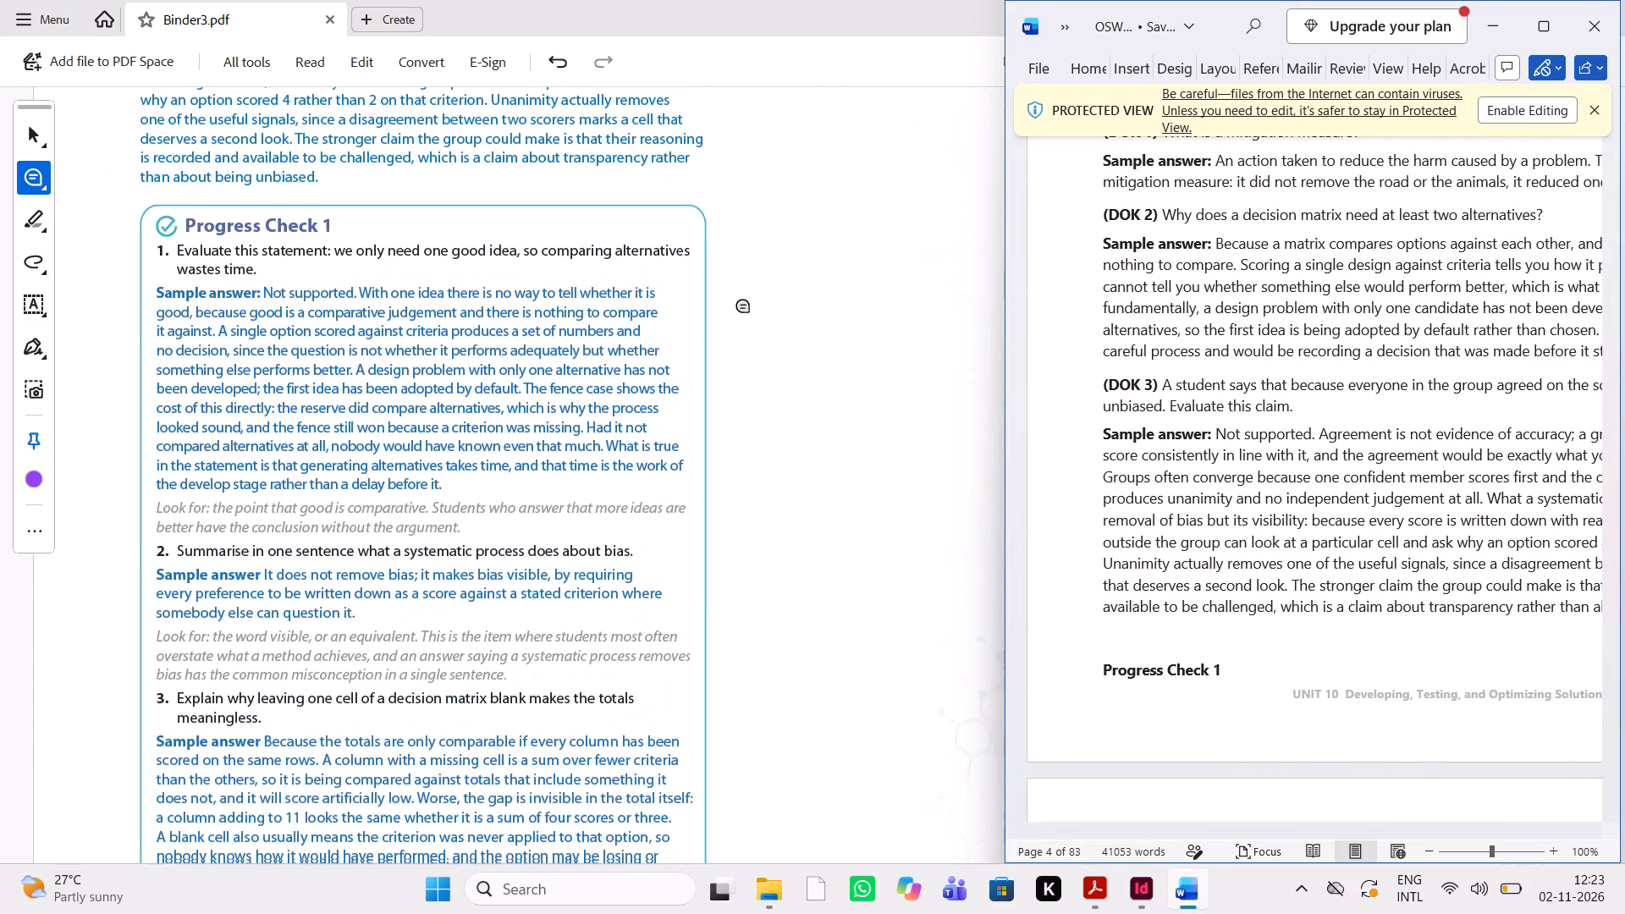
{"action": "scroll", "coordinate": [745, 306], "scroll_direction": "down", "scroll_amount": 1}
{"action": "scroll", "coordinate": [1302, 569], "scroll_direction": "down", "scroll_amount": 2}
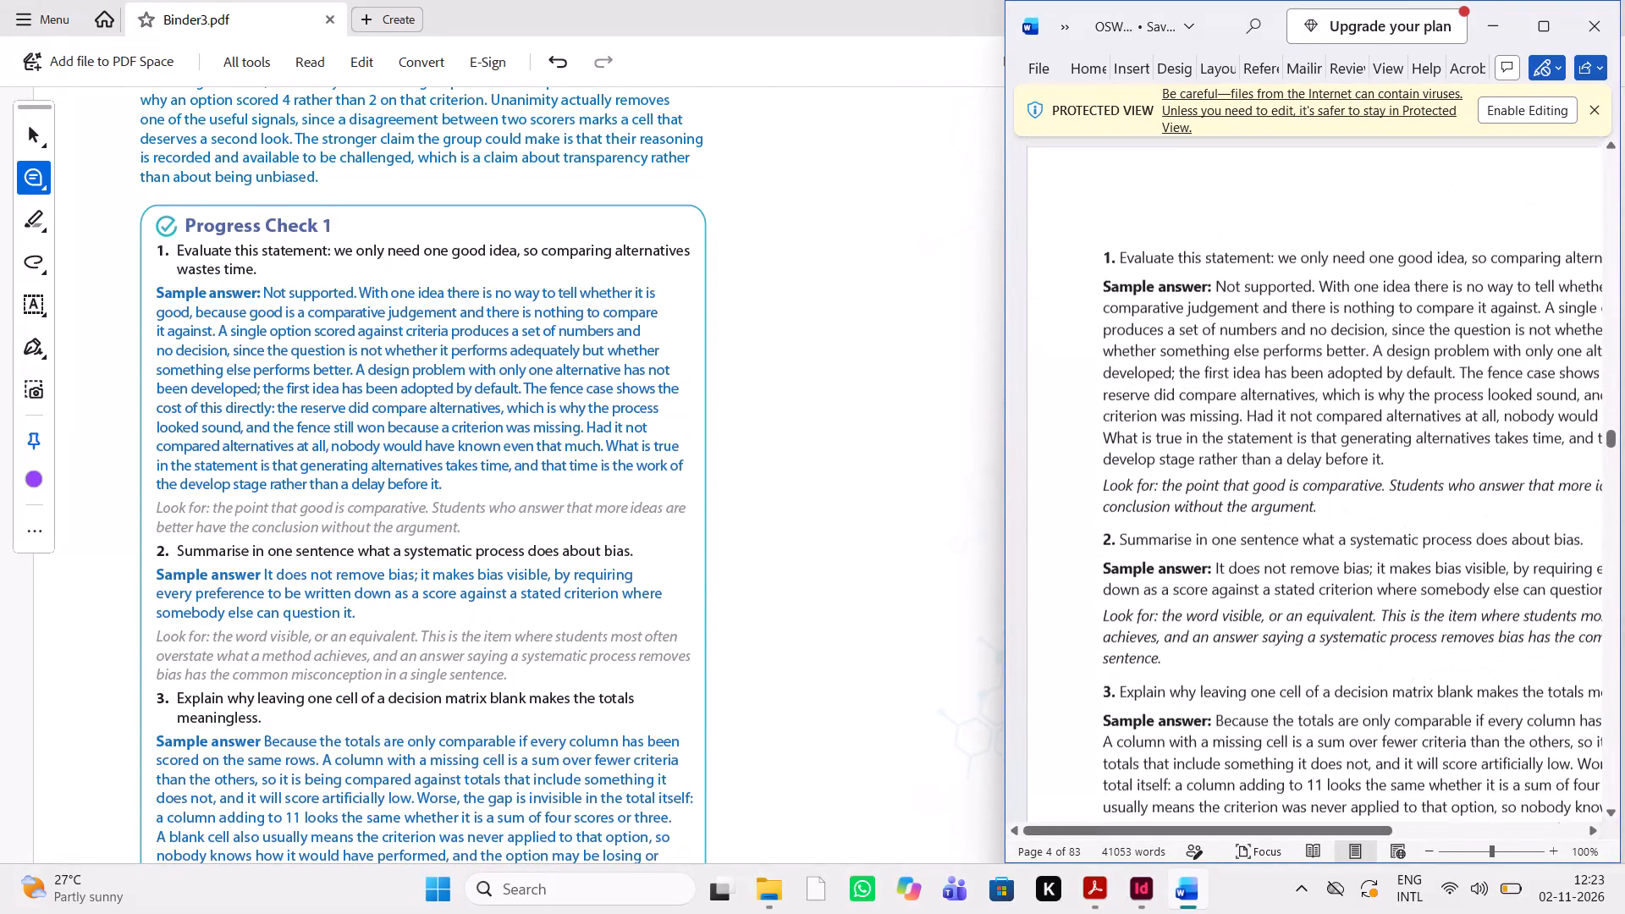
{"action": "scroll", "coordinate": [1302, 569], "scroll_direction": "down", "scroll_amount": 2}
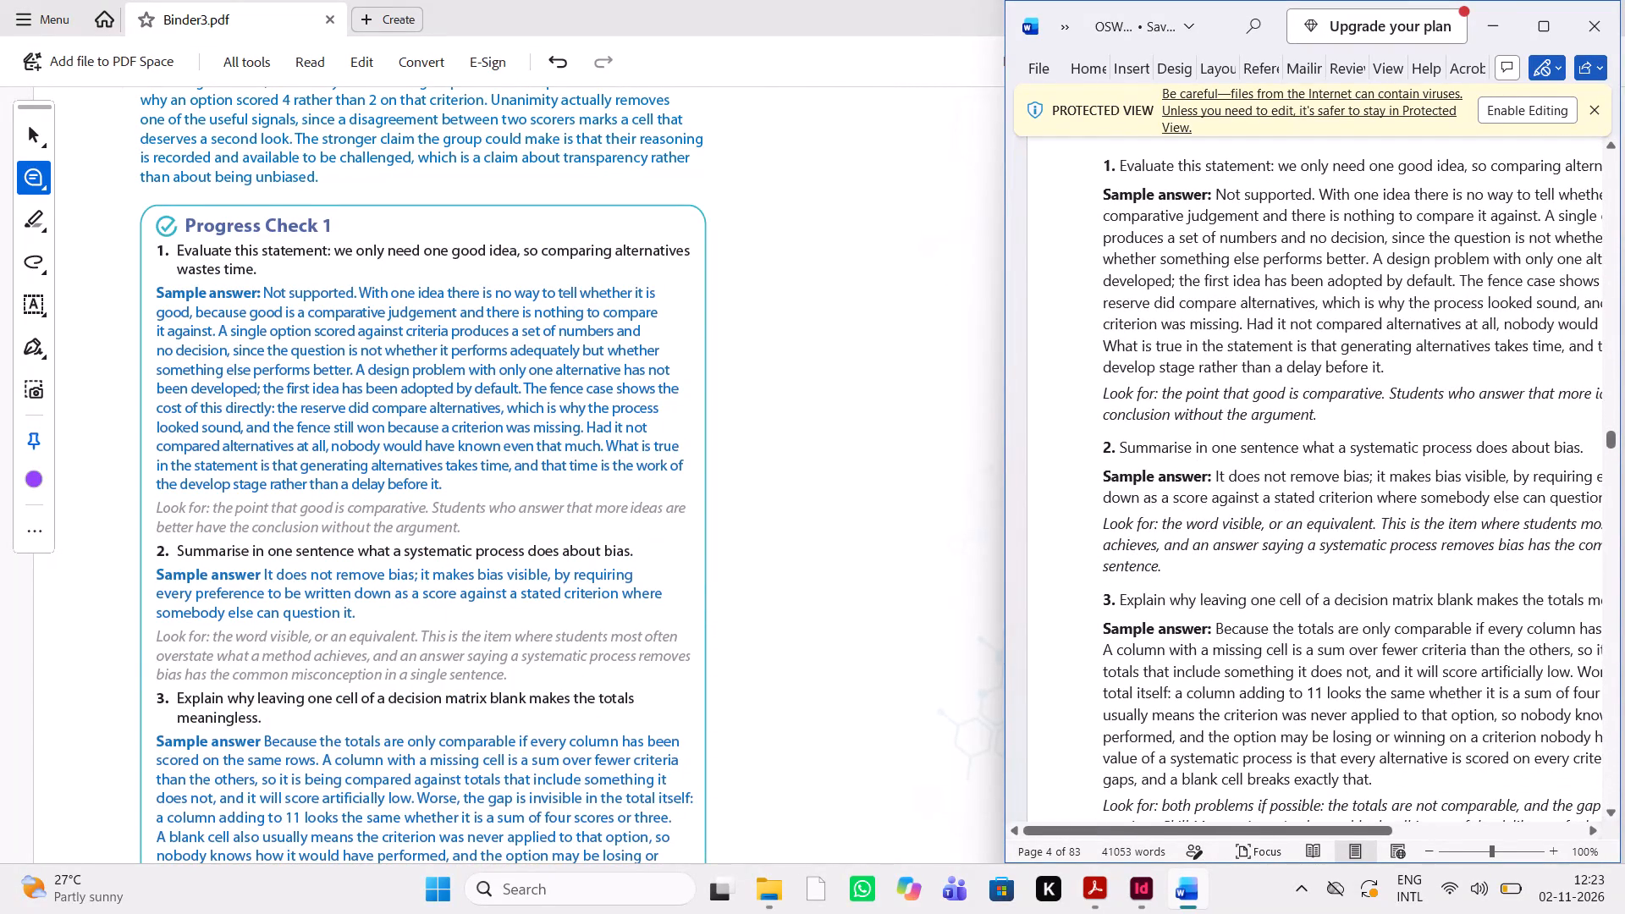
{"action": "scroll", "coordinate": [1302, 569], "scroll_direction": "down", "scroll_amount": 1}
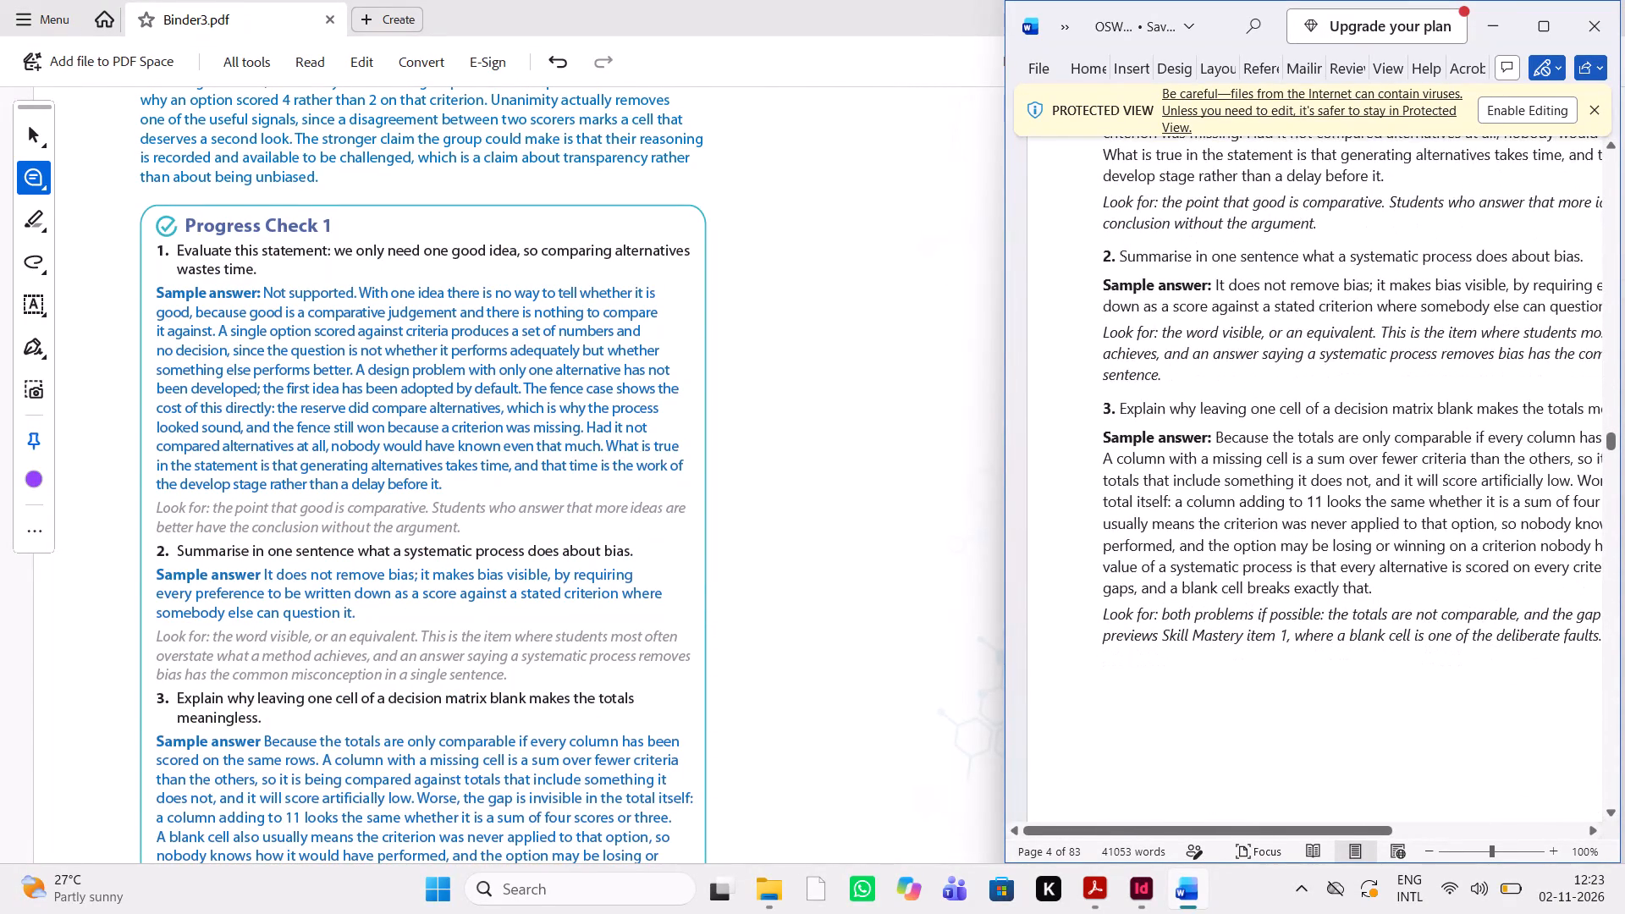
{"action": "scroll", "coordinate": [1363, 549], "scroll_direction": "left", "scroll_amount": 1}
{"action": "scroll", "coordinate": [1365, 549], "scroll_direction": "right", "scroll_amount": 3}
Compare the opening of the Four Ways to Cross a Road Quick Lab, including its purpose, Teacher Note and materials preparation, between the PDF and Word.
{"action": "scroll", "coordinate": [599, 675], "scroll_direction": "down", "scroll_amount": 3}
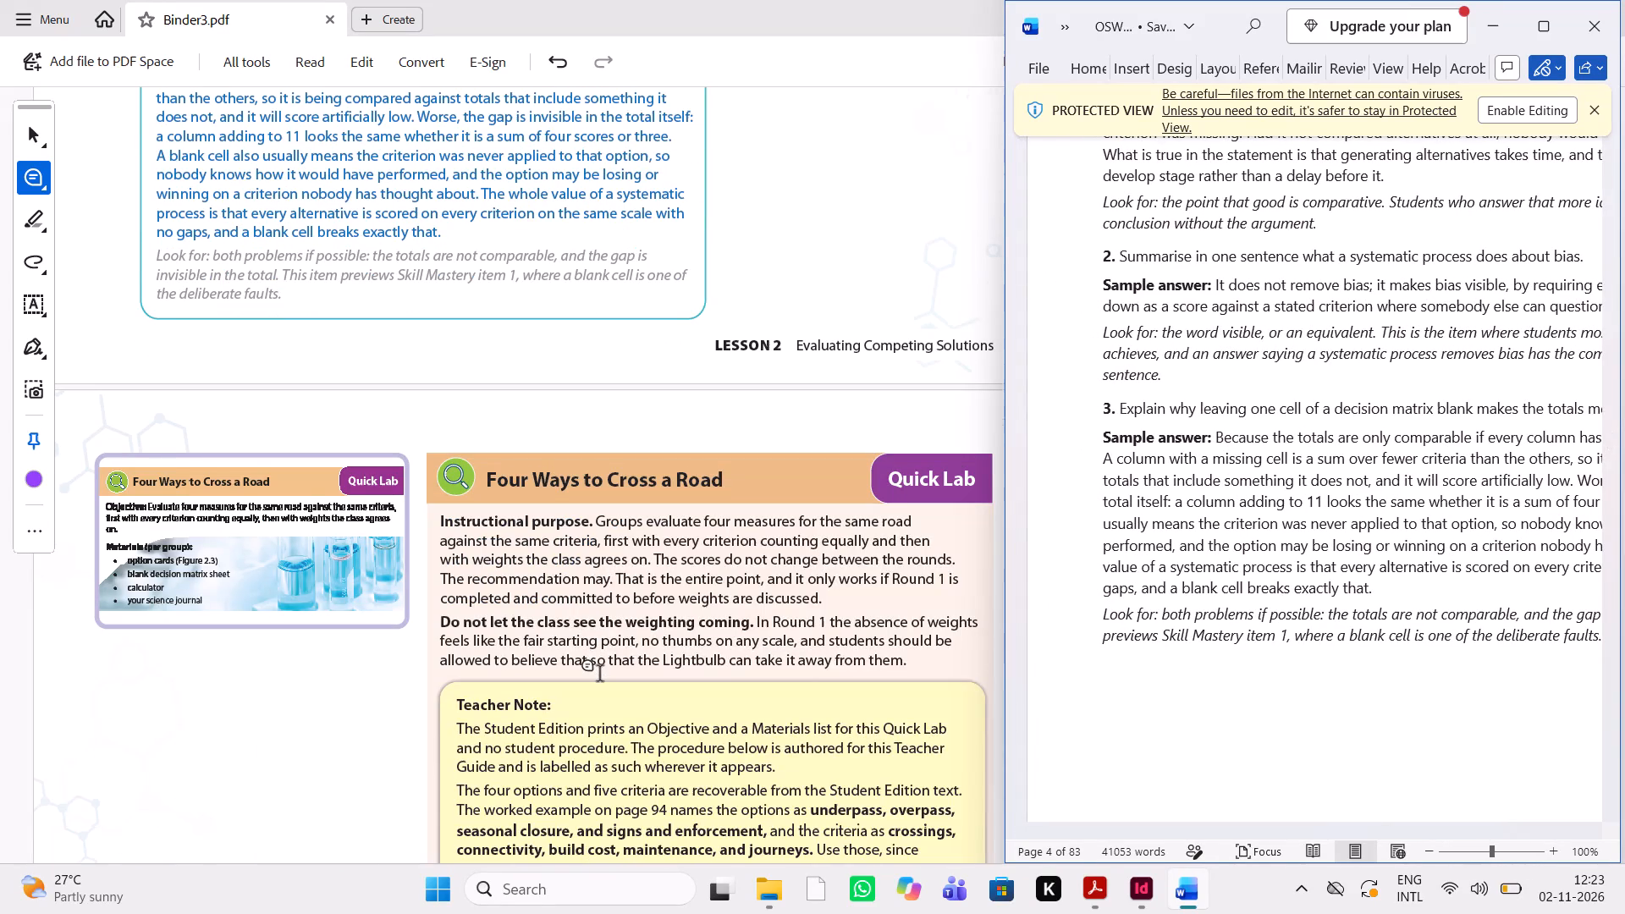
{"action": "scroll", "coordinate": [599, 675], "scroll_direction": "down", "scroll_amount": 3}
{"action": "scroll", "coordinate": [1062, 752], "scroll_direction": "down", "scroll_amount": 1}
{"action": "scroll", "coordinate": [1062, 752], "scroll_direction": "left", "scroll_amount": 1}
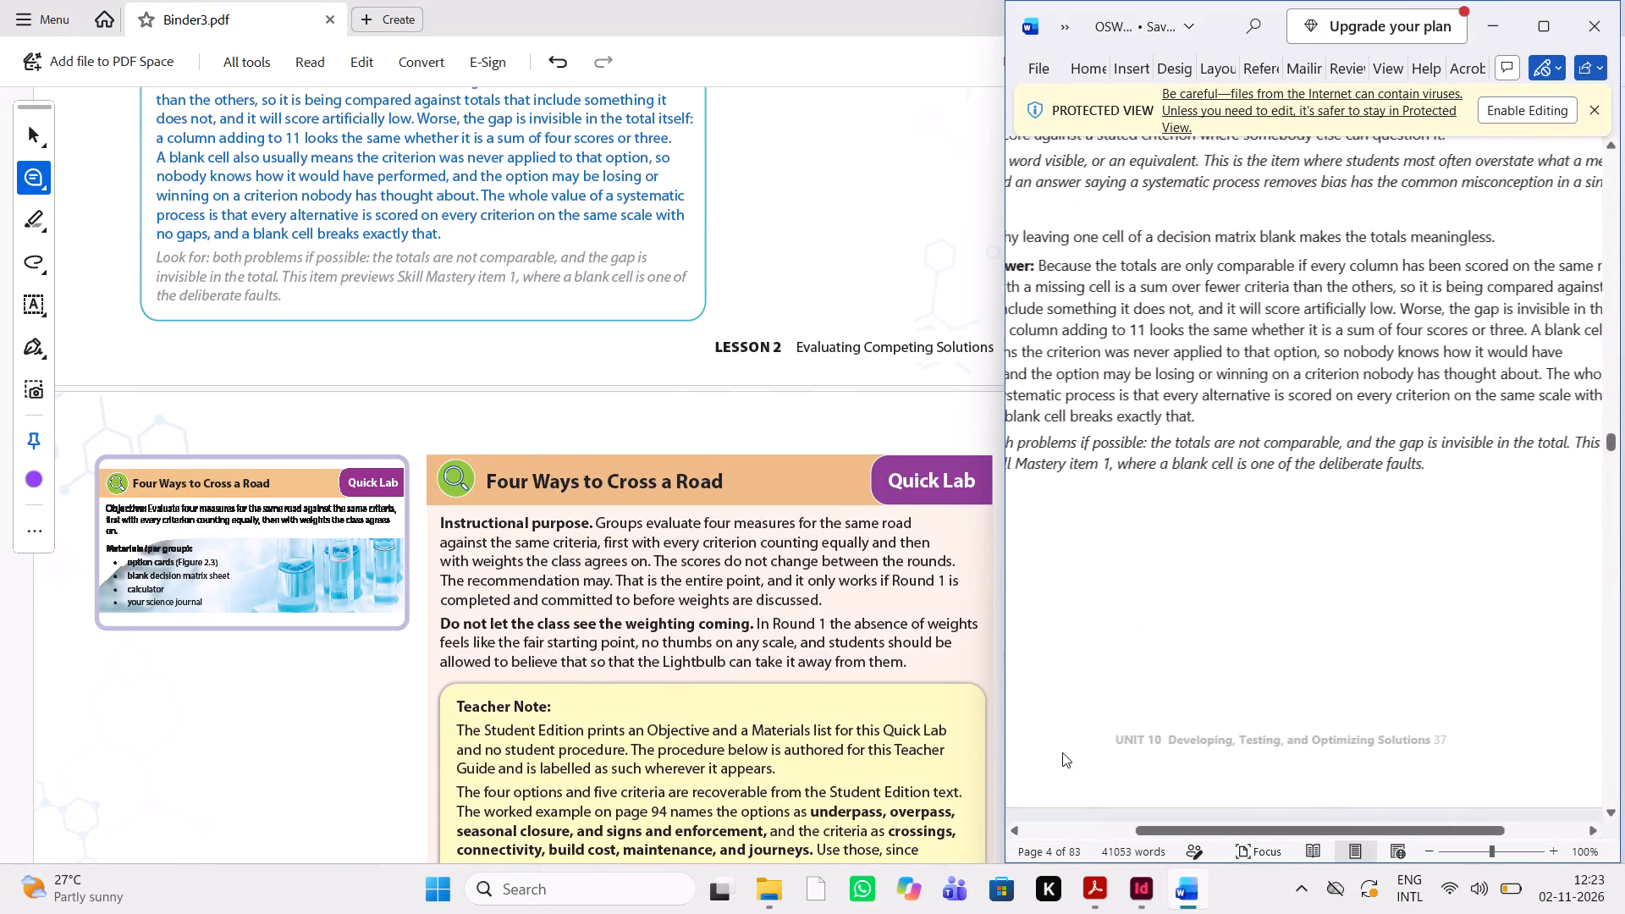
{"action": "scroll", "coordinate": [1062, 752], "scroll_direction": "right", "scroll_amount": 1}
{"action": "scroll", "coordinate": [510, 748], "scroll_direction": "down", "scroll_amount": 2}
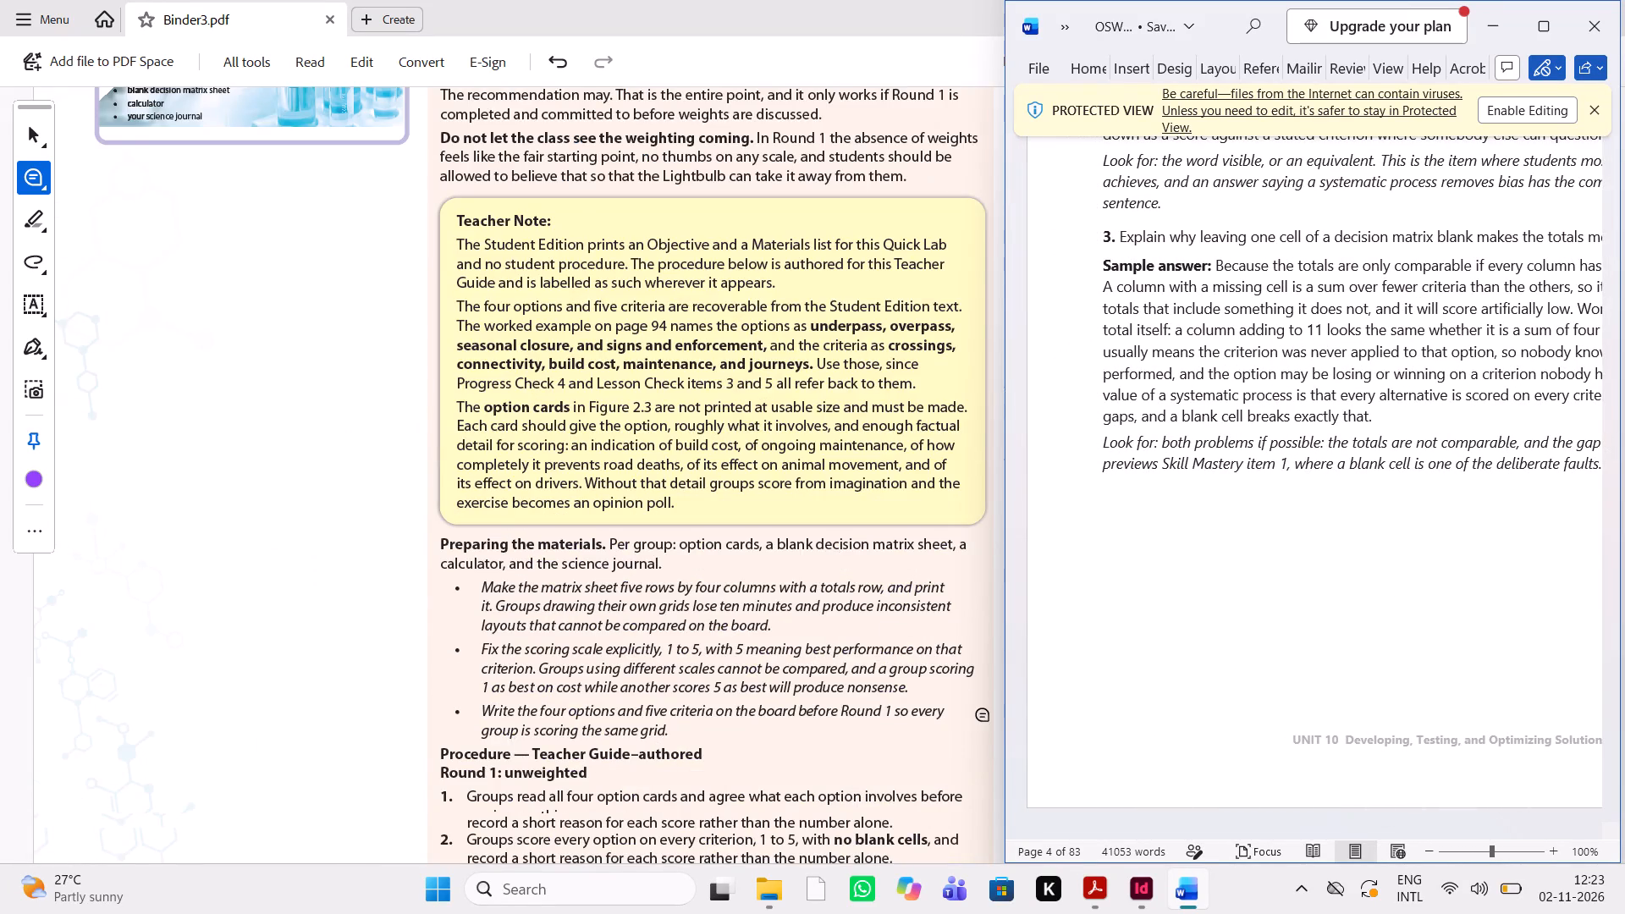
{"action": "scroll", "coordinate": [984, 715], "scroll_direction": "down", "scroll_amount": 1}
{"action": "scroll", "coordinate": [1231, 509], "scroll_direction": "down", "scroll_amount": 2}
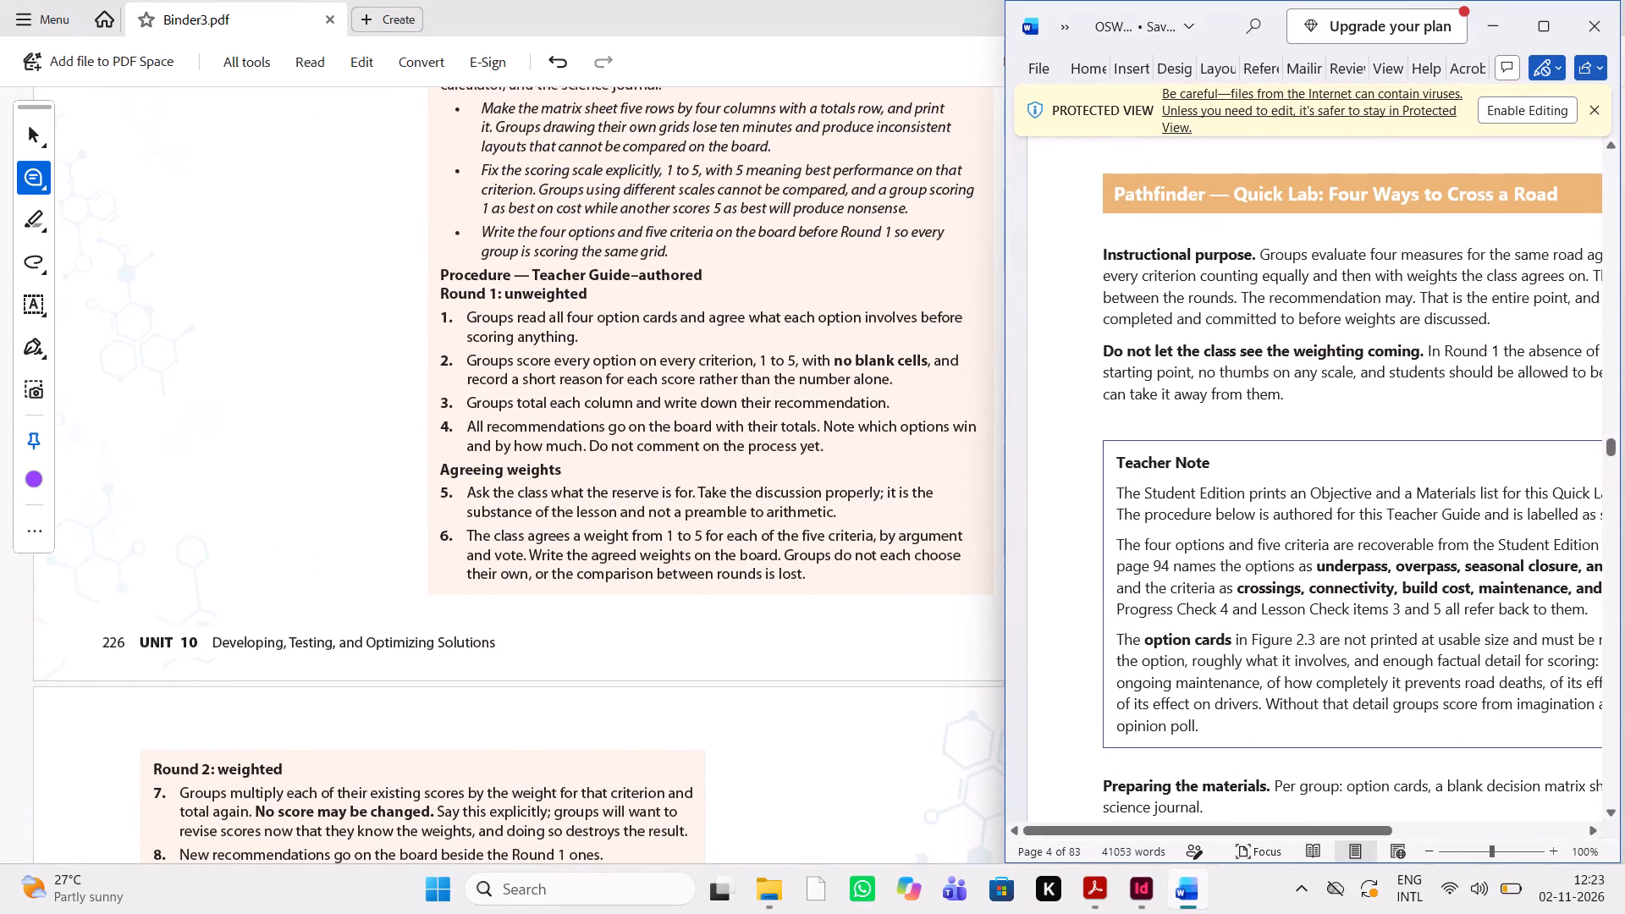
Compare the Quick Lab's Round 1, weighting and Round 2 procedure, Safety note and Expected results between the PDF and Word.
{"action": "scroll", "coordinate": [1231, 509], "scroll_direction": "down", "scroll_amount": 1}
{"action": "scroll", "coordinate": [793, 554], "scroll_direction": "down", "scroll_amount": 1}
{"action": "scroll", "coordinate": [1319, 522], "scroll_direction": "down", "scroll_amount": 3}
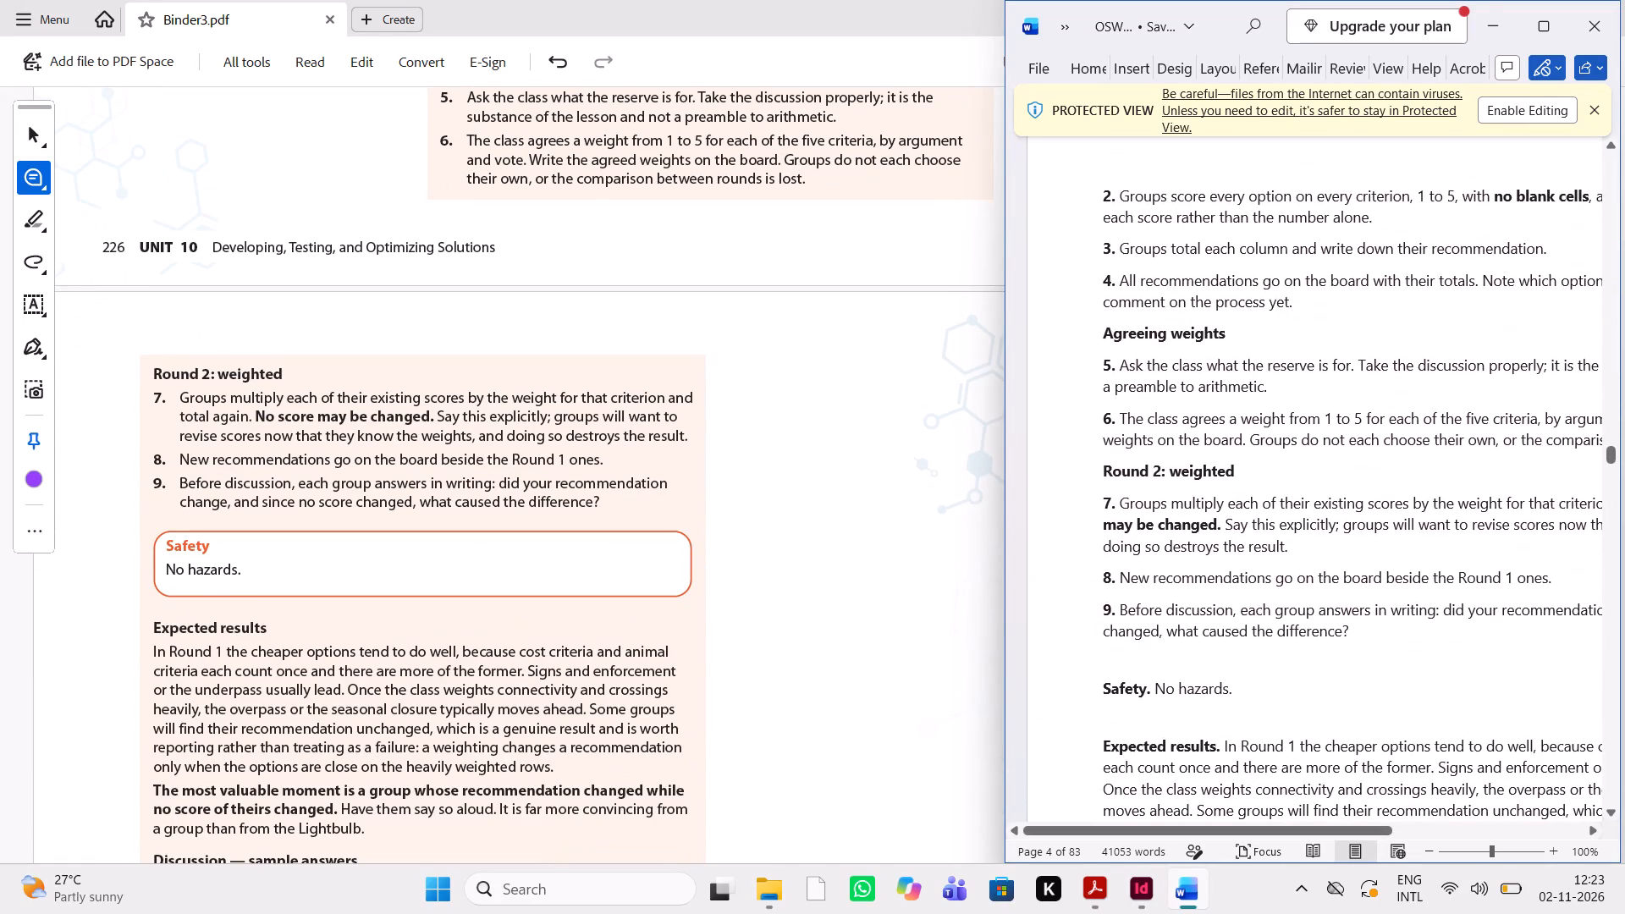
{"action": "scroll", "coordinate": [1319, 522], "scroll_direction": "down", "scroll_amount": 1}
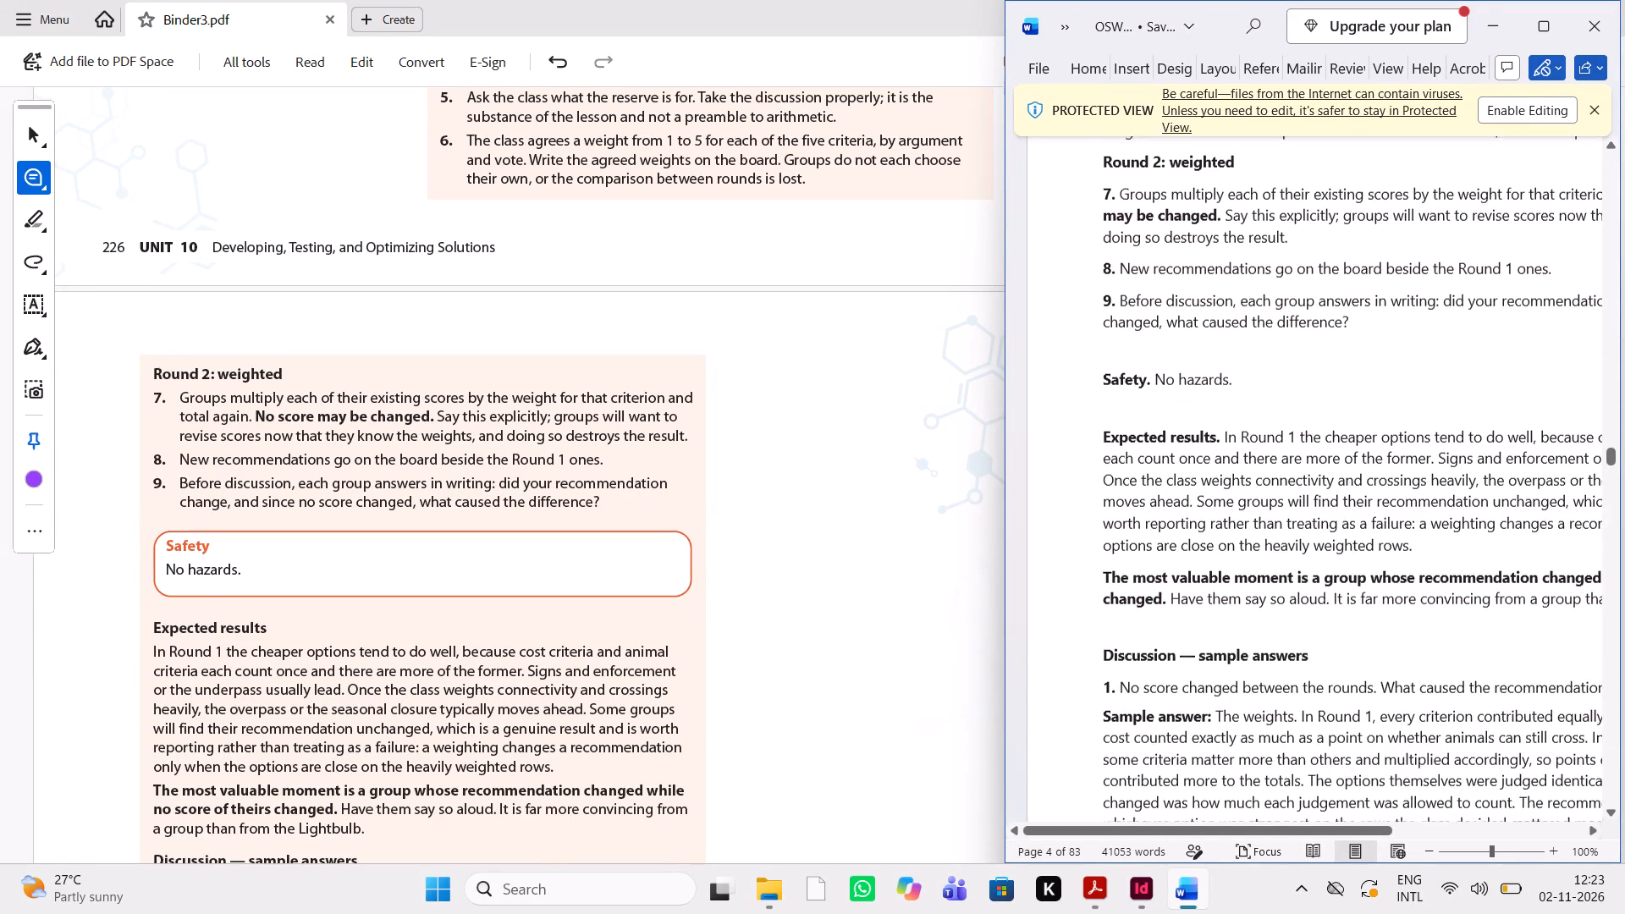
{"action": "scroll", "coordinate": [1319, 522], "scroll_direction": "down", "scroll_amount": 1}
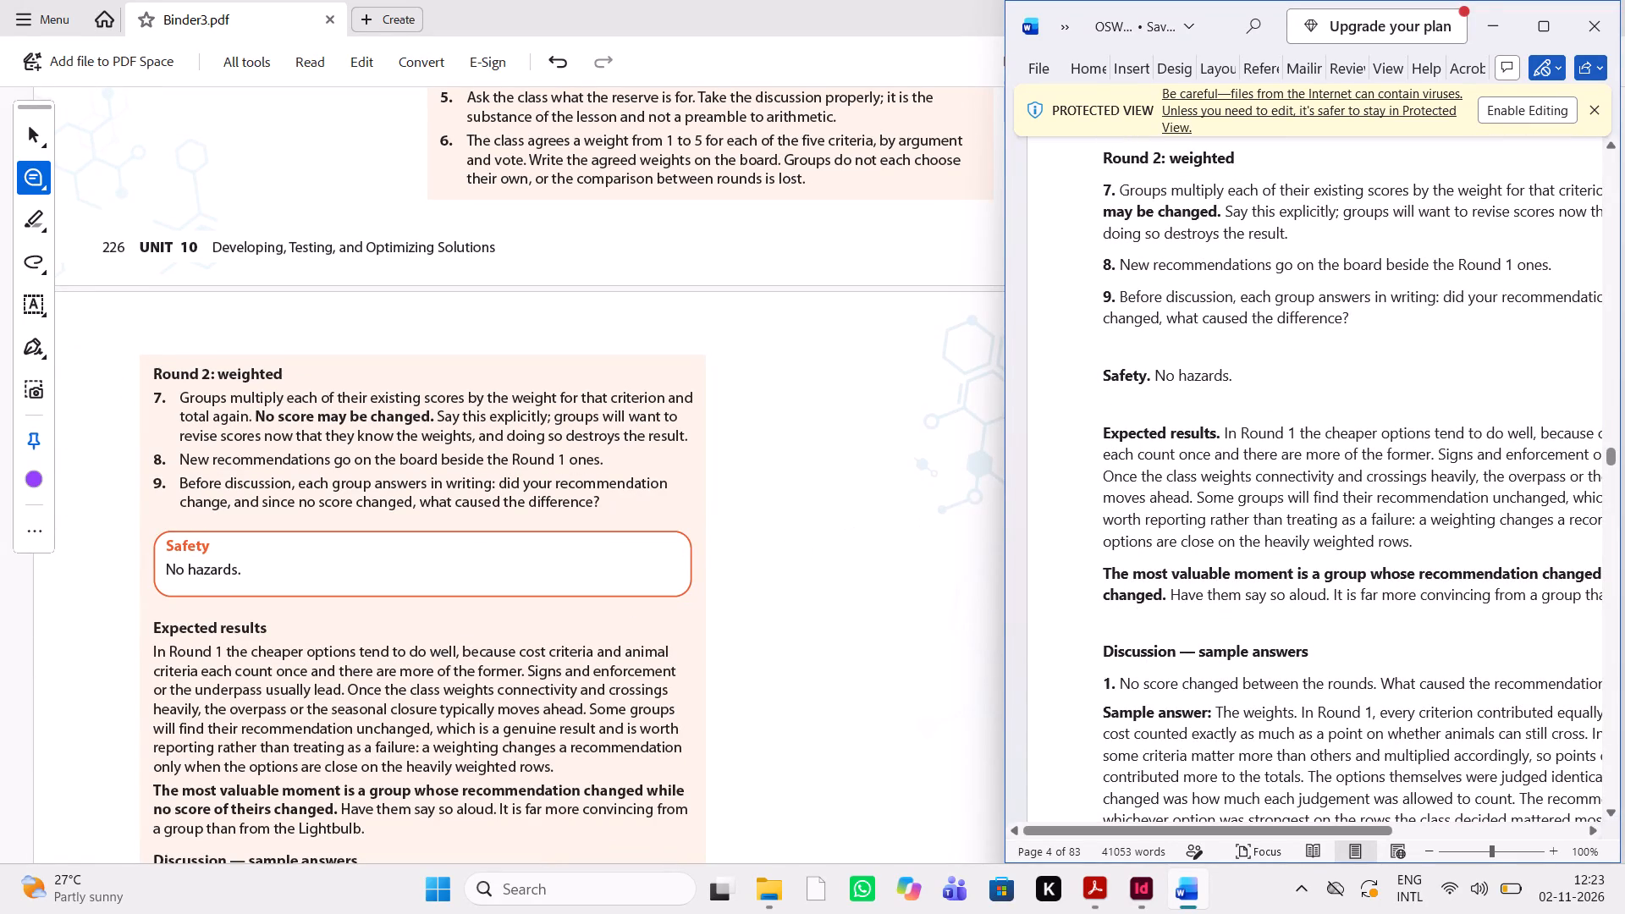
{"action": "scroll", "coordinate": [1305, 549], "scroll_direction": "left", "scroll_amount": 1}
{"action": "scroll", "coordinate": [1305, 549], "scroll_direction": "right", "scroll_amount": 1}
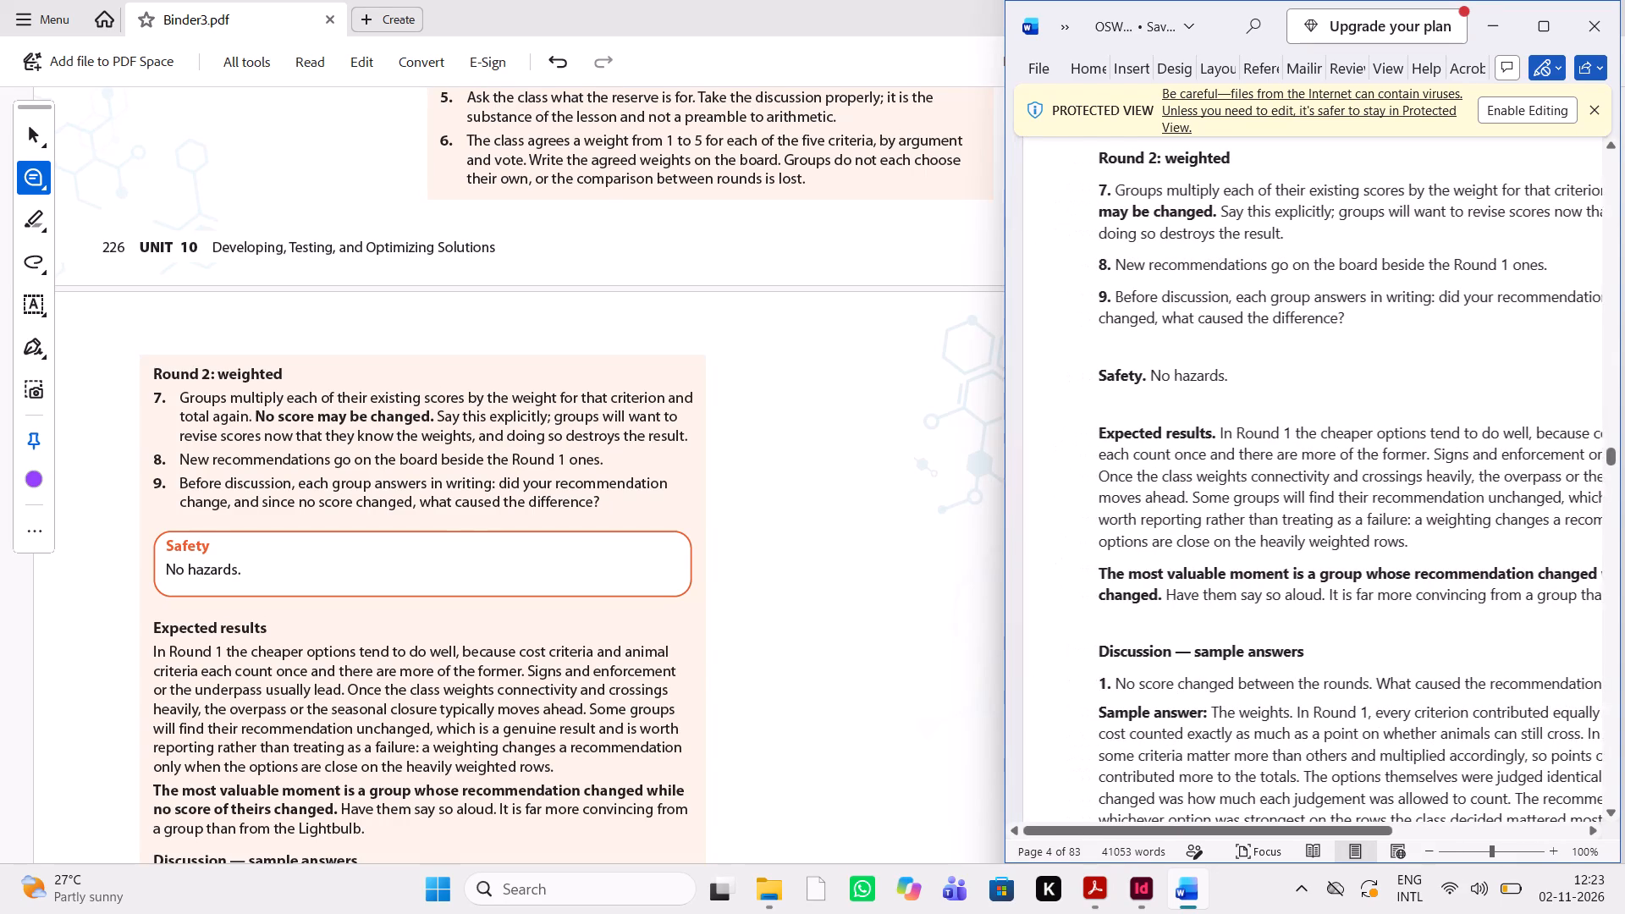
{"action": "scroll", "coordinate": [1305, 549], "scroll_direction": "right", "scroll_amount": 1}
{"action": "scroll", "coordinate": [1305, 549], "scroll_direction": "down", "scroll_amount": 1}
Compare the Quick Lab's three Discussion questions and their sample answers between the PDF and Word.
{"action": "scroll", "coordinate": [754, 548], "scroll_direction": "down", "scroll_amount": 1}
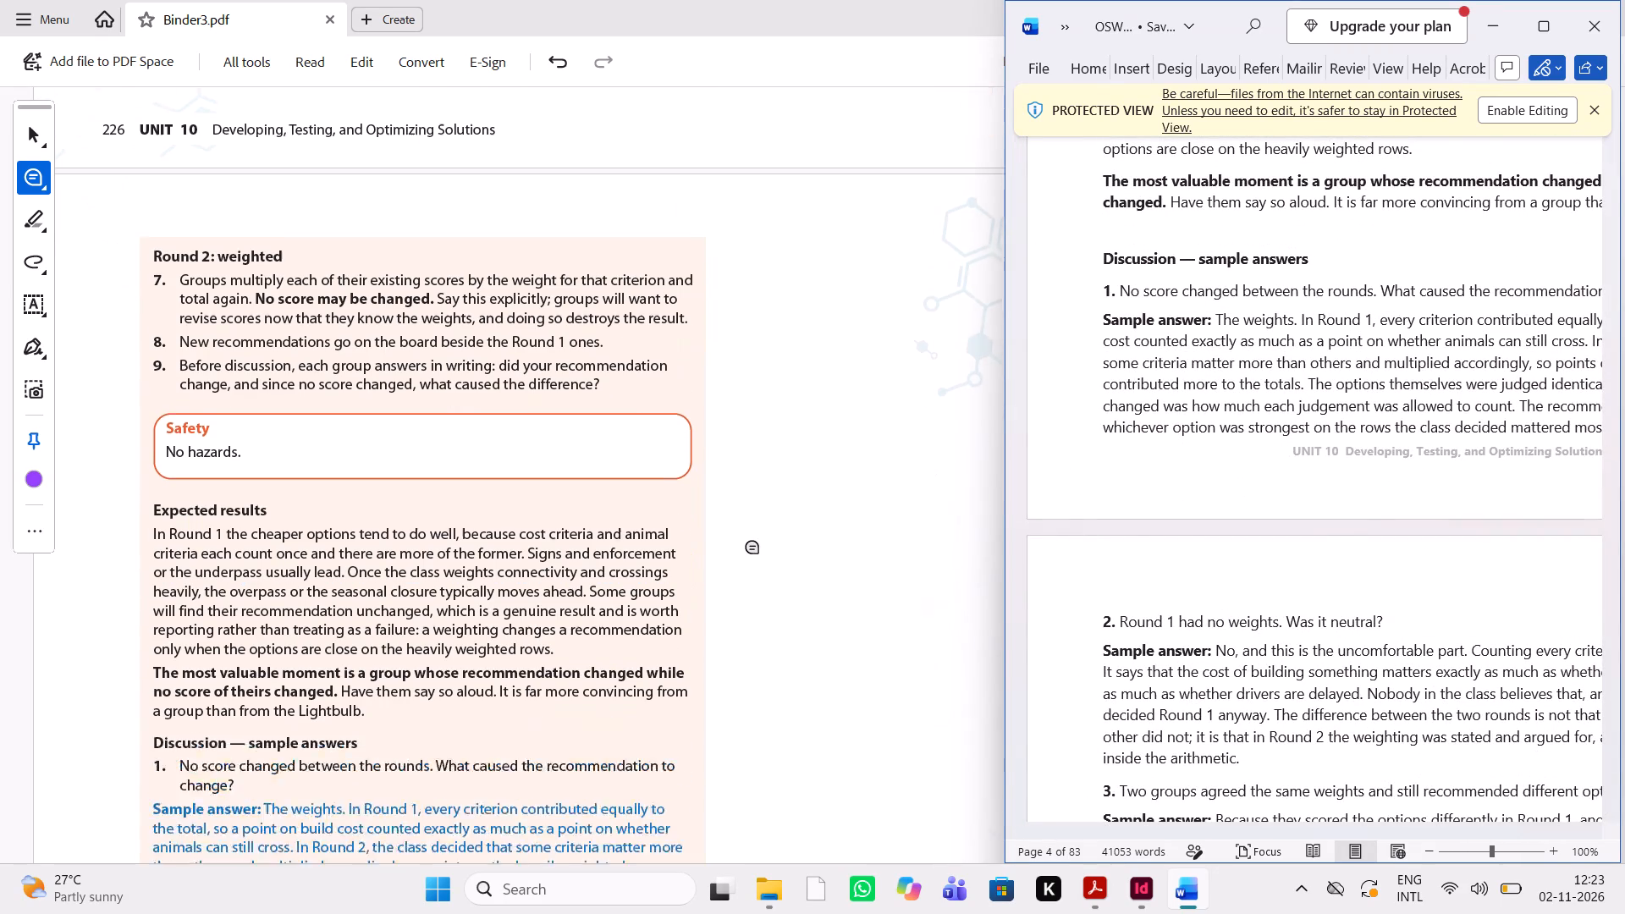
{"action": "scroll", "coordinate": [754, 548], "scroll_direction": "down", "scroll_amount": 2}
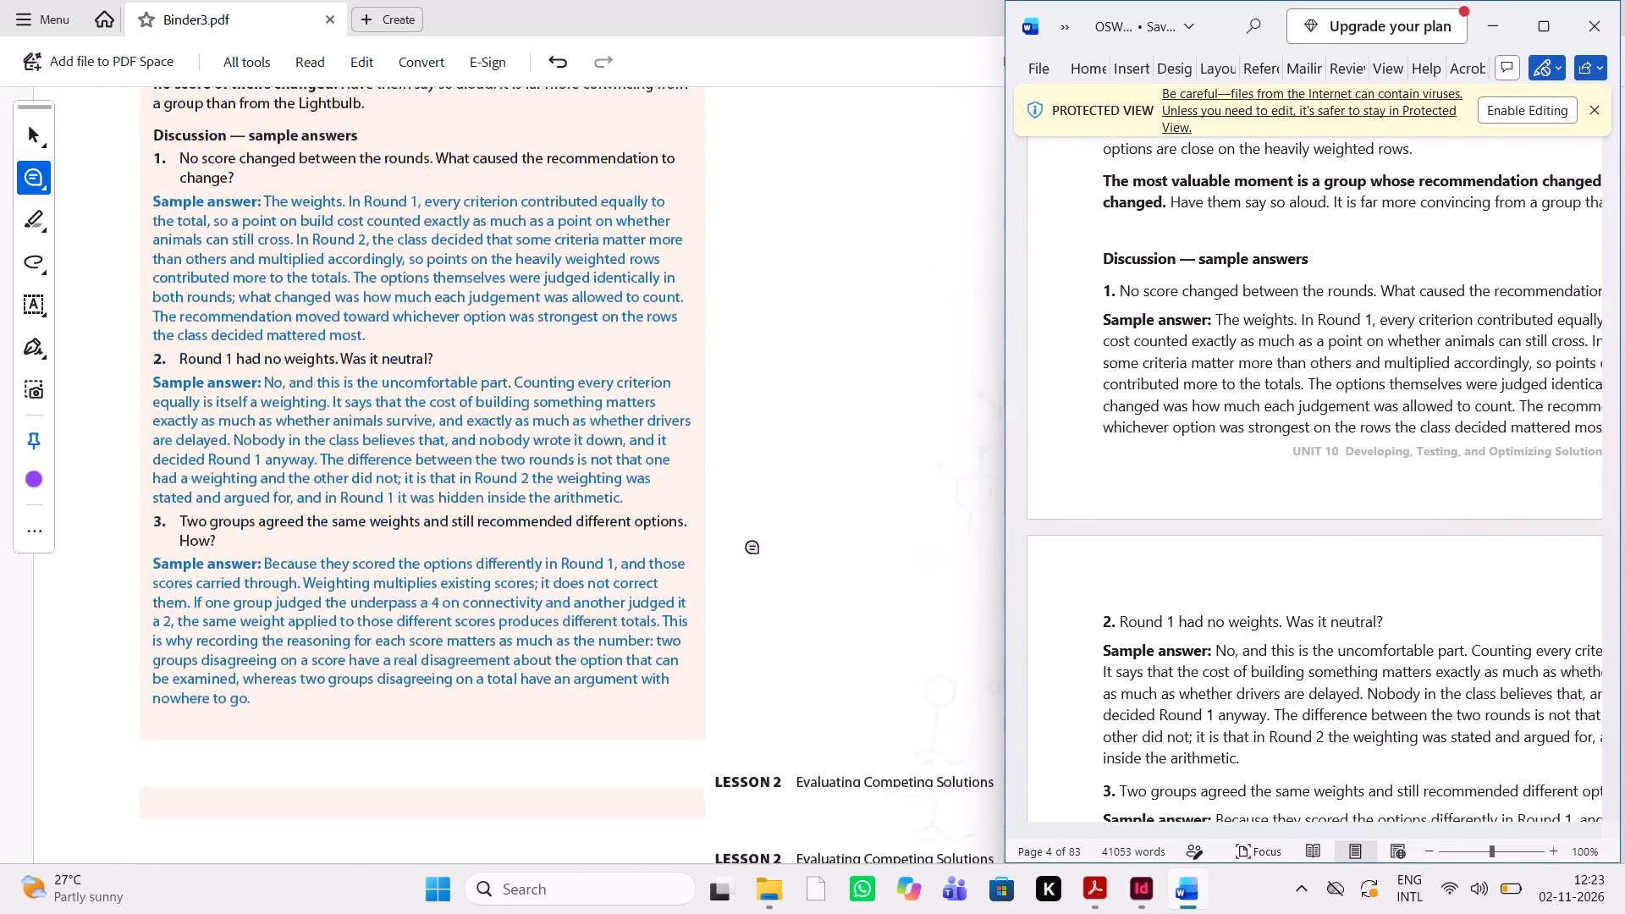
{"action": "scroll", "coordinate": [754, 548], "scroll_direction": "down", "scroll_amount": 1}
{"action": "scroll", "coordinate": [1143, 605], "scroll_direction": "down", "scroll_amount": 1}
Compare the Quick Lab's Troubleshooting and Where this leads paragraphs between the PDF and Word.
{"action": "scroll", "coordinate": [1143, 605], "scroll_direction": "left", "scroll_amount": 1}
{"action": "scroll", "coordinate": [1143, 605], "scroll_direction": "right", "scroll_amount": 1}
{"action": "scroll", "coordinate": [528, 674], "scroll_direction": "down", "scroll_amount": 2}
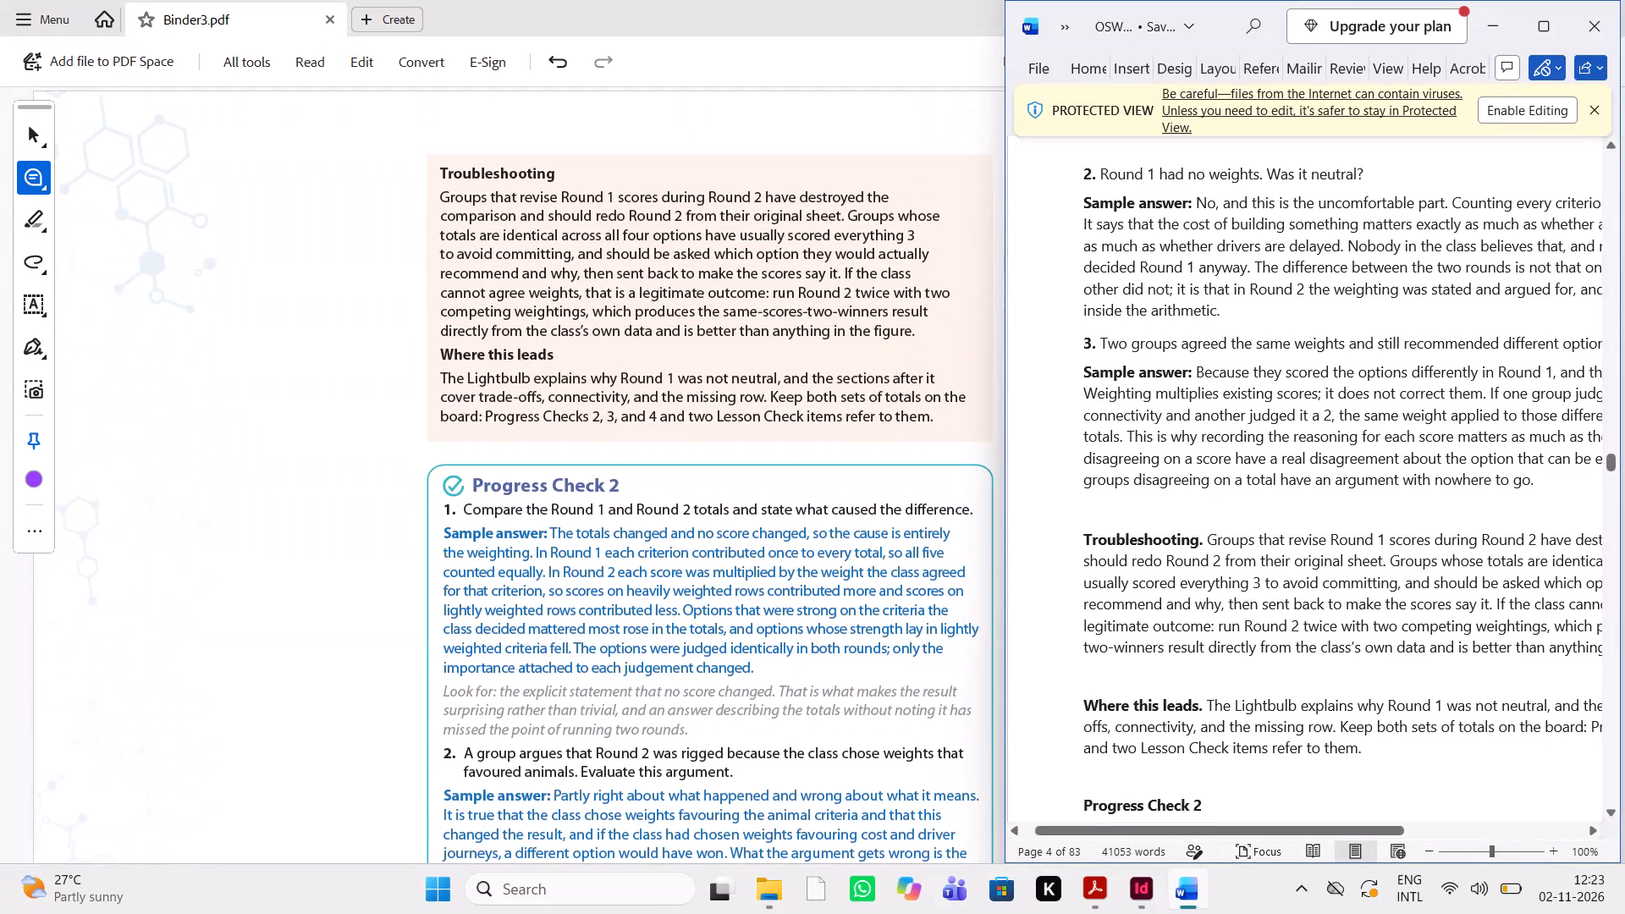
{"action": "scroll", "coordinate": [1149, 570], "scroll_direction": "left", "scroll_amount": 1}
{"action": "scroll", "coordinate": [1149, 570], "scroll_direction": "right", "scroll_amount": 1}
Compare Progress Check 2's three questions, sample answers and Look for notes between the PDF and Word.
{"action": "scroll", "coordinate": [1149, 570], "scroll_direction": "down", "scroll_amount": 1}
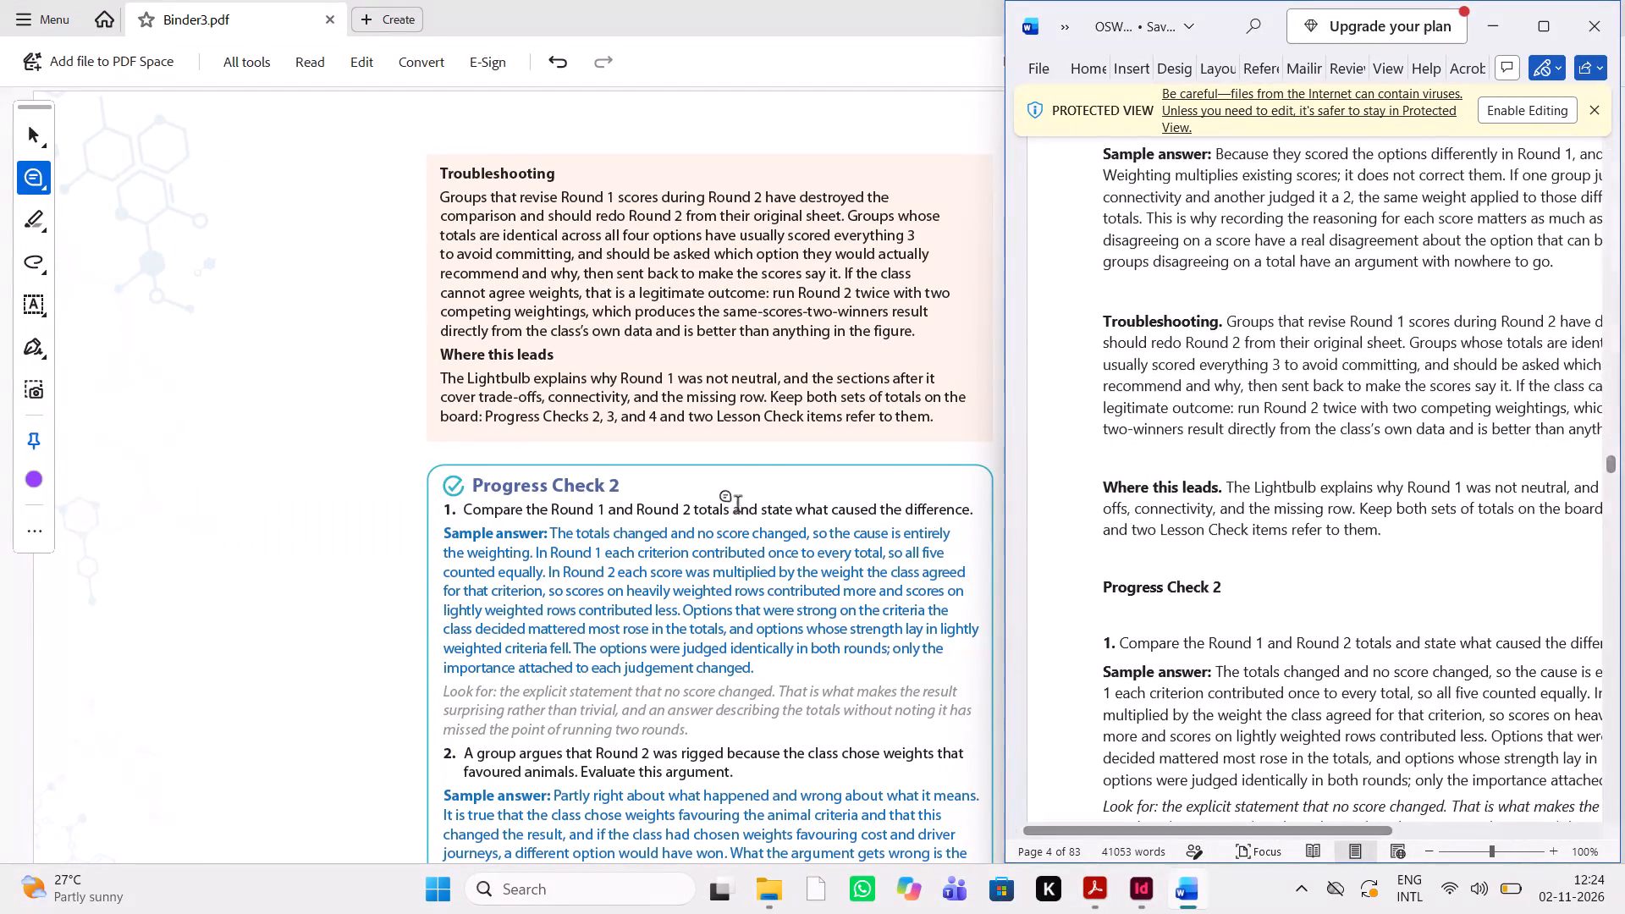
{"action": "scroll", "coordinate": [732, 544], "scroll_direction": "down", "scroll_amount": 1}
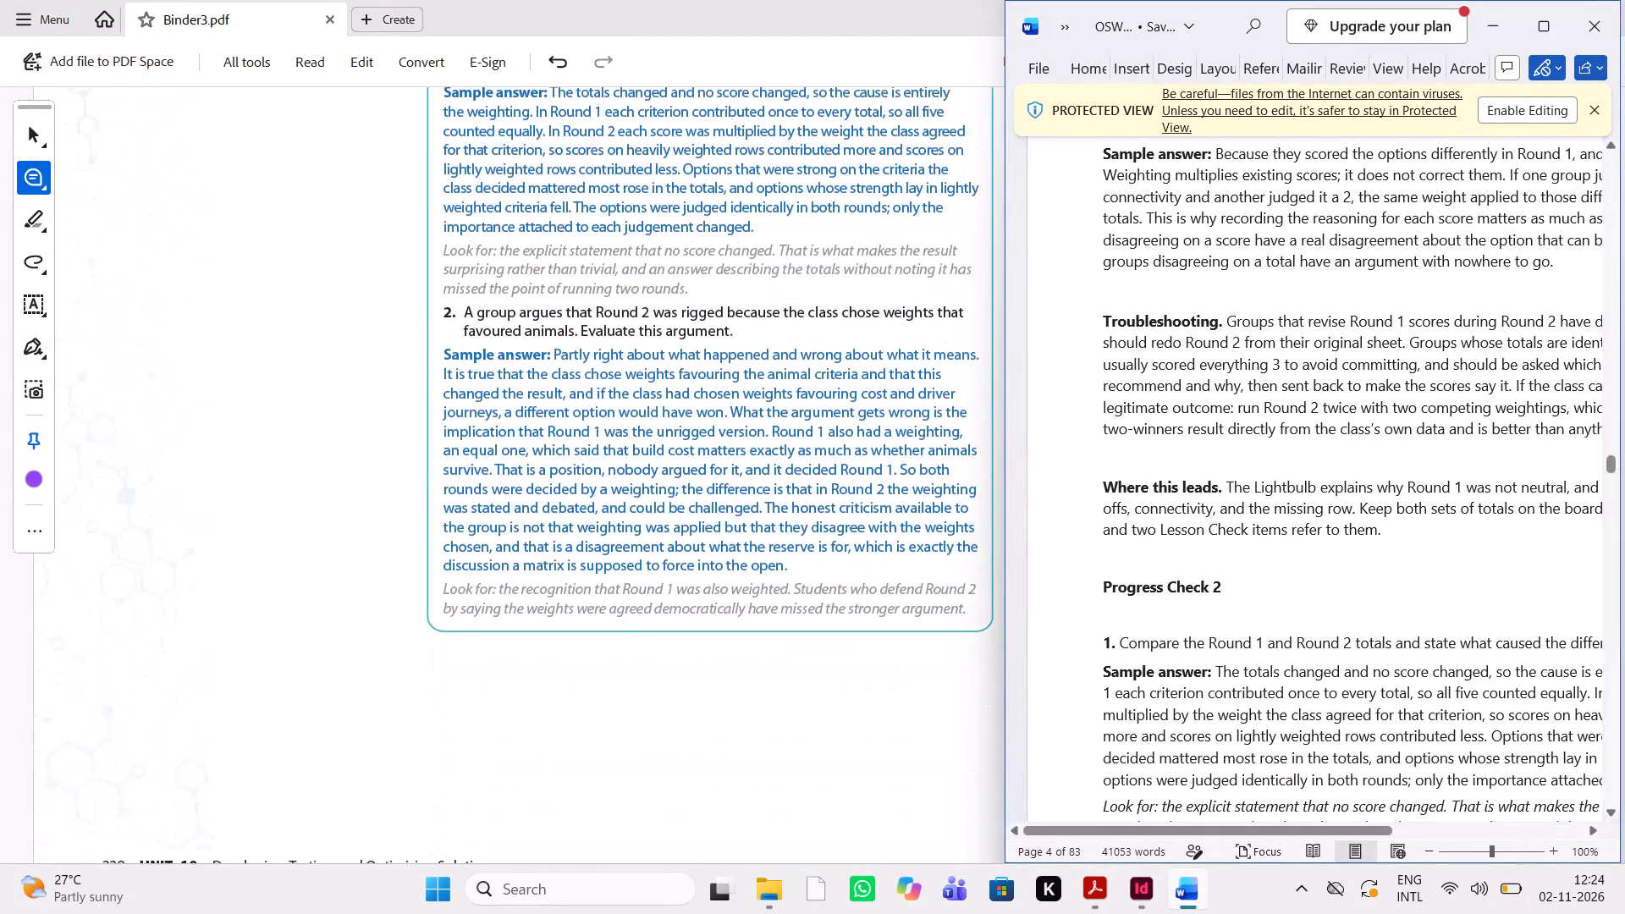
{"action": "scroll", "coordinate": [1298, 600], "scroll_direction": "down", "scroll_amount": 2}
{"action": "scroll", "coordinate": [1298, 600], "scroll_direction": "up", "scroll_amount": 1}
{"action": "scroll", "coordinate": [1298, 600], "scroll_direction": "down", "scroll_amount": 1}
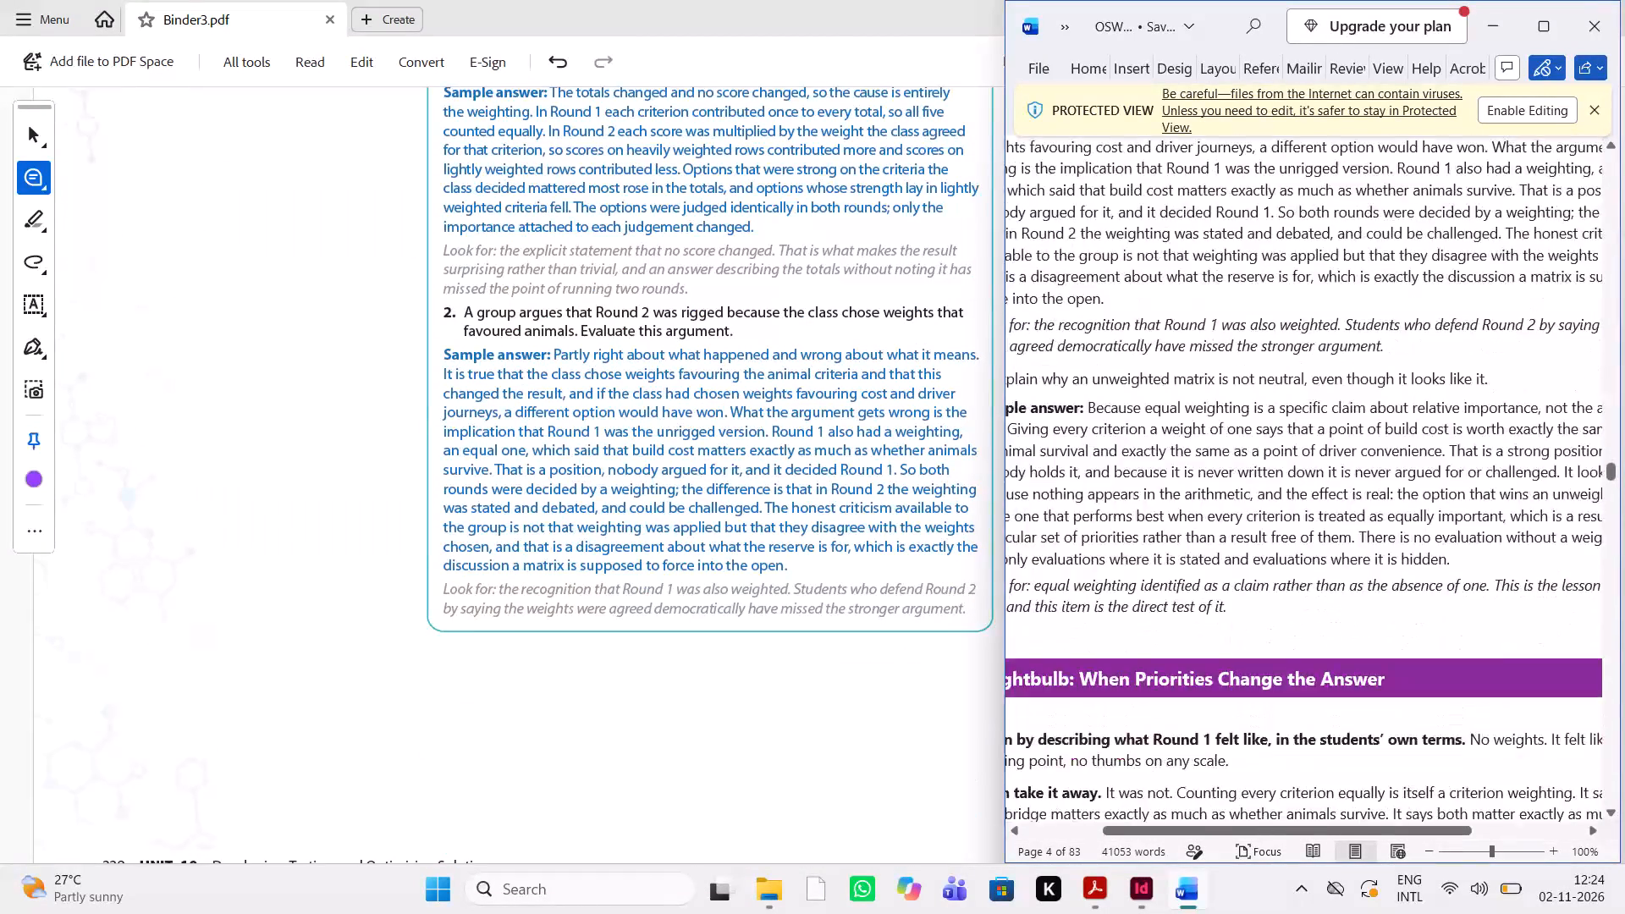
{"action": "scroll", "coordinate": [1298, 600], "scroll_direction": "down", "scroll_amount": 2}
{"action": "scroll", "coordinate": [1285, 562], "scroll_direction": "up", "scroll_amount": 1}
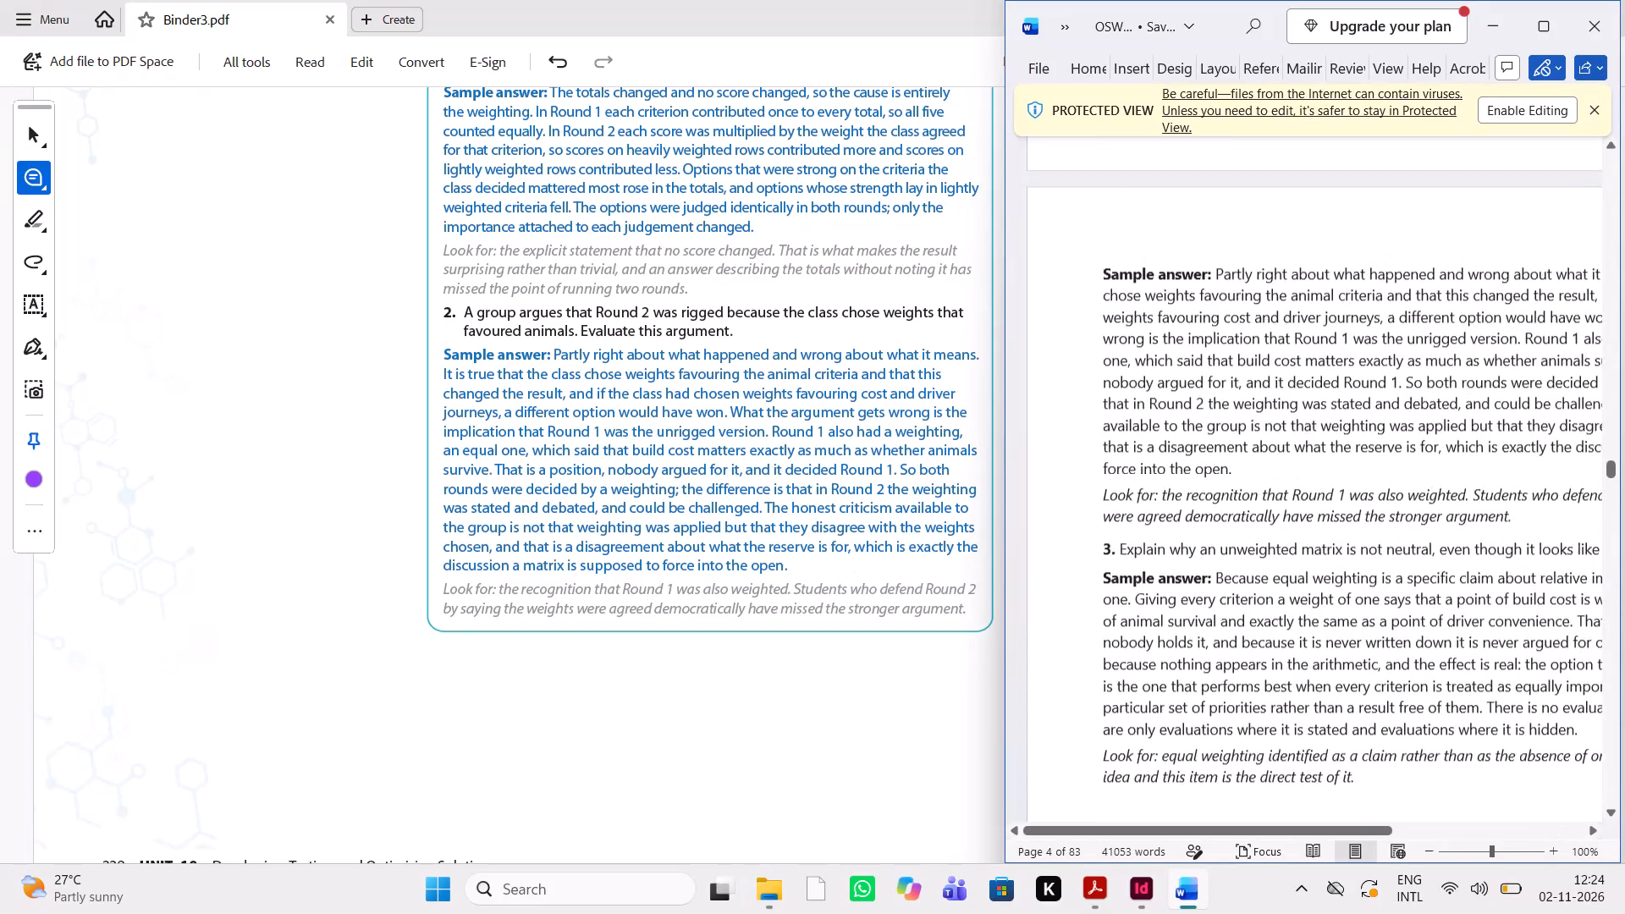
{"action": "scroll", "coordinate": [1285, 562], "scroll_direction": "up", "scroll_amount": 1}
{"action": "scroll", "coordinate": [1285, 562], "scroll_direction": "down", "scroll_amount": 1}
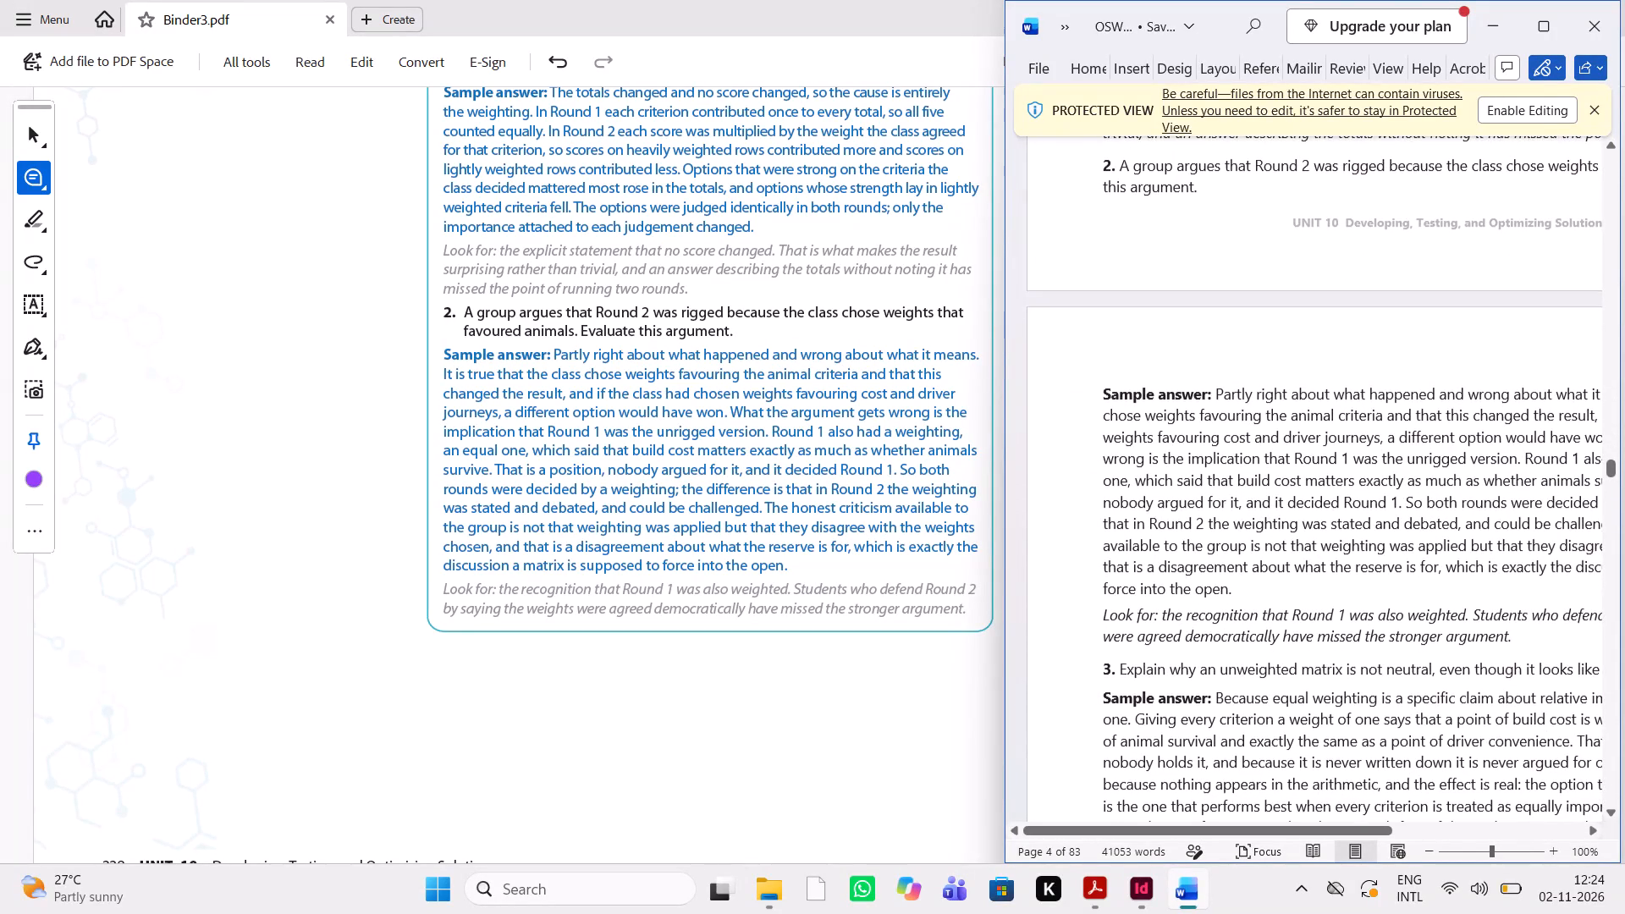
{"action": "scroll", "coordinate": [778, 516], "scroll_direction": "down", "scroll_amount": 3}
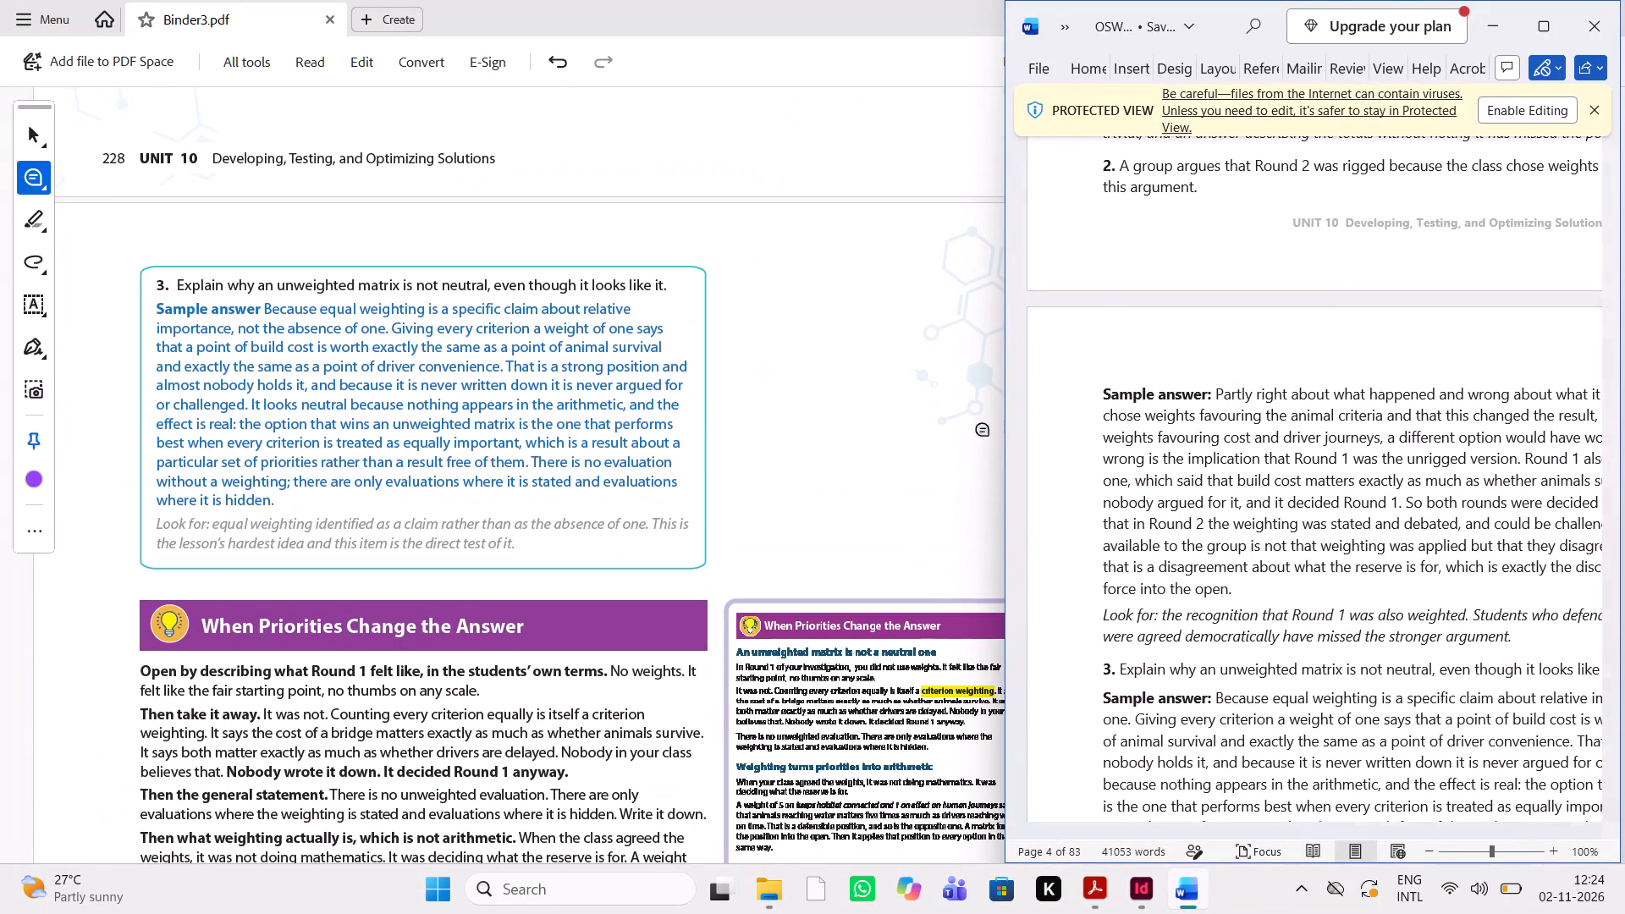
{"action": "scroll", "coordinate": [1214, 564], "scroll_direction": "down", "scroll_amount": 1}
Compare the When Priorities Change the Answer section, including Weighting A and B, trade-offs and cost-benefit paragraphs, between the PDF and Word.
{"action": "scroll", "coordinate": [528, 617], "scroll_direction": "down", "scroll_amount": 2}
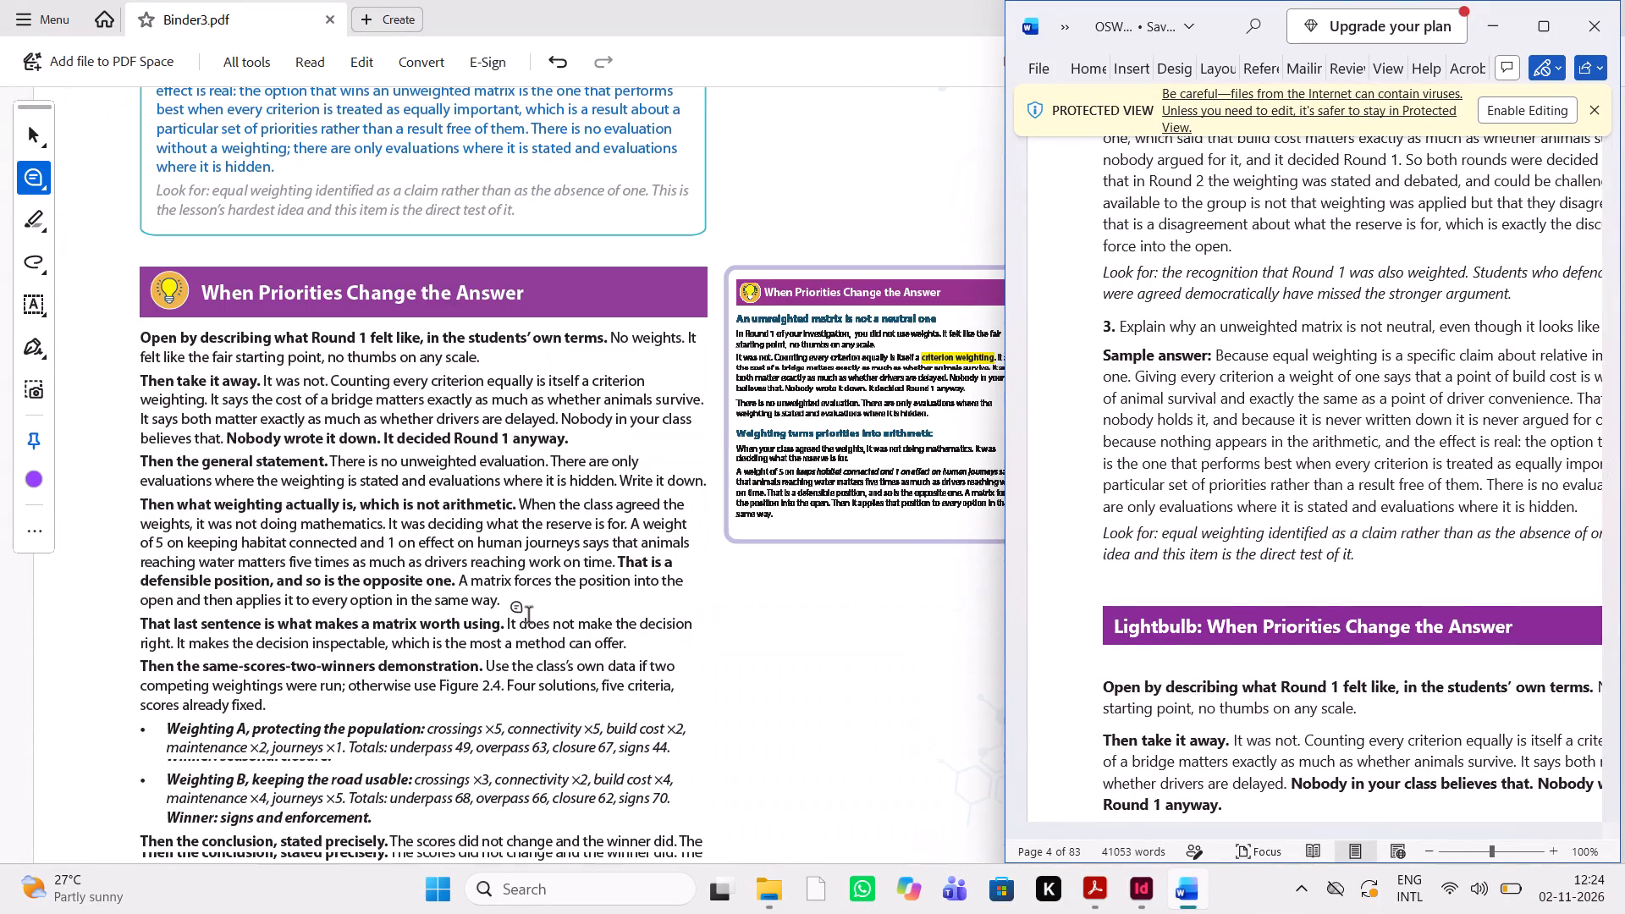
{"action": "scroll", "coordinate": [528, 617], "scroll_direction": "down", "scroll_amount": 1}
{"action": "scroll", "coordinate": [1104, 662], "scroll_direction": "down", "scroll_amount": 2}
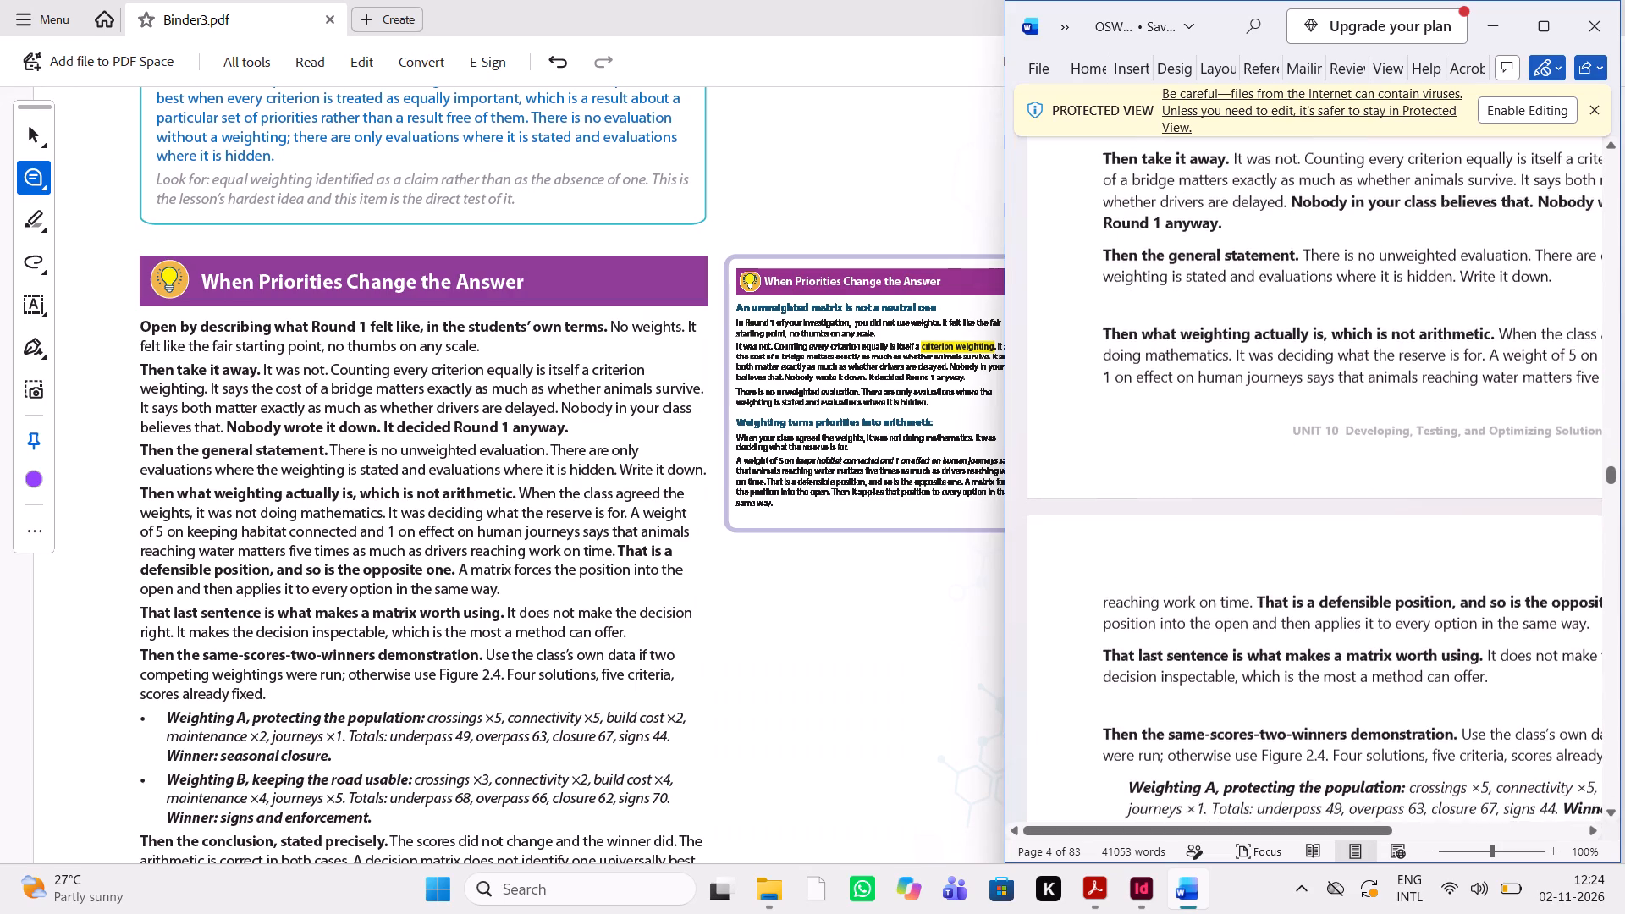
{"action": "scroll", "coordinate": [1104, 662], "scroll_direction": "down", "scroll_amount": 2}
{"action": "scroll", "coordinate": [445, 708], "scroll_direction": "down", "scroll_amount": 4}
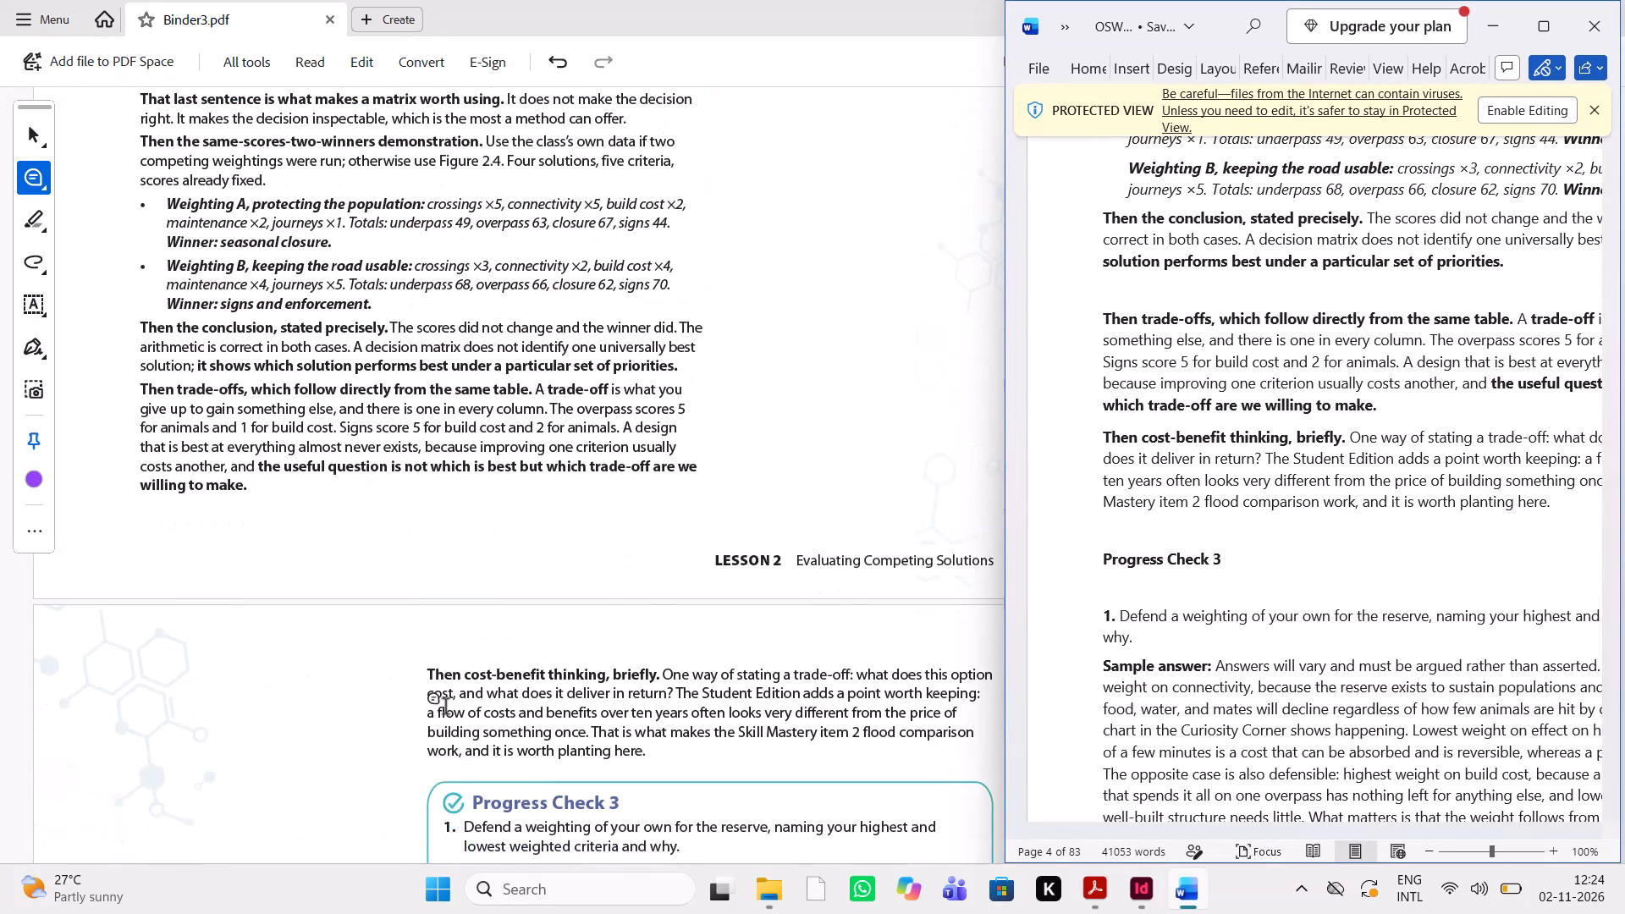
{"action": "scroll", "coordinate": [445, 708], "scroll_direction": "down", "scroll_amount": 1}
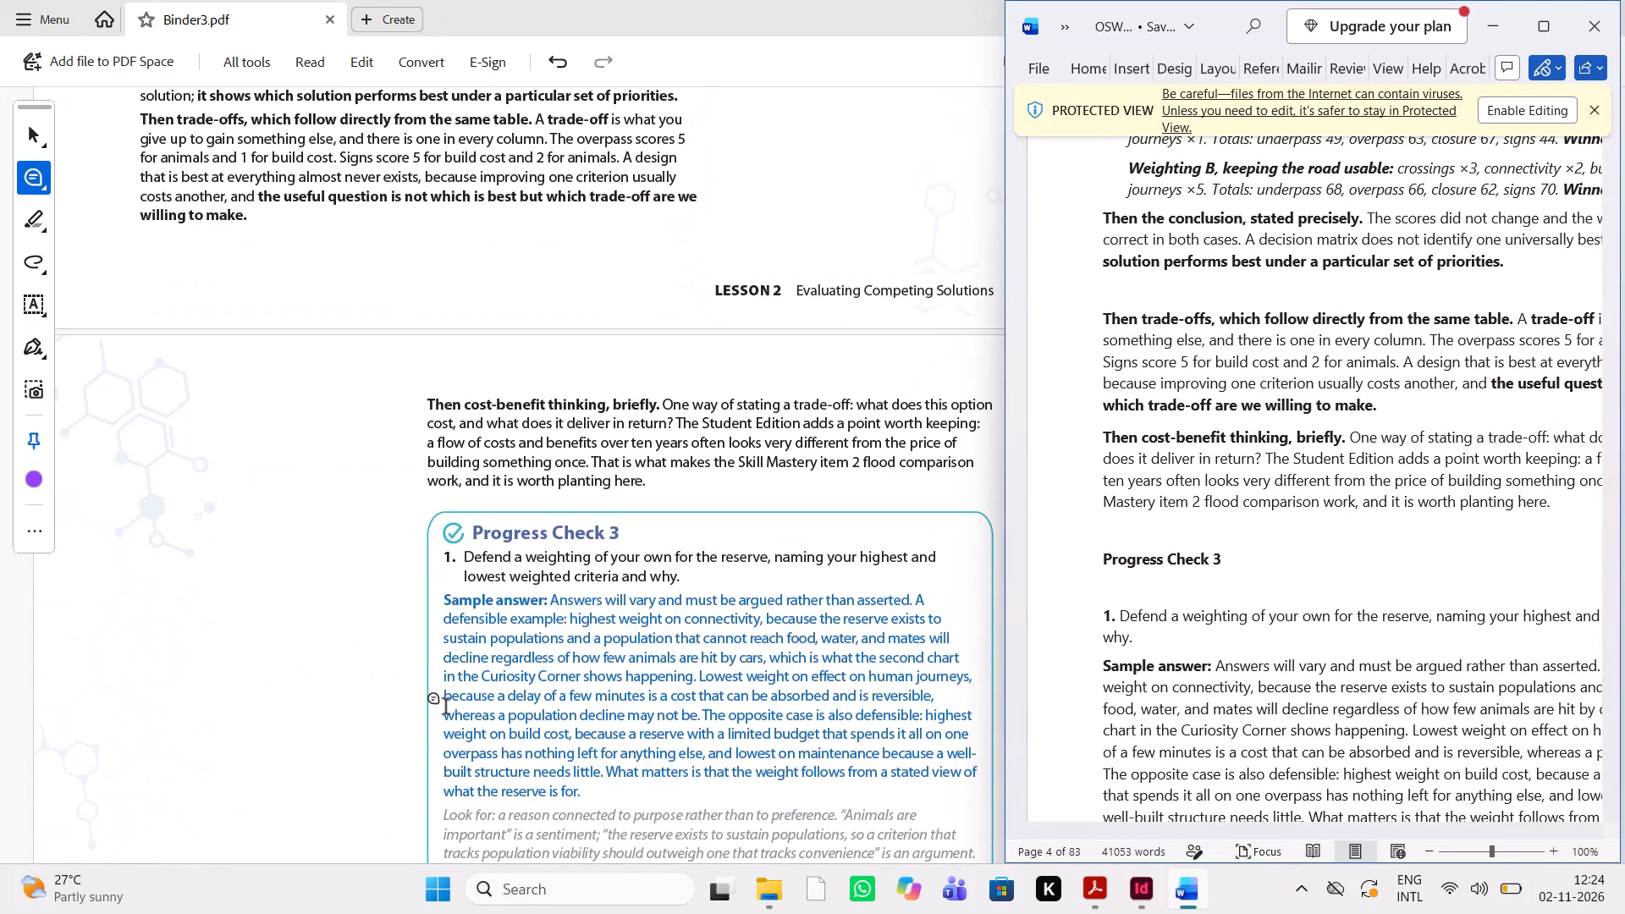
Compare Progress Check 3's three questions, sample answers and Look for notes between the PDF and Word.
{"action": "scroll", "coordinate": [1186, 702], "scroll_direction": "down", "scroll_amount": 1}
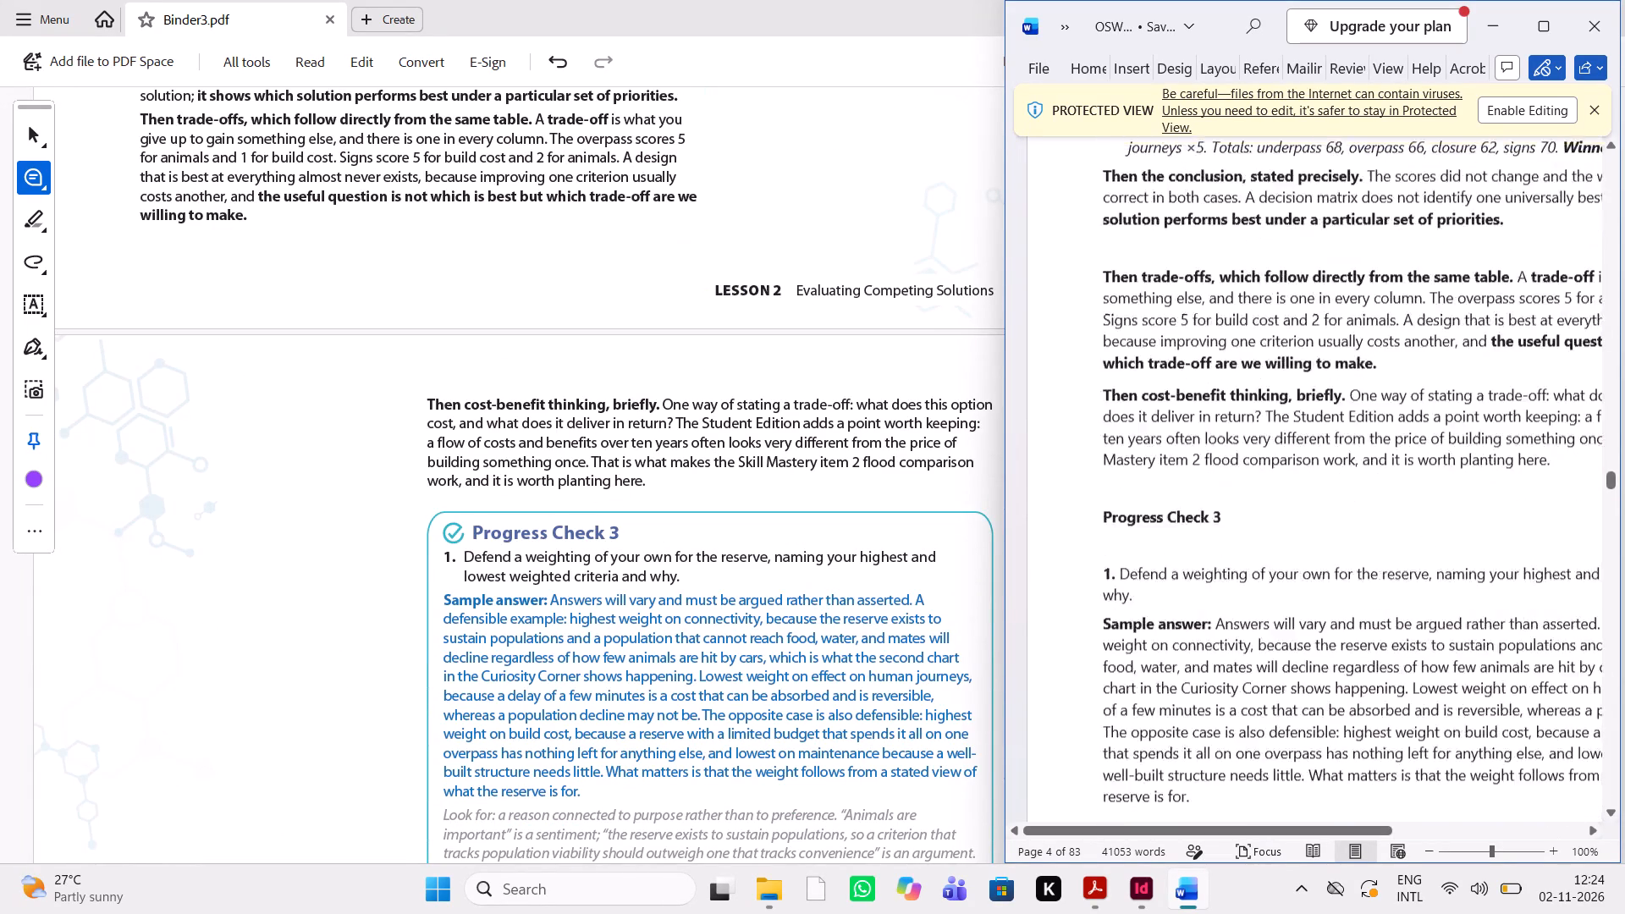
{"action": "scroll", "coordinate": [1186, 702], "scroll_direction": "down", "scroll_amount": 1}
{"action": "scroll", "coordinate": [873, 748], "scroll_direction": "down", "scroll_amount": 1}
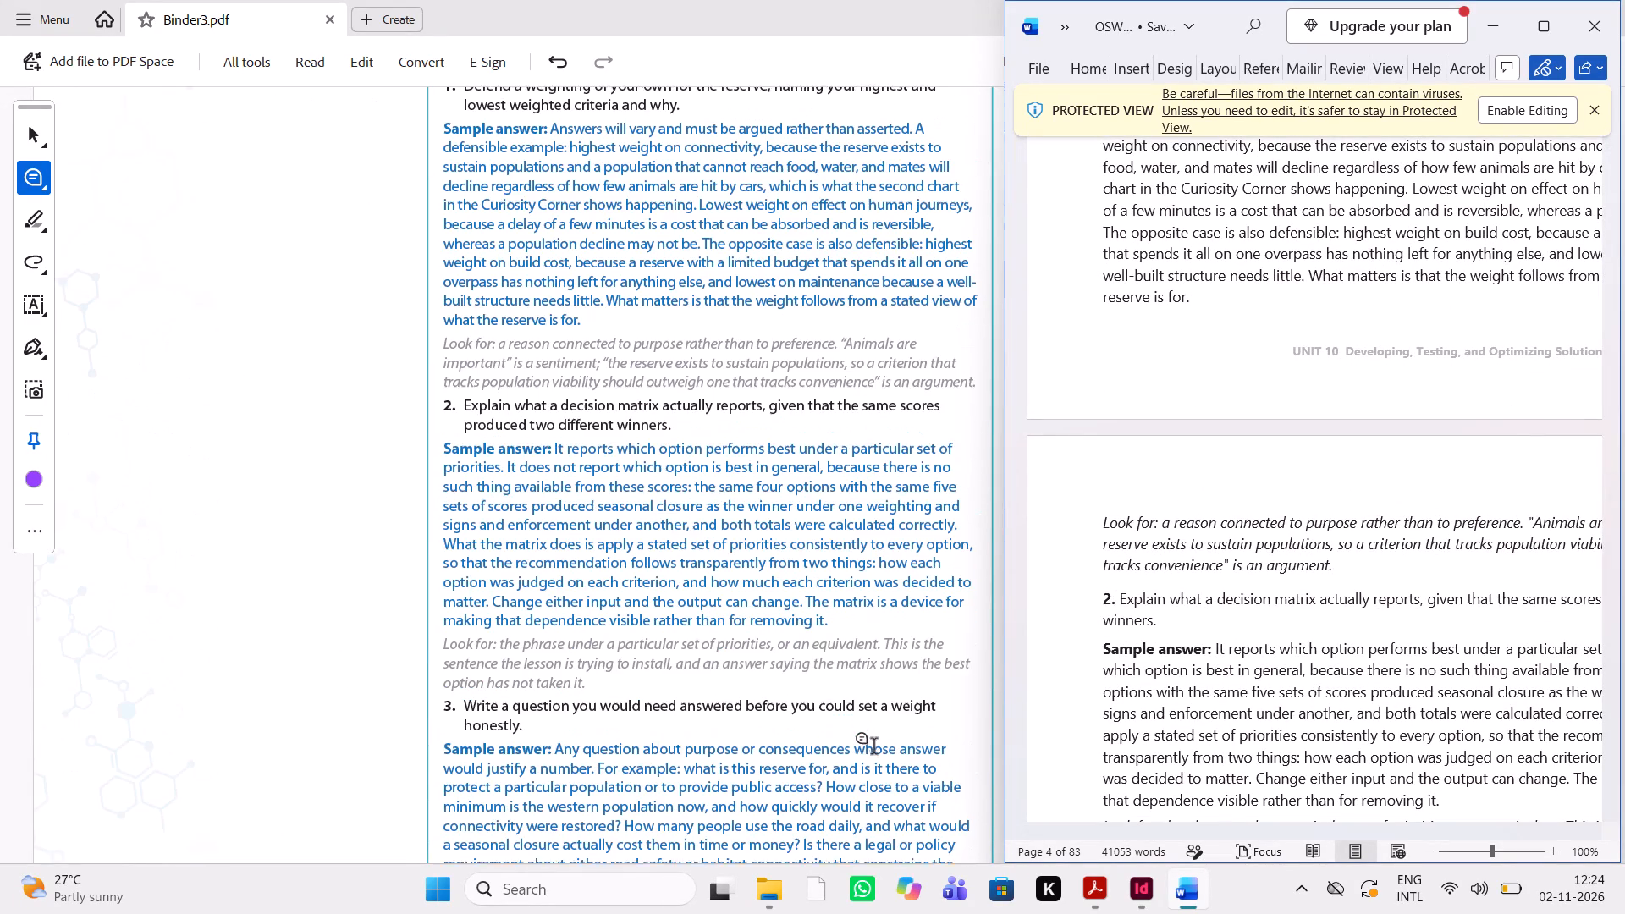
{"action": "scroll", "coordinate": [873, 748], "scroll_direction": "down", "scroll_amount": 1}
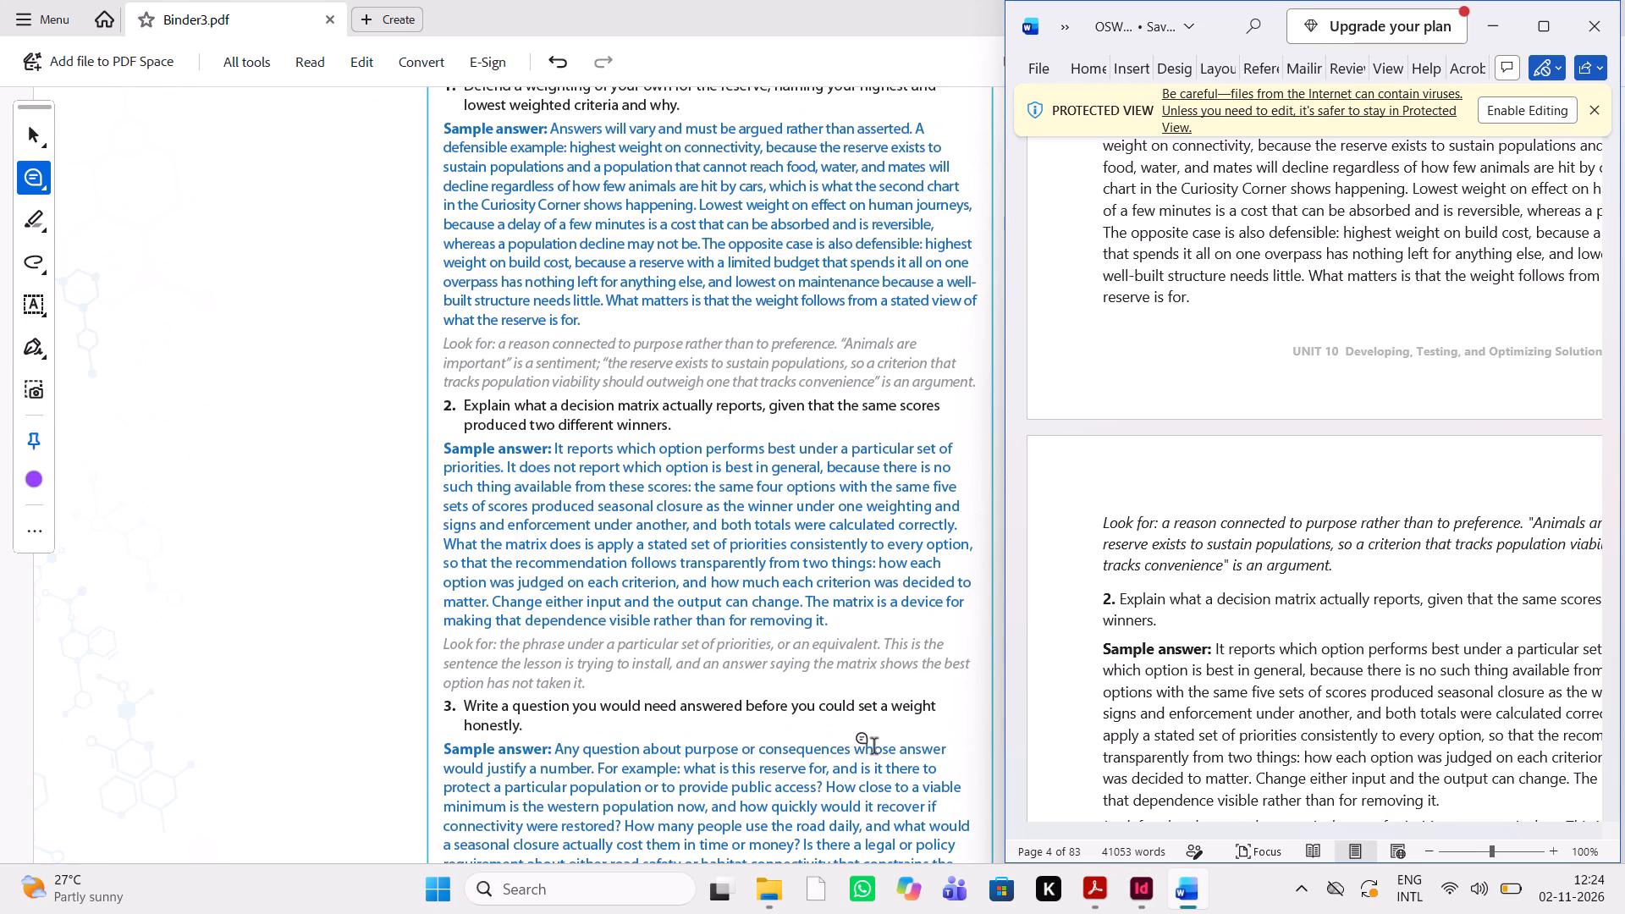
{"action": "scroll", "coordinate": [1182, 709], "scroll_direction": "down", "scroll_amount": 2}
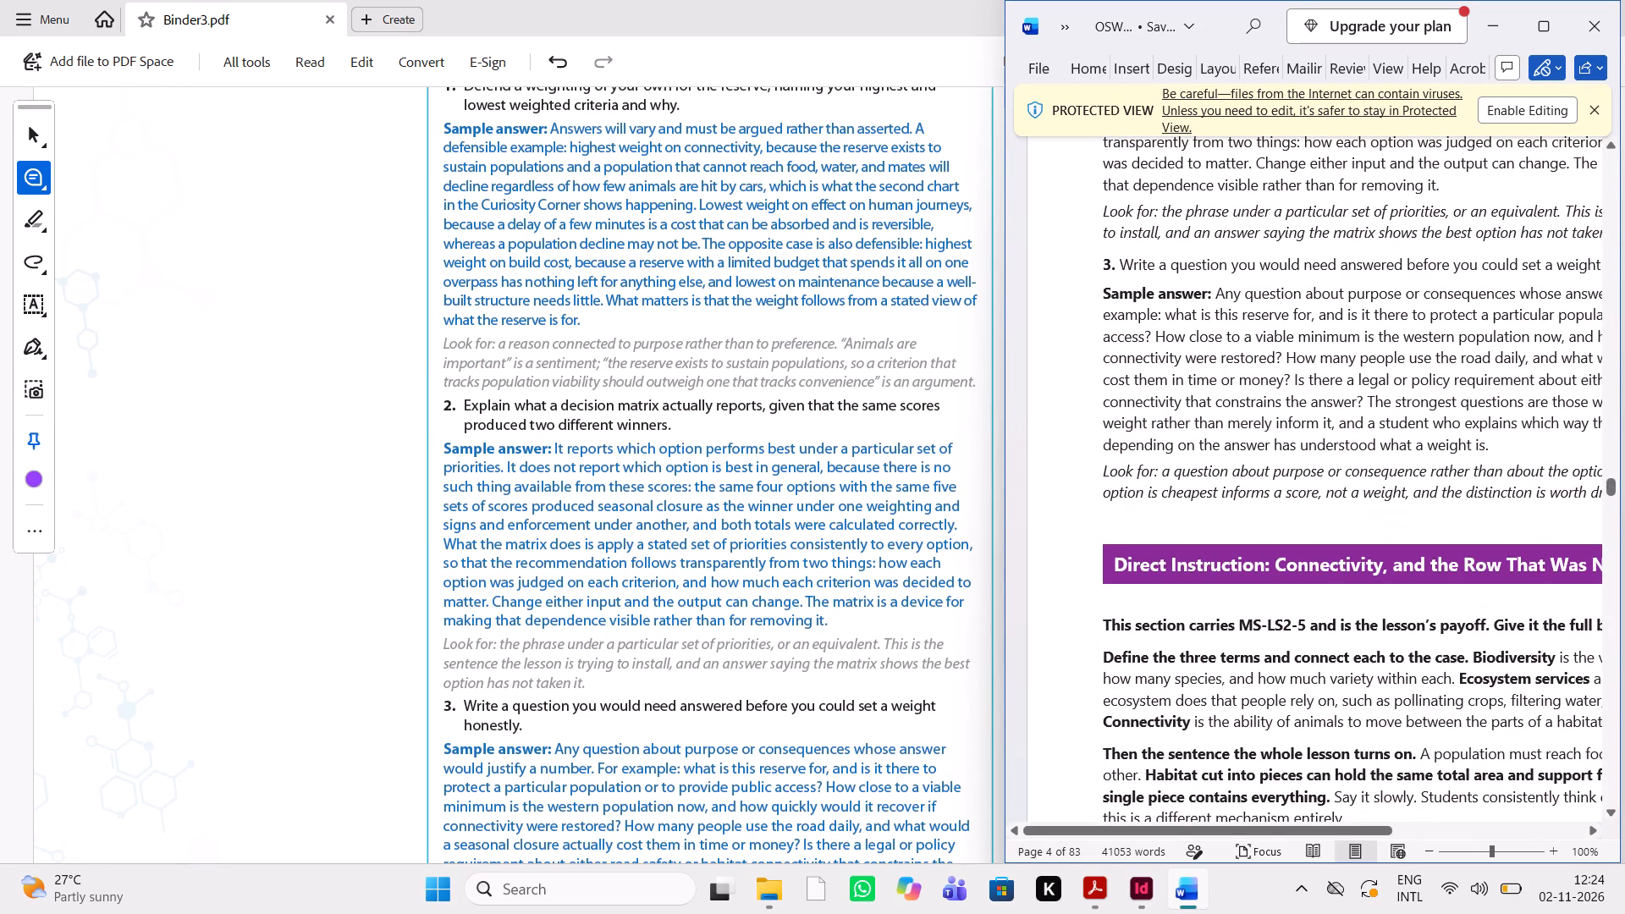
{"action": "scroll", "coordinate": [606, 622], "scroll_direction": "down", "scroll_amount": 3}
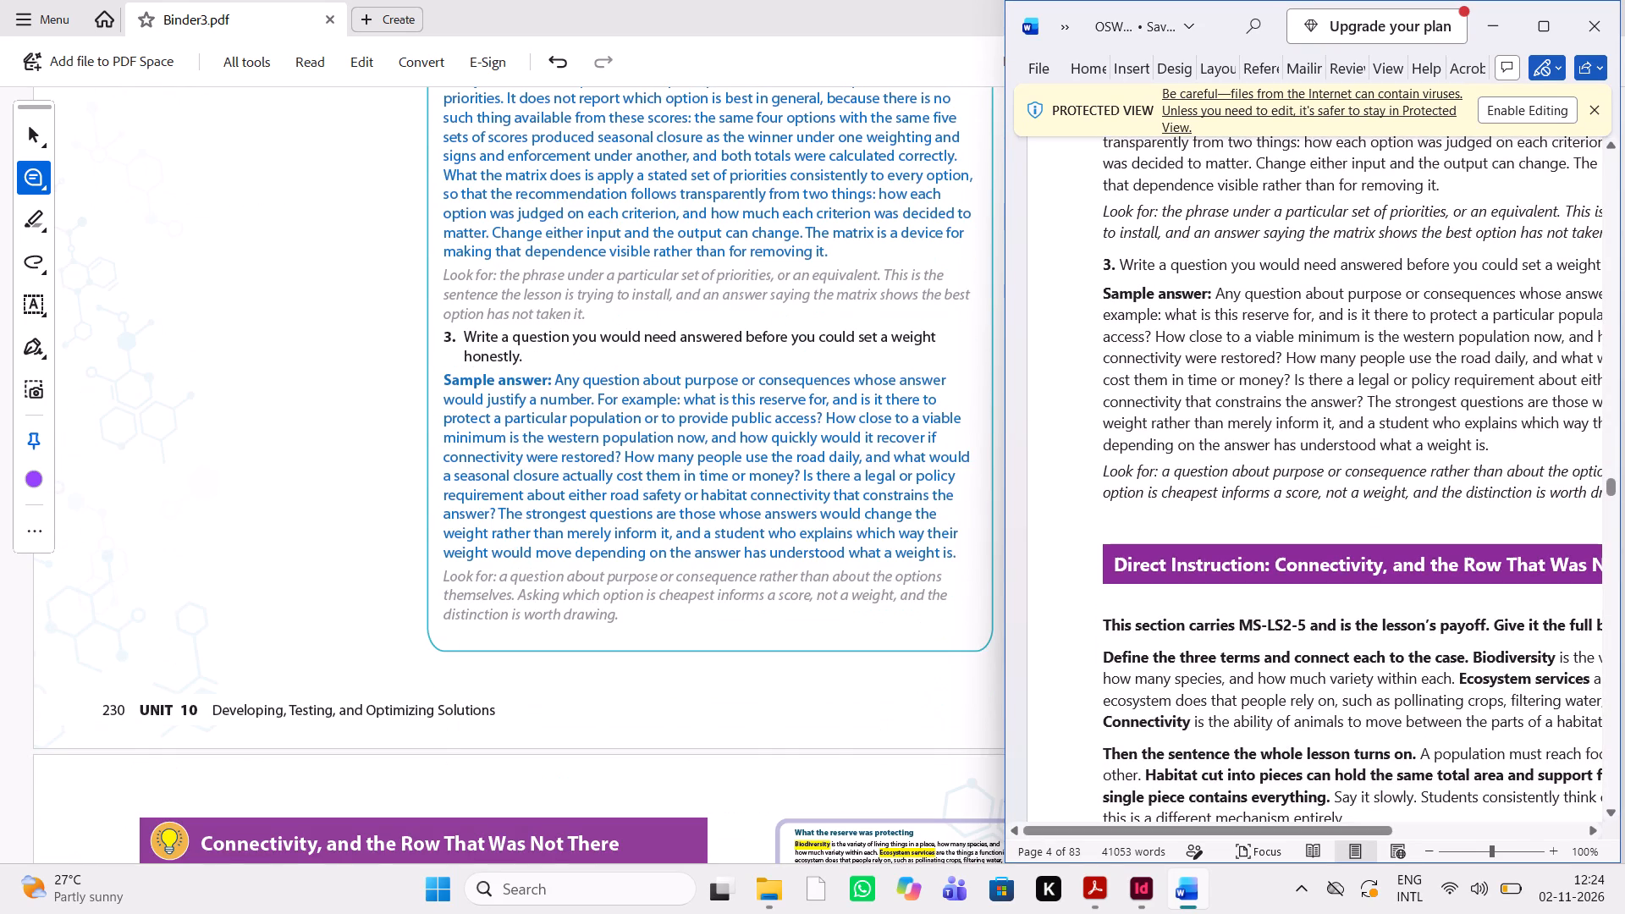
{"action": "scroll", "coordinate": [1179, 637], "scroll_direction": "right", "scroll_amount": 2}
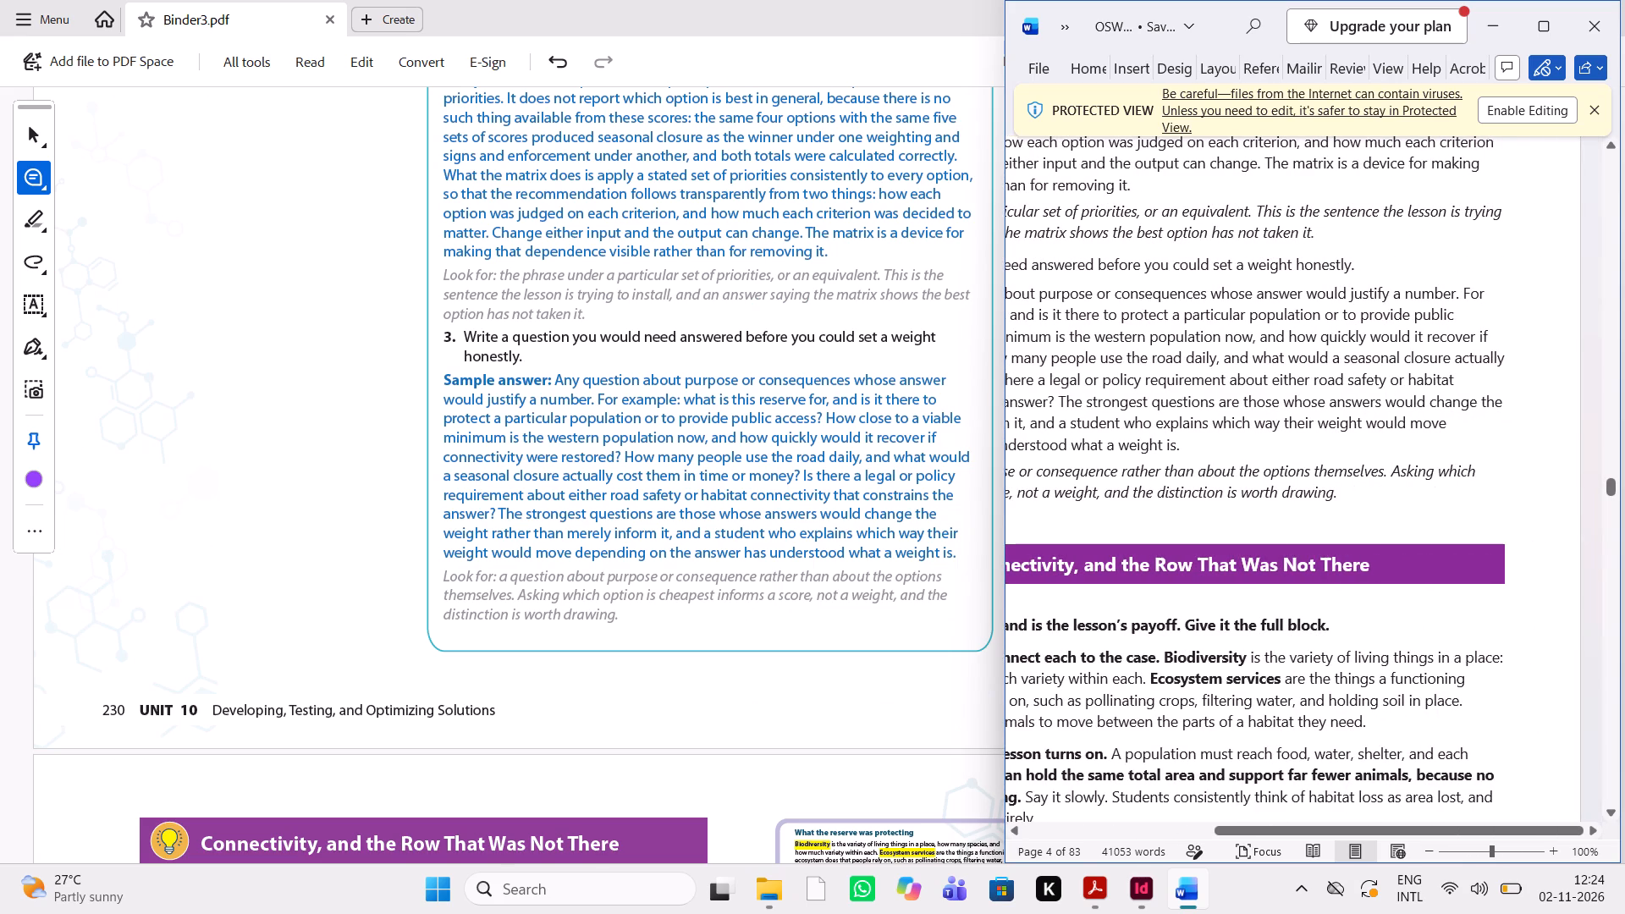
{"action": "scroll", "coordinate": [1179, 637], "scroll_direction": "right", "scroll_amount": 2}
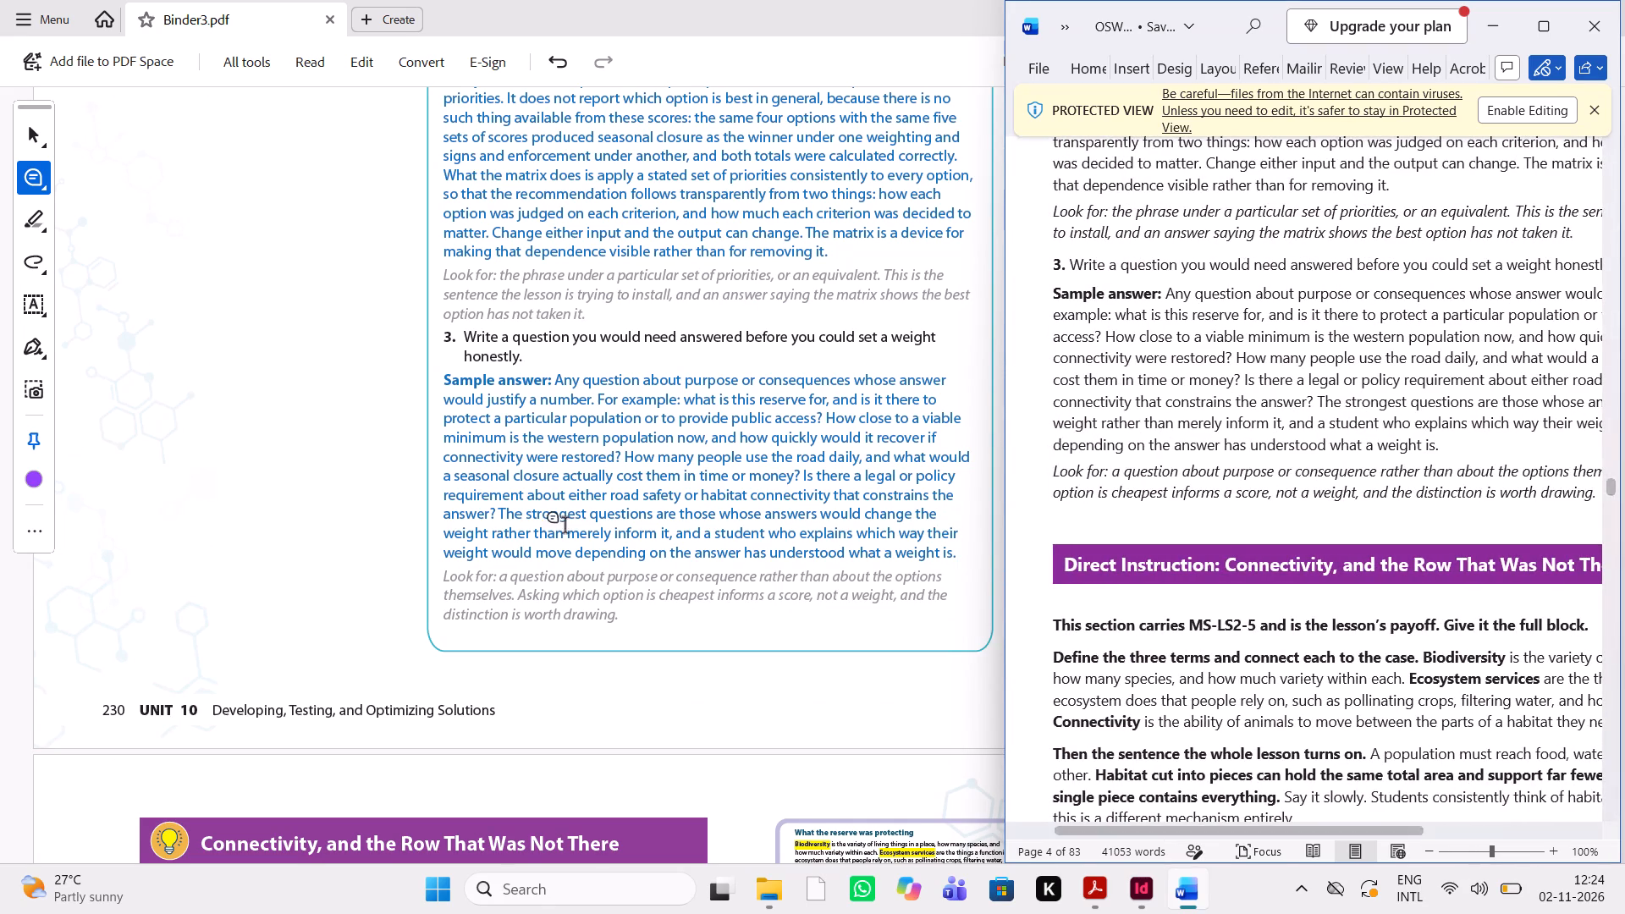
Compare the Connectivity, and the Row That Was Not There section paragraph by paragraph between the PDF and Word.
{"action": "scroll", "coordinate": [593, 603], "scroll_direction": "down", "scroll_amount": 5}
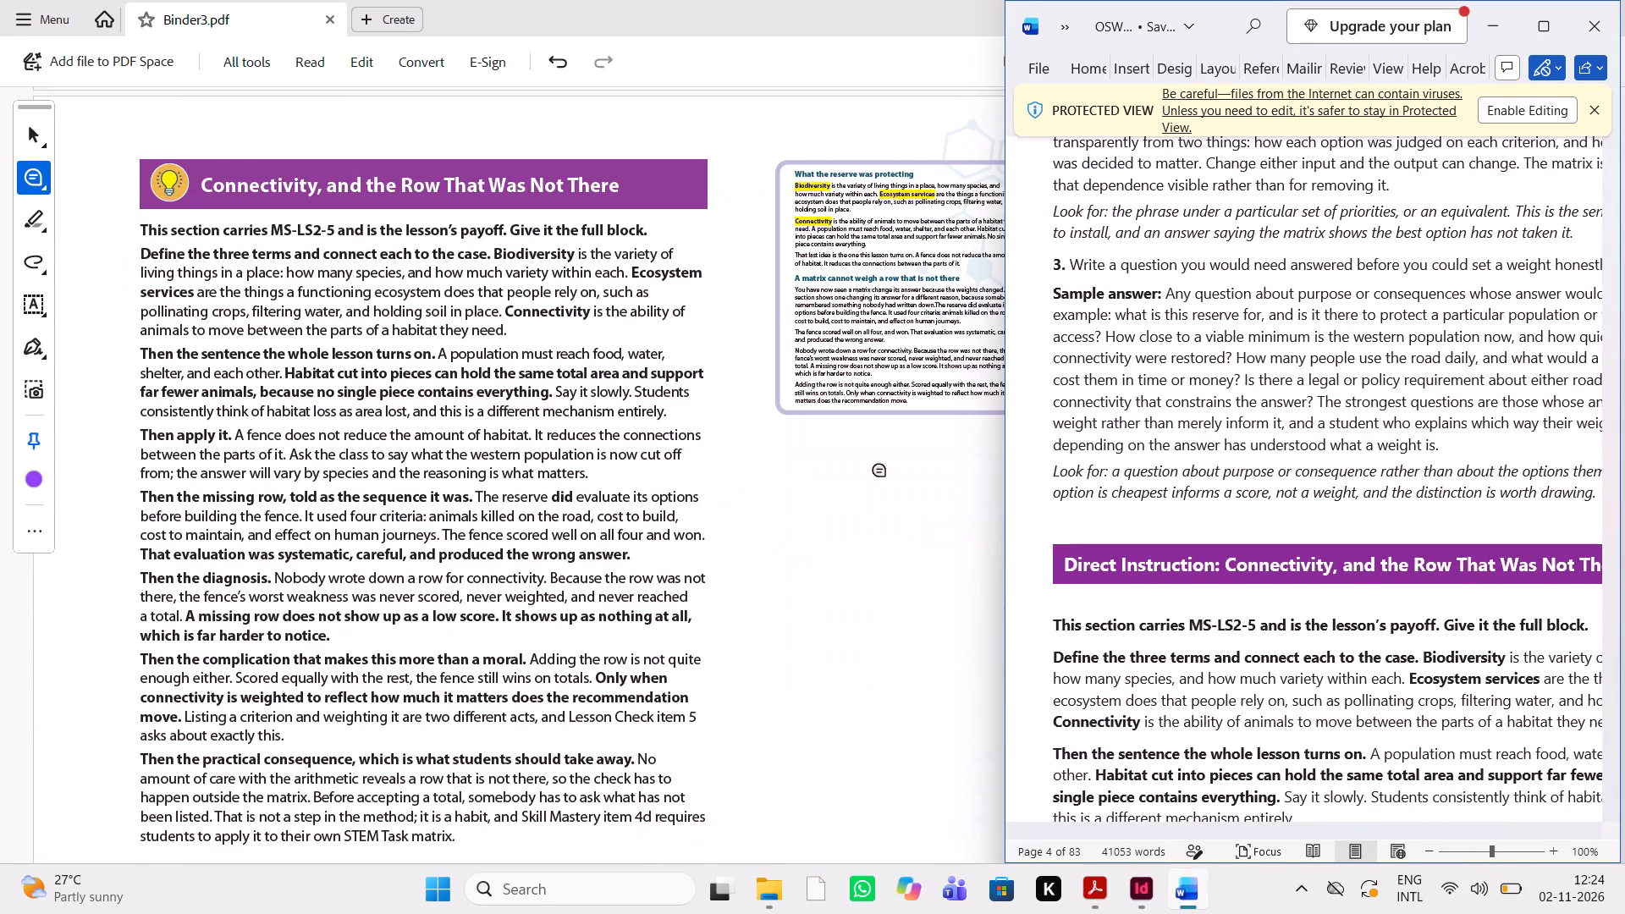
{"action": "scroll", "coordinate": [1194, 721], "scroll_direction": "down", "scroll_amount": 2}
{"action": "scroll", "coordinate": [1194, 721], "scroll_direction": "up", "scroll_amount": 1}
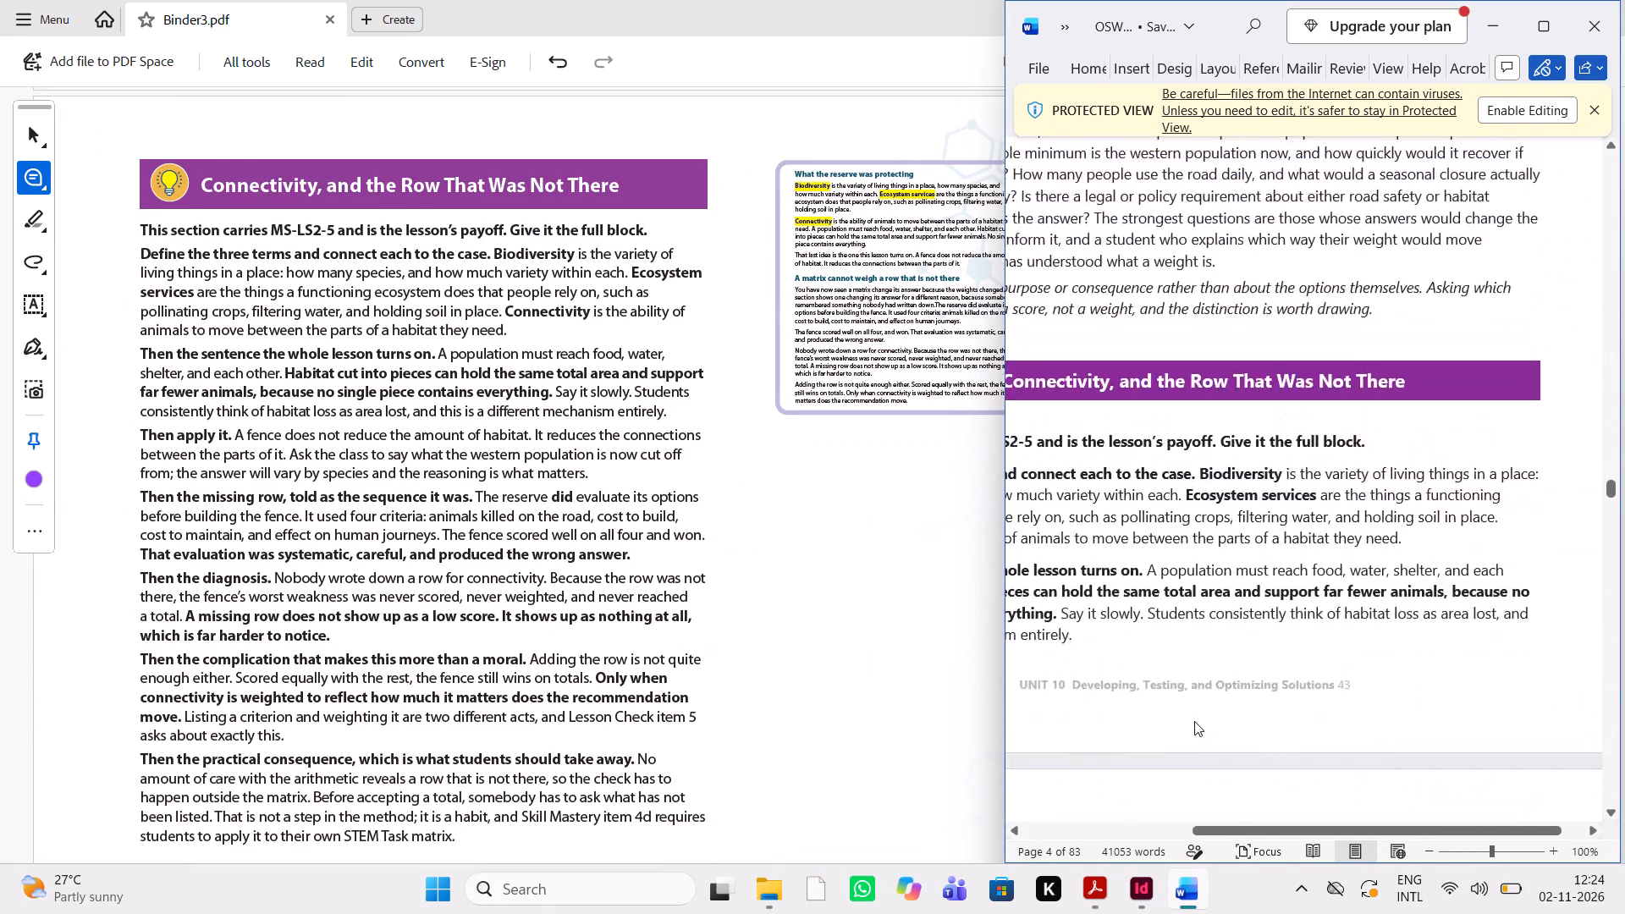
{"action": "scroll", "coordinate": [1194, 721], "scroll_direction": "right", "scroll_amount": 2}
{"action": "scroll", "coordinate": [523, 616], "scroll_direction": "down", "scroll_amount": 2}
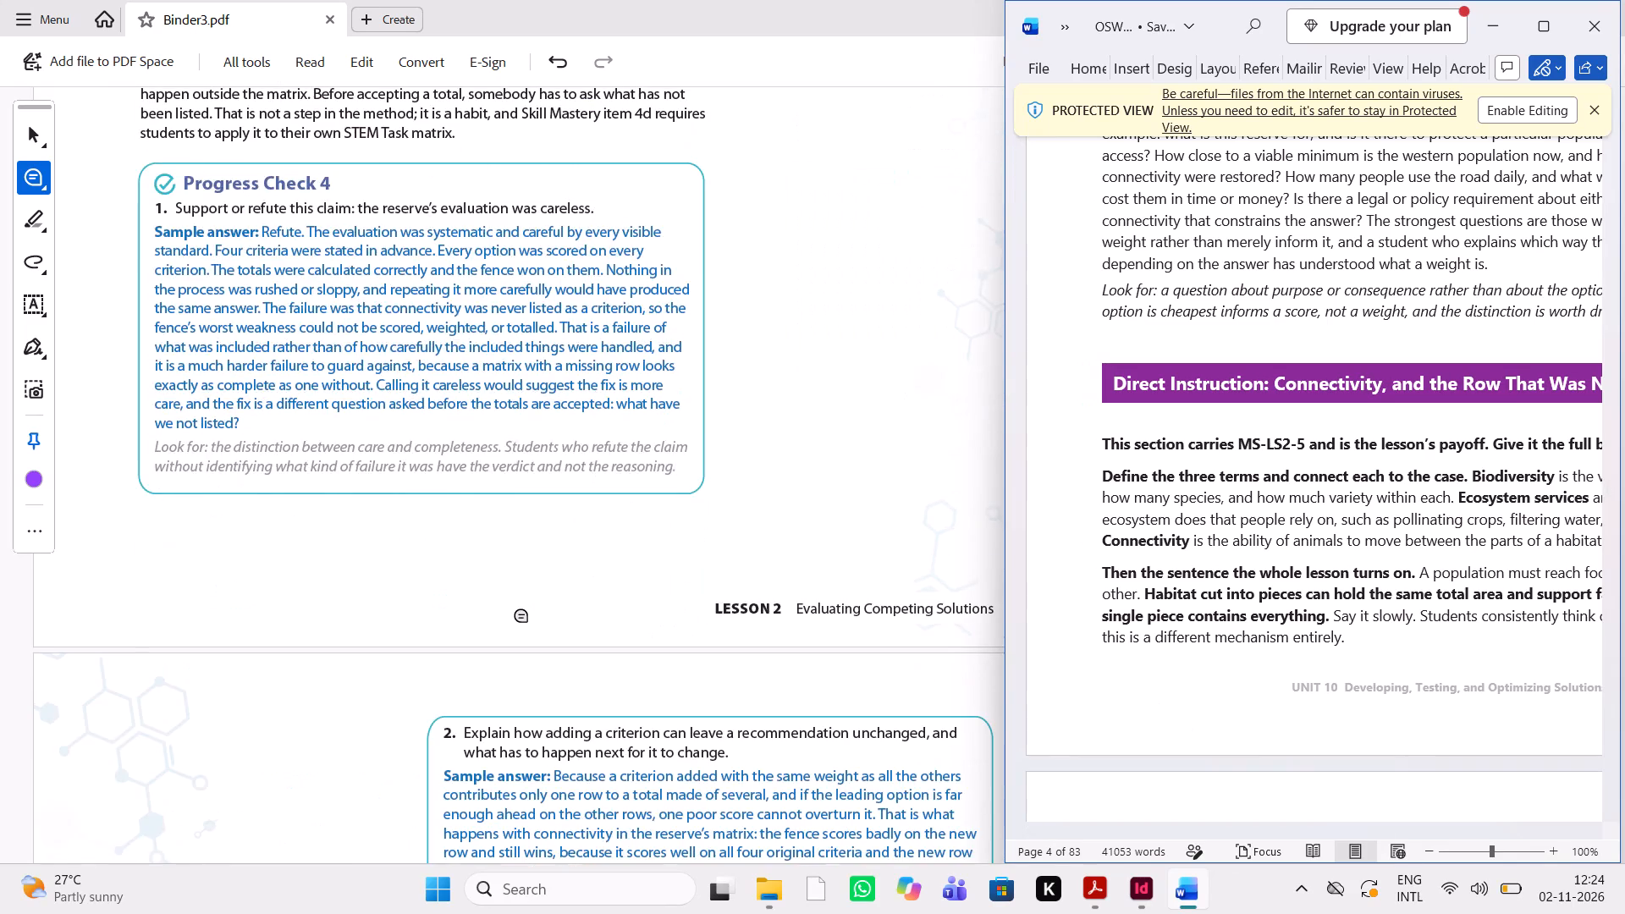
{"action": "scroll", "coordinate": [523, 616], "scroll_direction": "up", "scroll_amount": 1}
{"action": "scroll", "coordinate": [1157, 556], "scroll_direction": "down", "scroll_amount": 3}
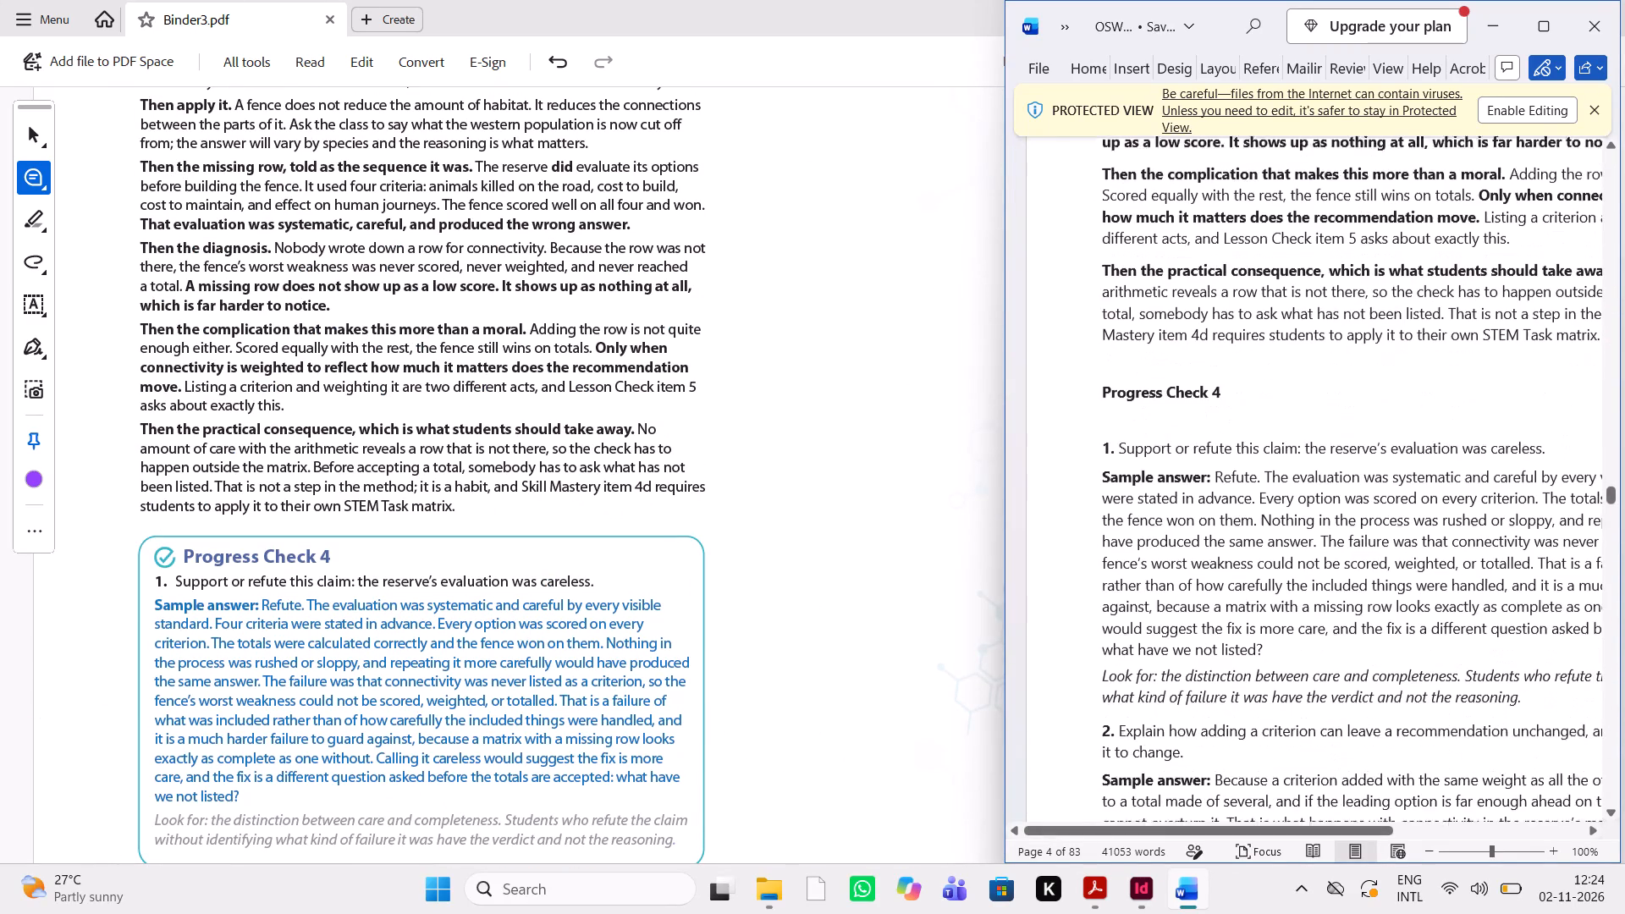
Compare Progress Check 4's three questions, sample answers and Look for notes between the PDF and Word.
{"action": "scroll", "coordinate": [1157, 556], "scroll_direction": "down", "scroll_amount": 1}
{"action": "scroll", "coordinate": [645, 552], "scroll_direction": "down", "scroll_amount": 1}
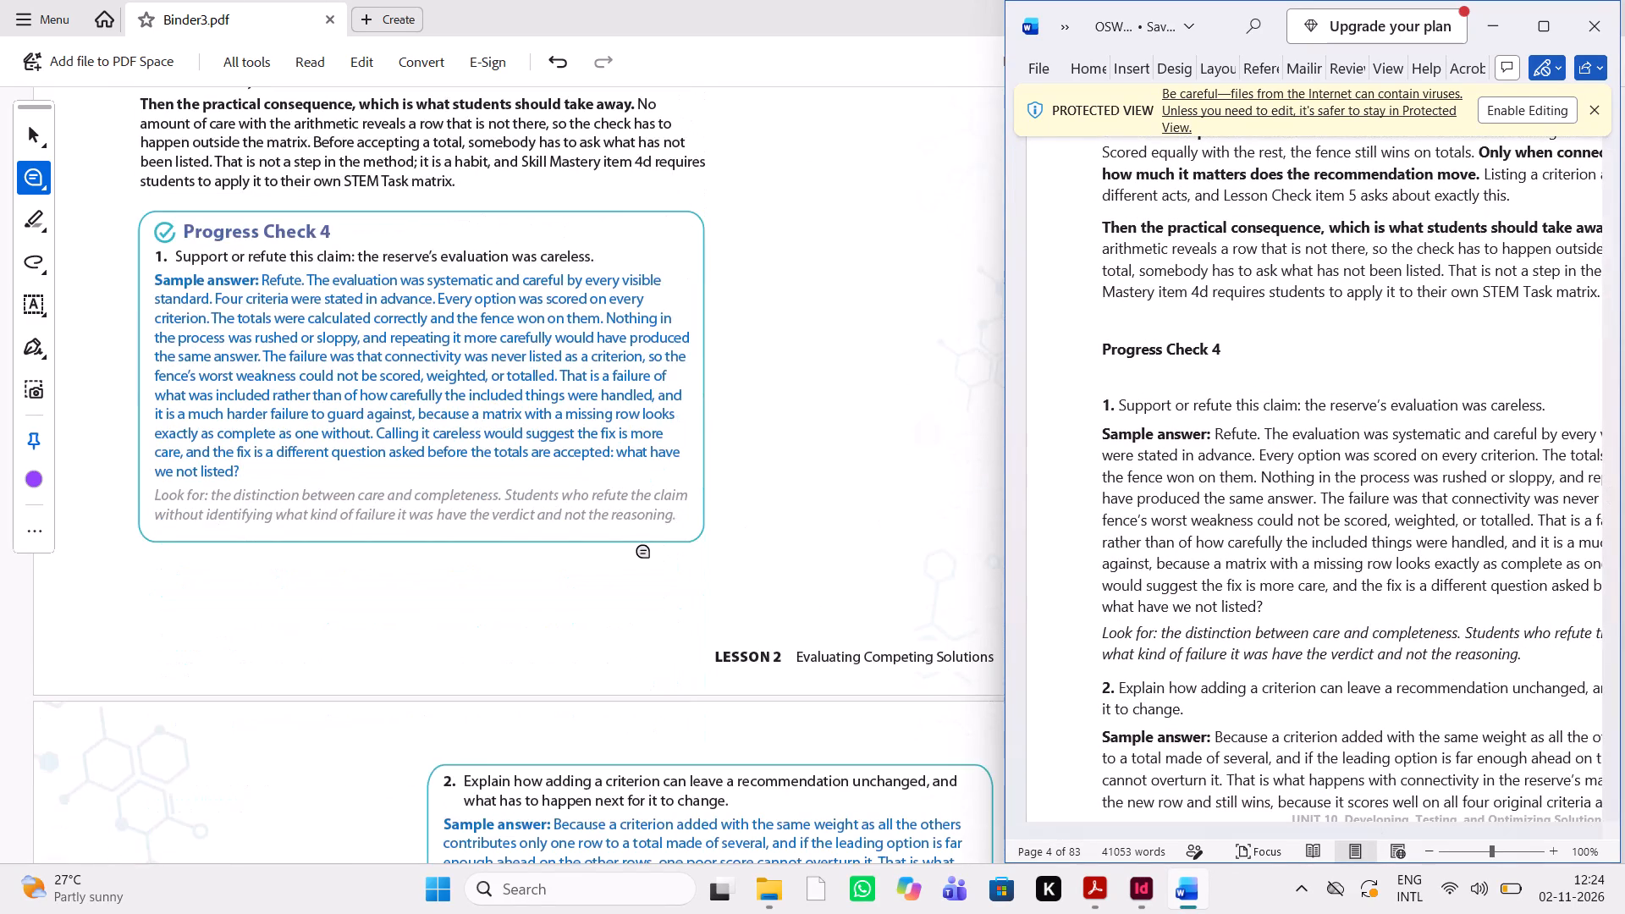
{"action": "scroll", "coordinate": [1242, 547], "scroll_direction": "left", "scroll_amount": 1}
{"action": "scroll", "coordinate": [1242, 547], "scroll_direction": "down", "scroll_amount": 1}
{"action": "scroll", "coordinate": [614, 572], "scroll_direction": "down", "scroll_amount": 2}
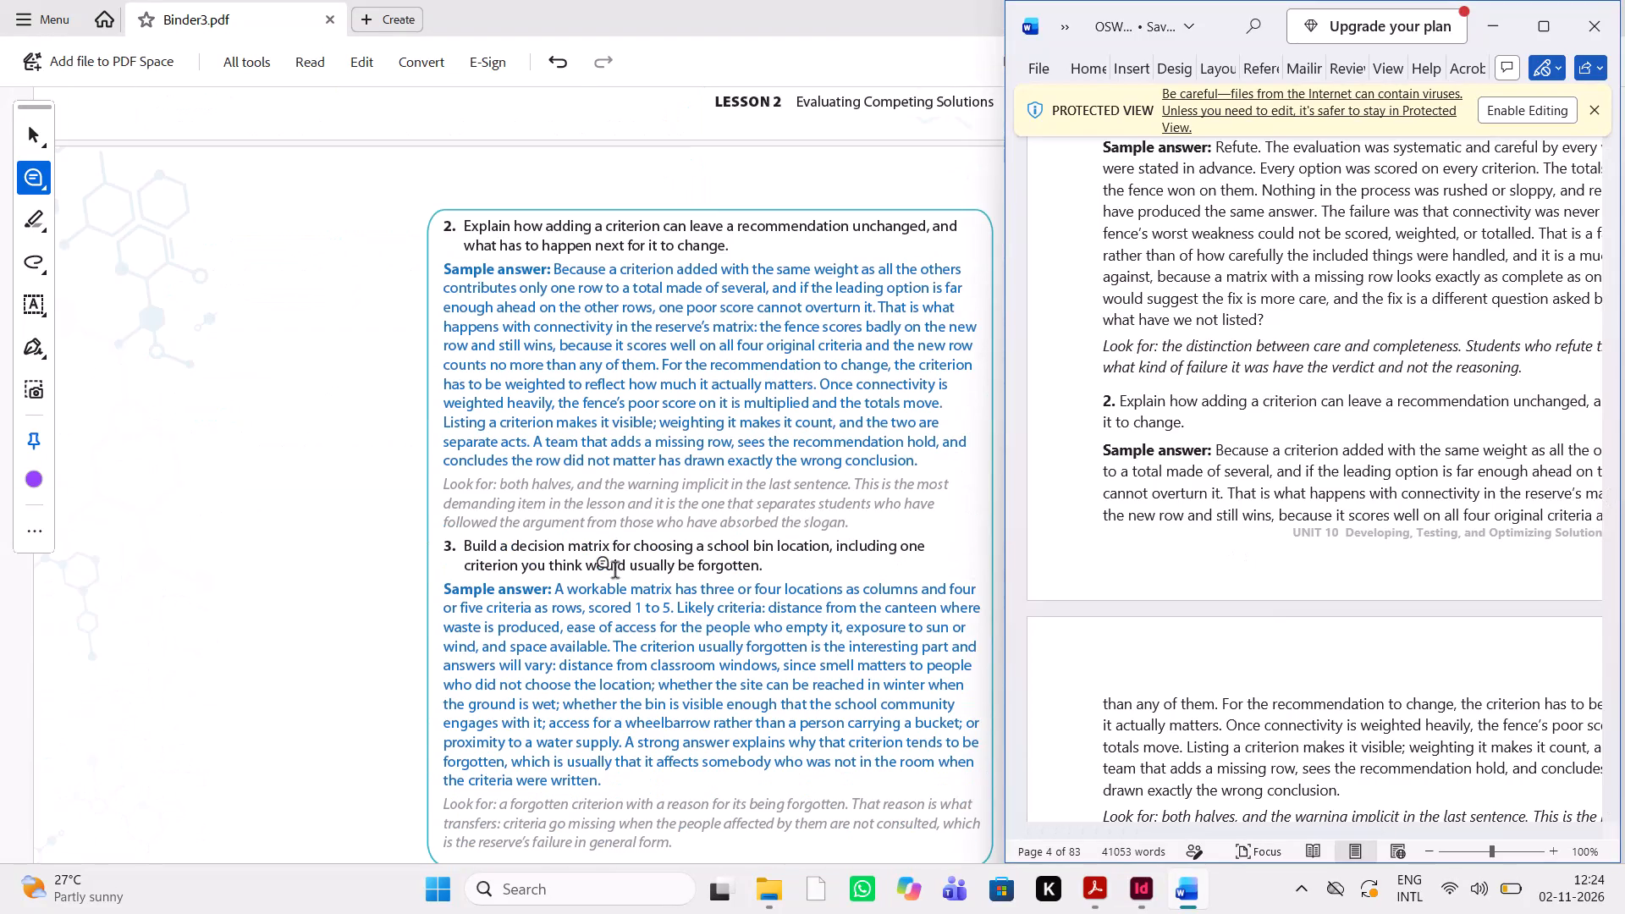
{"action": "scroll", "coordinate": [1159, 645], "scroll_direction": "down", "scroll_amount": 1}
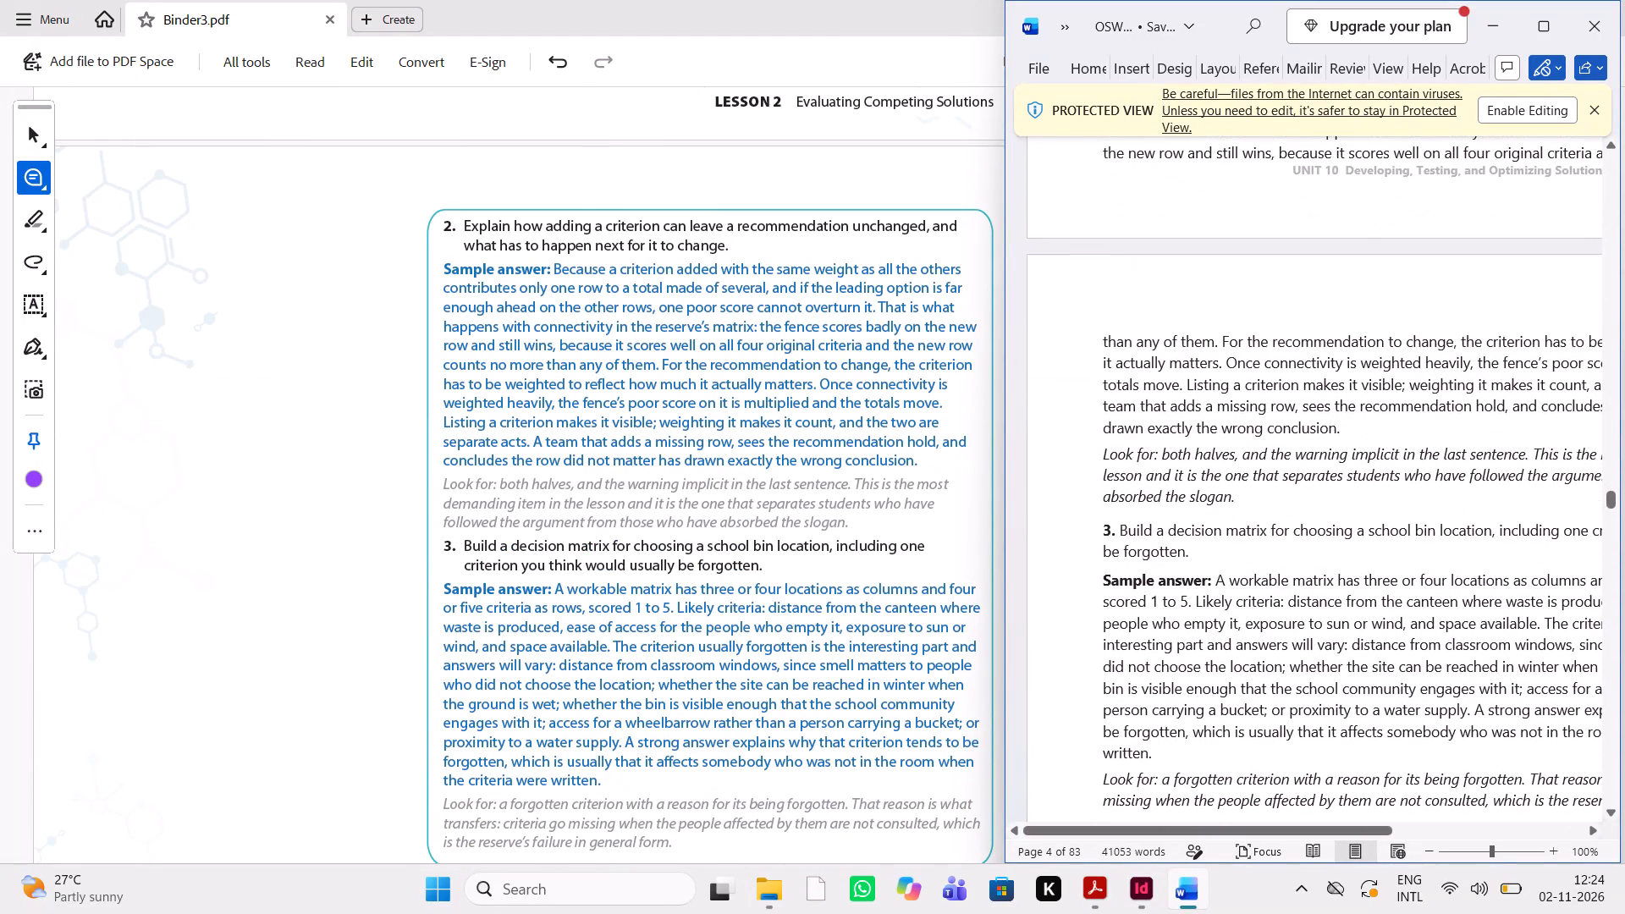
{"action": "scroll", "coordinate": [1201, 671], "scroll_direction": "down", "scroll_amount": 1}
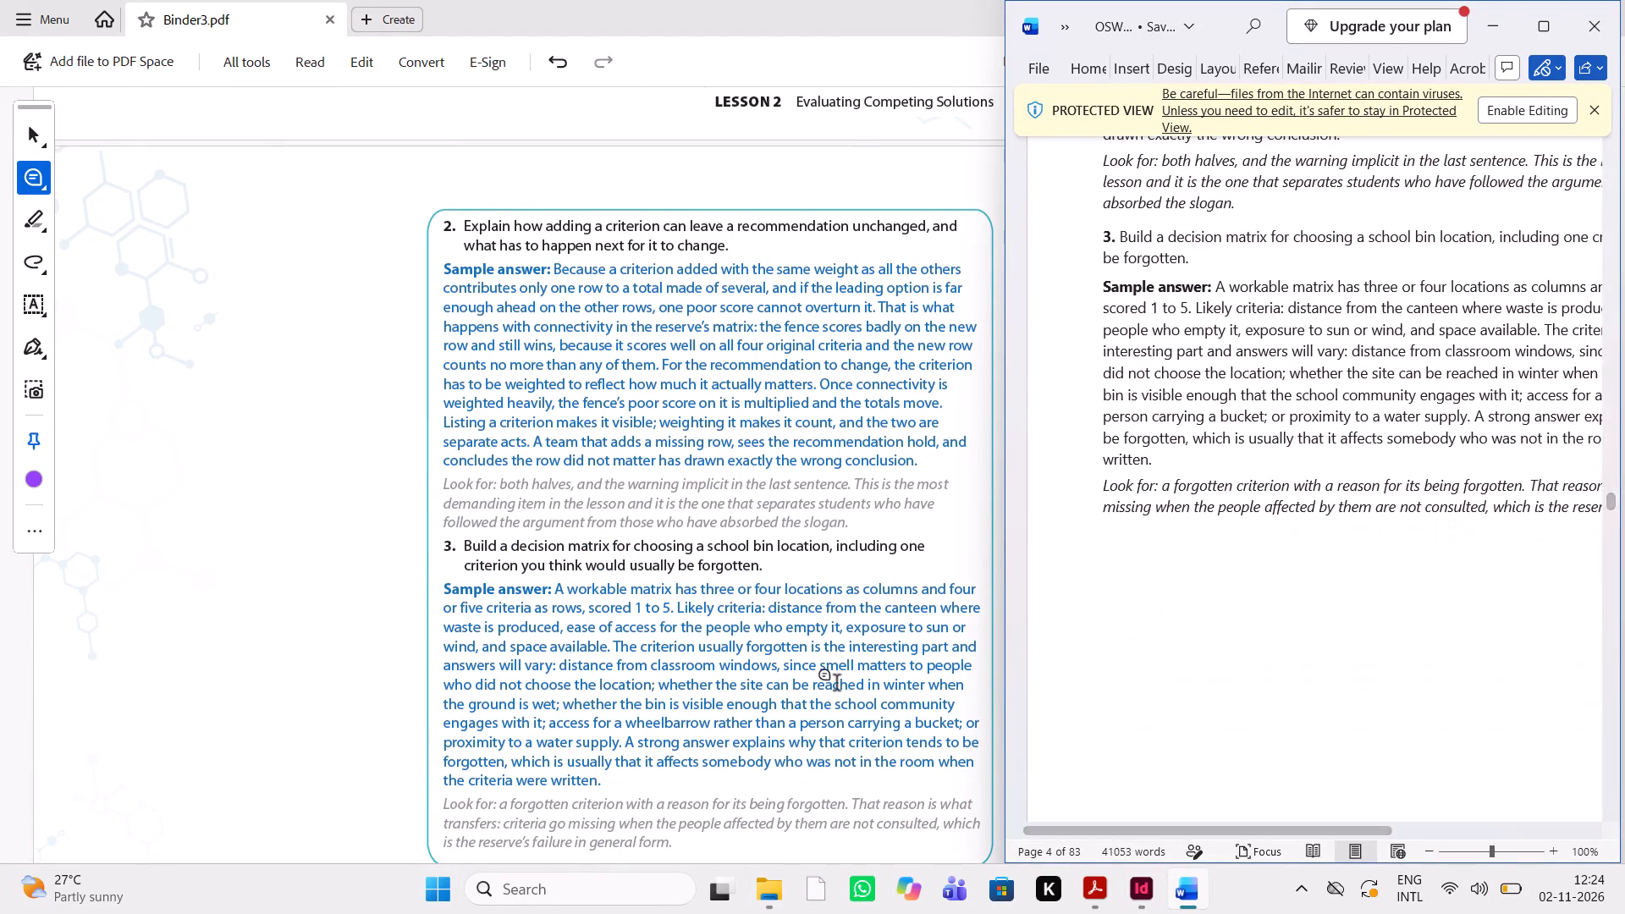
Compare Power Up: The Option Nobody Scored, including its Thinking Questions and sample answers, between the PDF and Word.
{"action": "scroll", "coordinate": [836, 685], "scroll_direction": "down", "scroll_amount": 4}
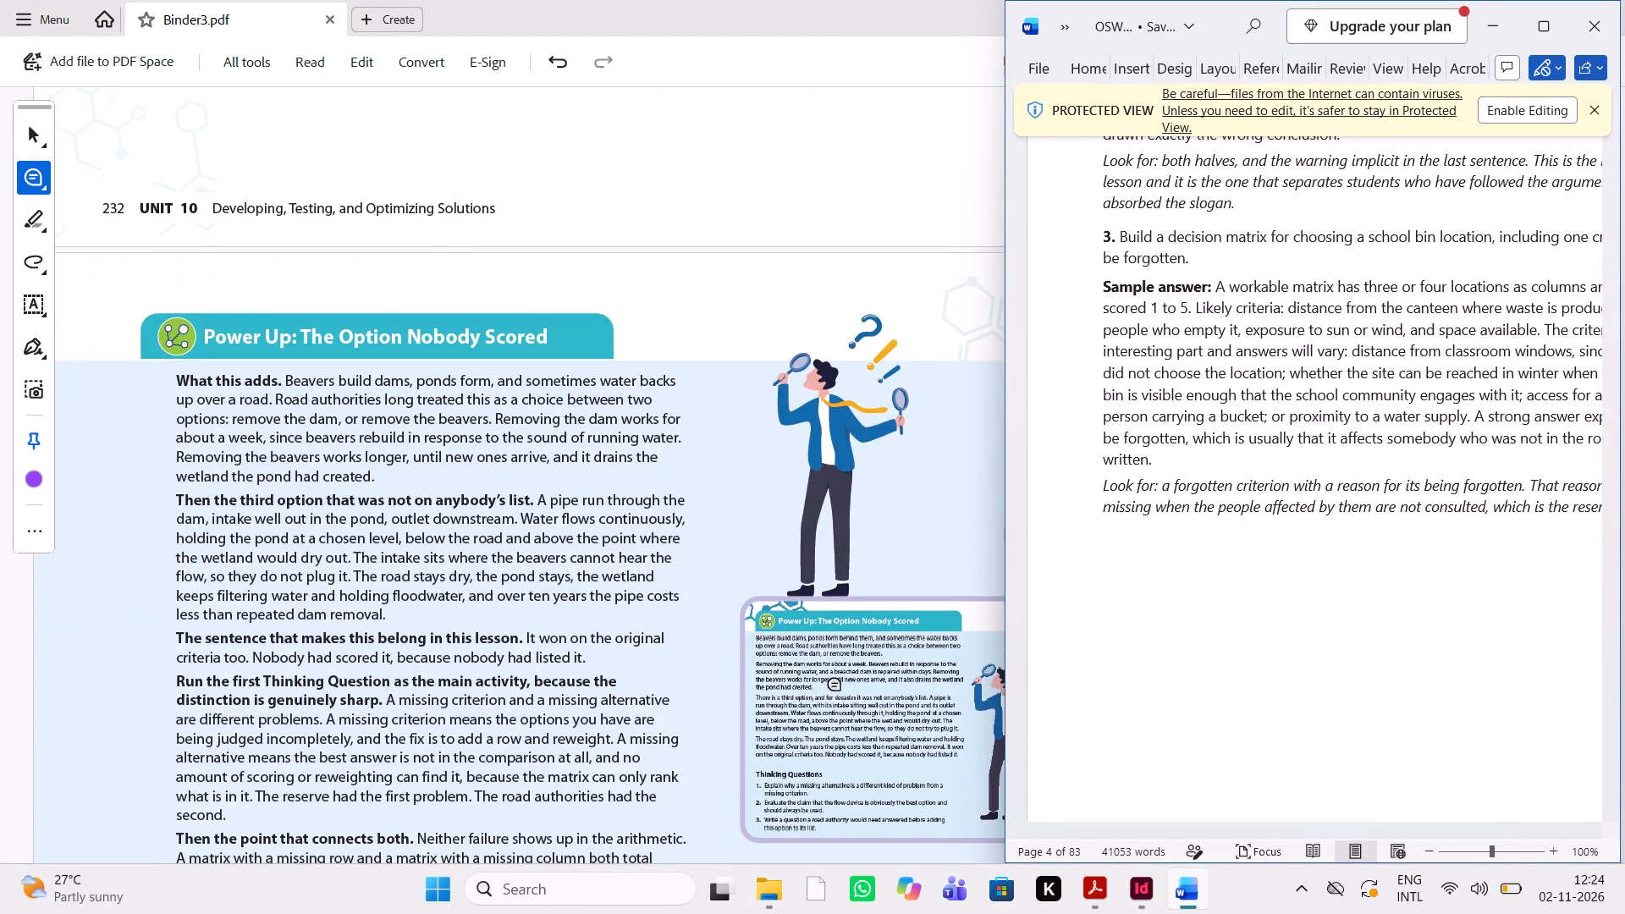
{"action": "scroll", "coordinate": [1187, 663], "scroll_direction": "down", "scroll_amount": 3}
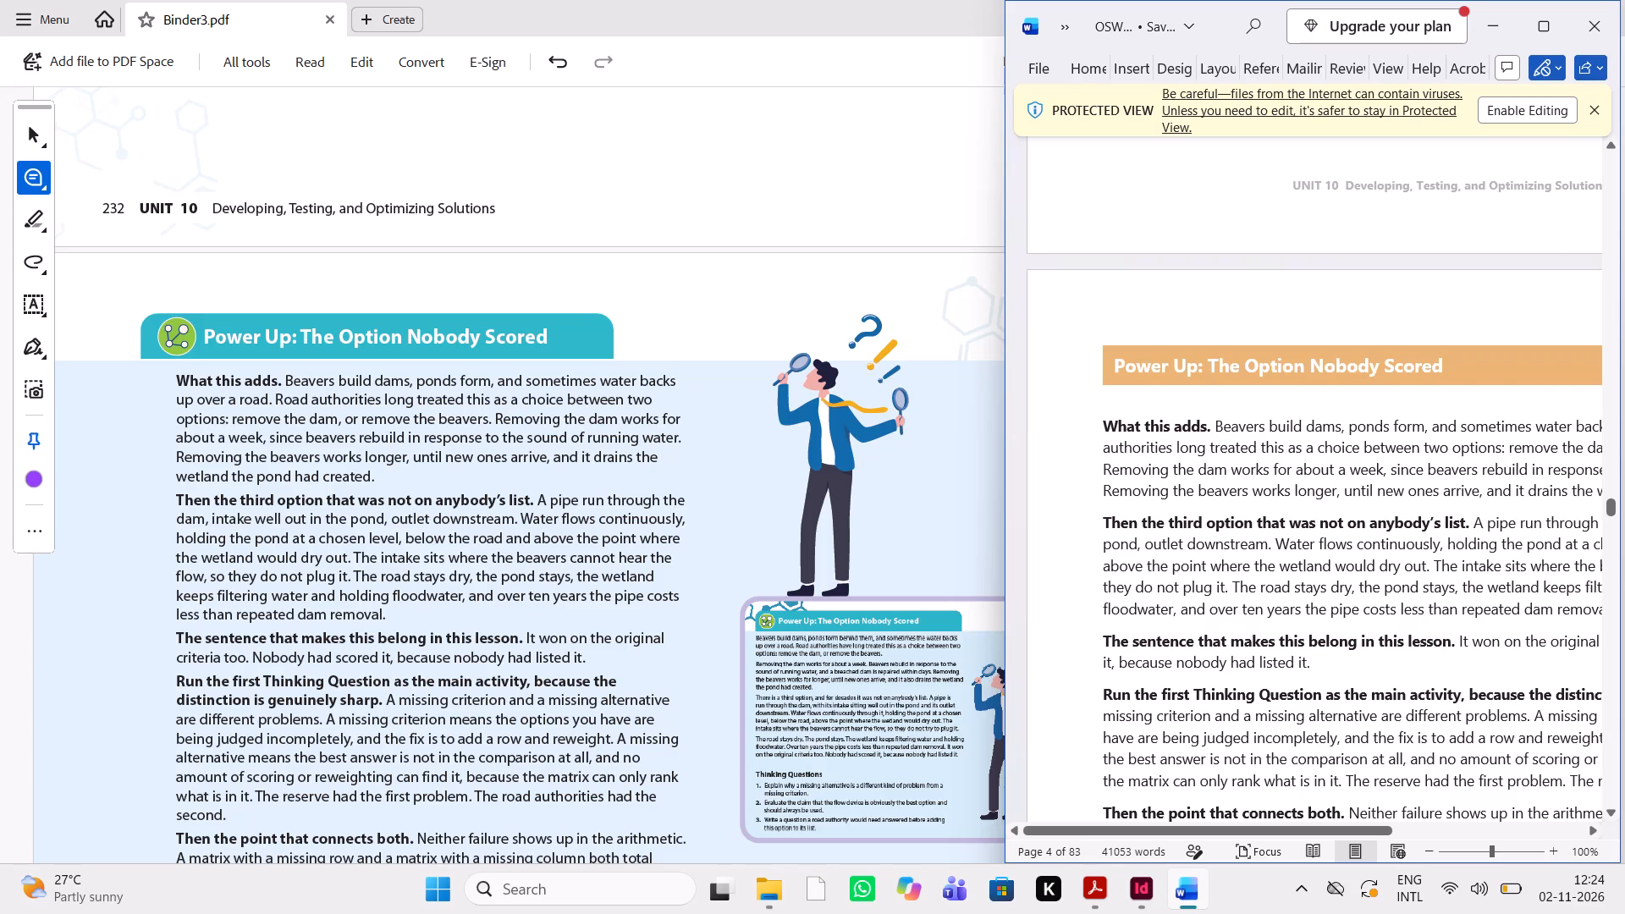
{"action": "scroll", "coordinate": [1187, 663], "scroll_direction": "down", "scroll_amount": 2}
{"action": "scroll", "coordinate": [480, 752], "scroll_direction": "down", "scroll_amount": 3}
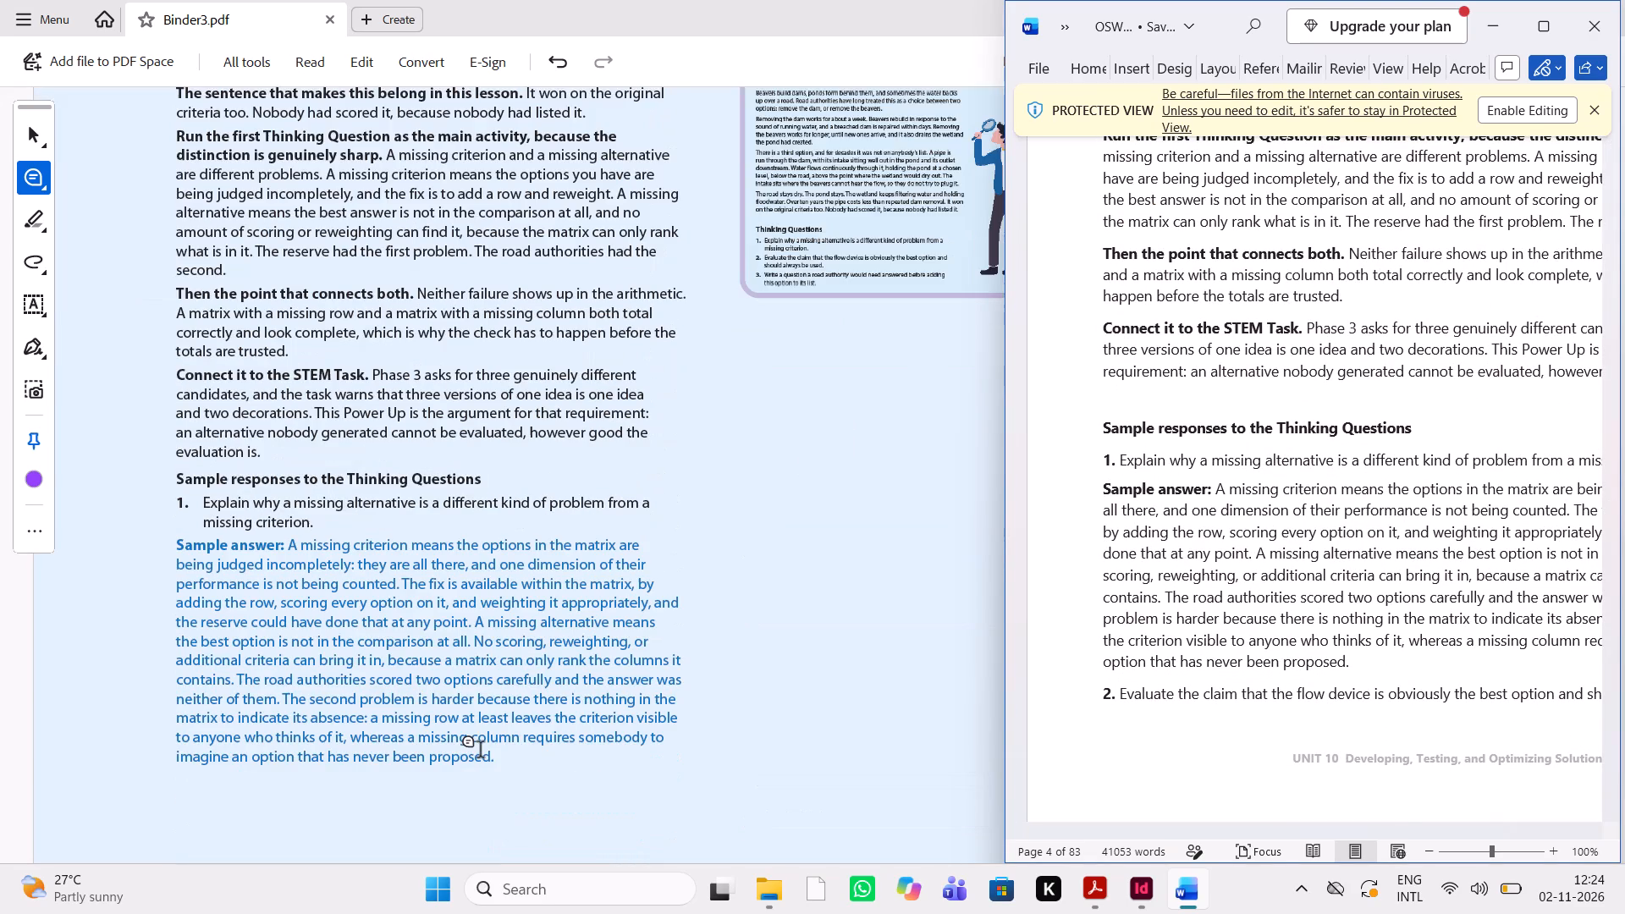
{"action": "scroll", "coordinate": [1020, 683], "scroll_direction": "left", "scroll_amount": 1}
{"action": "scroll", "coordinate": [1020, 683], "scroll_direction": "right", "scroll_amount": 1}
{"action": "scroll", "coordinate": [1020, 683], "scroll_direction": "down", "scroll_amount": 1}
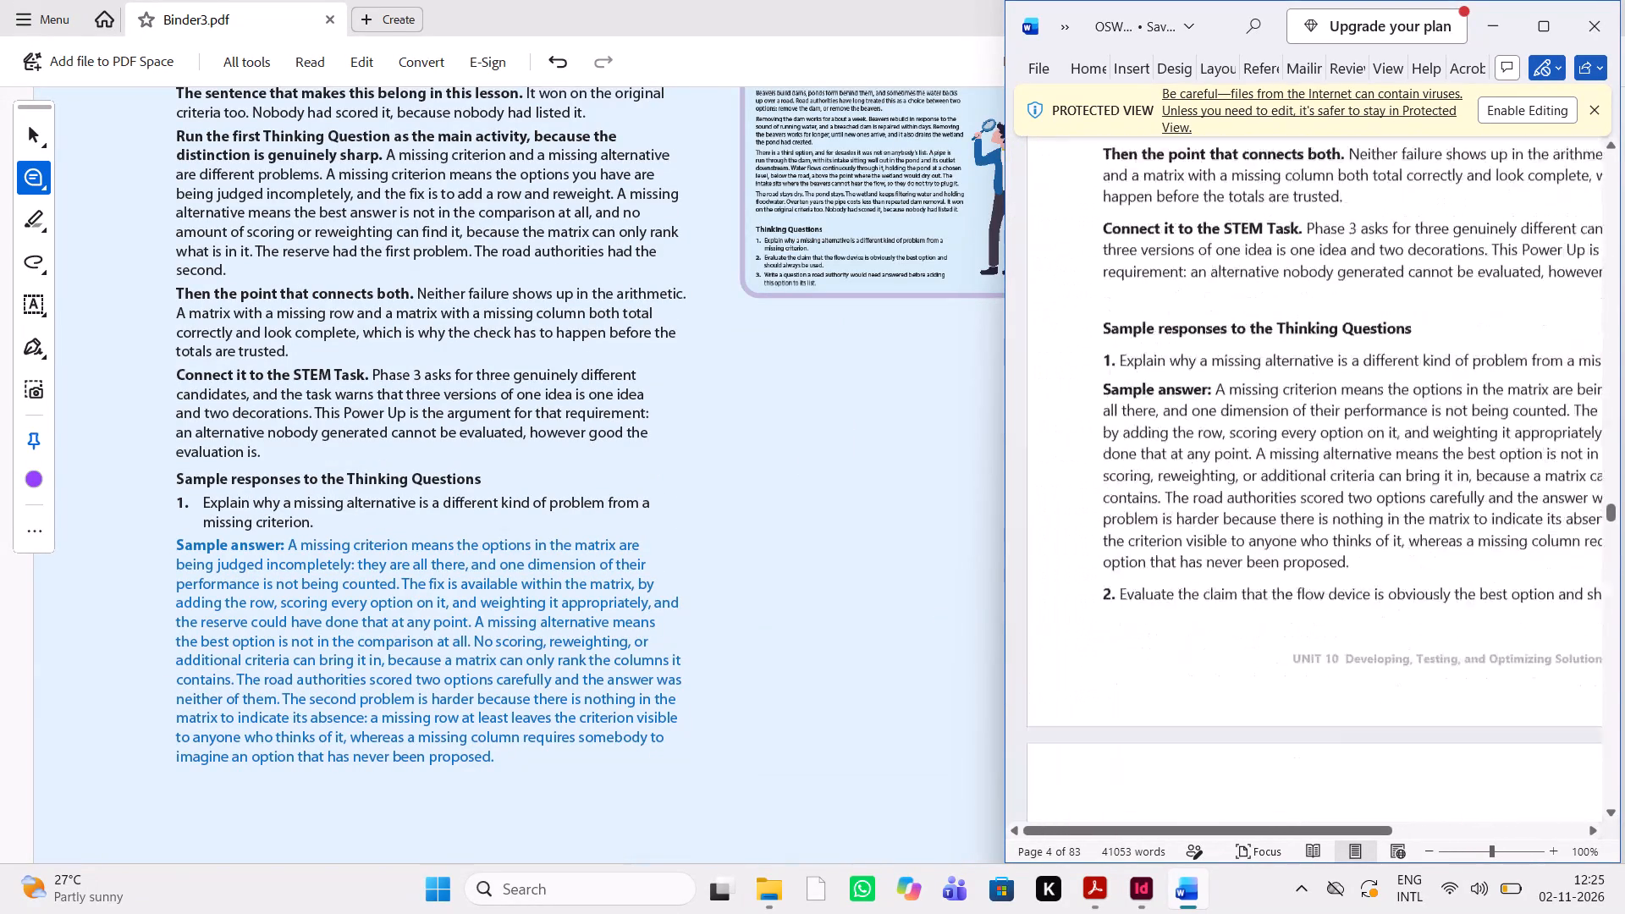
{"action": "scroll", "coordinate": [1020, 683], "scroll_direction": "down", "scroll_amount": 1}
{"action": "scroll", "coordinate": [493, 663], "scroll_direction": "down", "scroll_amount": 3}
{"action": "scroll", "coordinate": [493, 663], "scroll_direction": "left", "scroll_amount": 1}
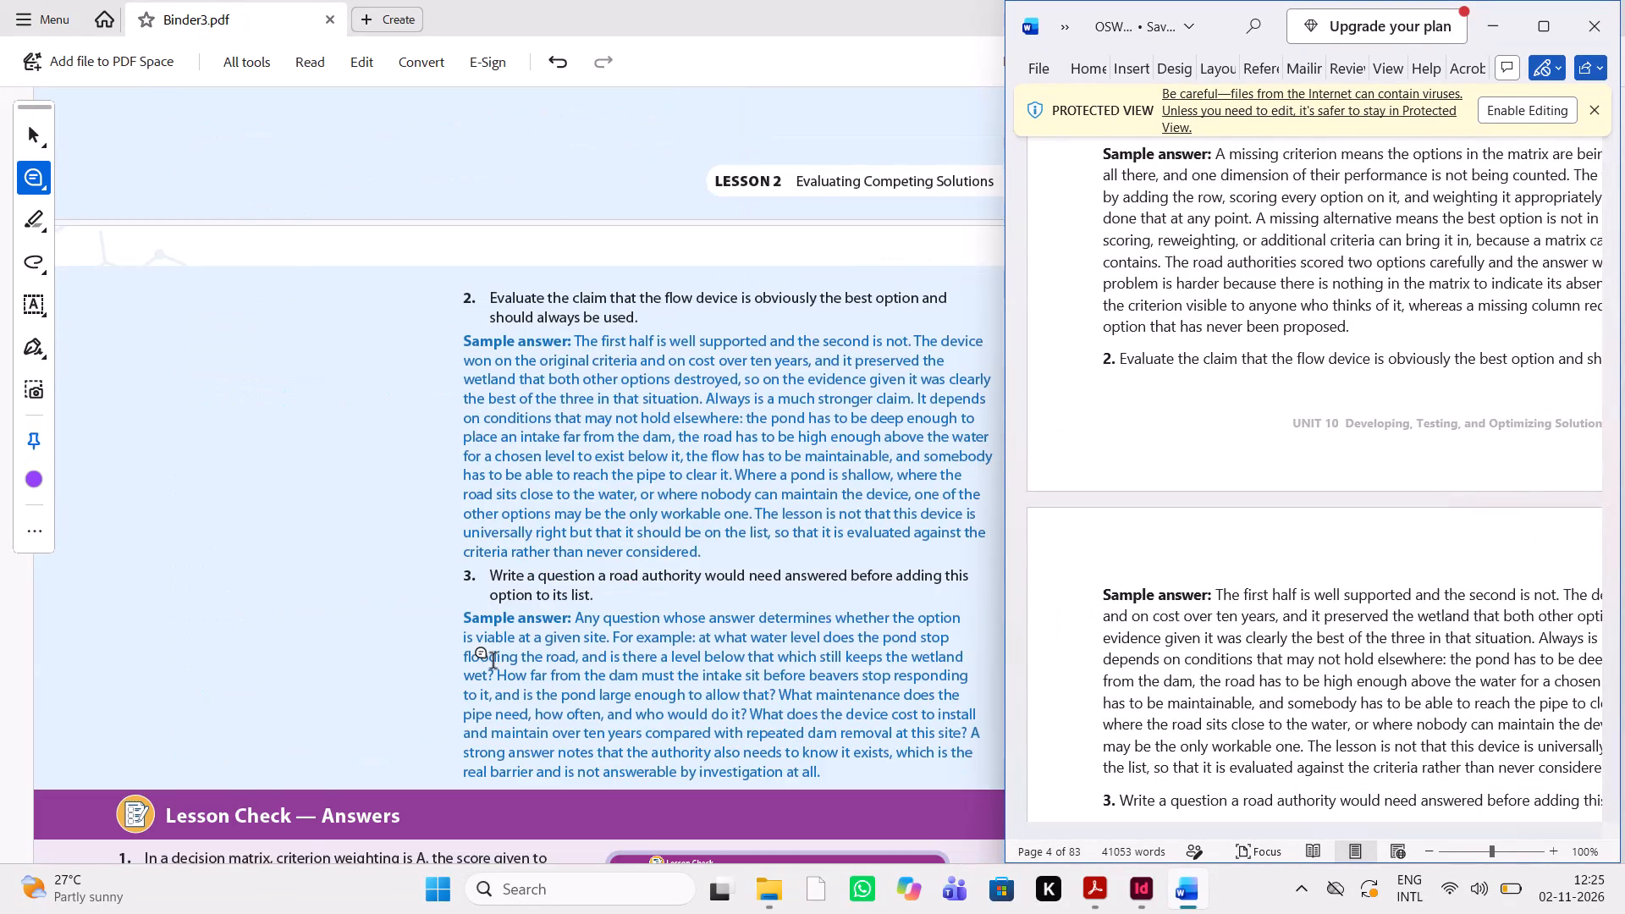
{"action": "scroll", "coordinate": [1126, 569], "scroll_direction": "down", "scroll_amount": 2}
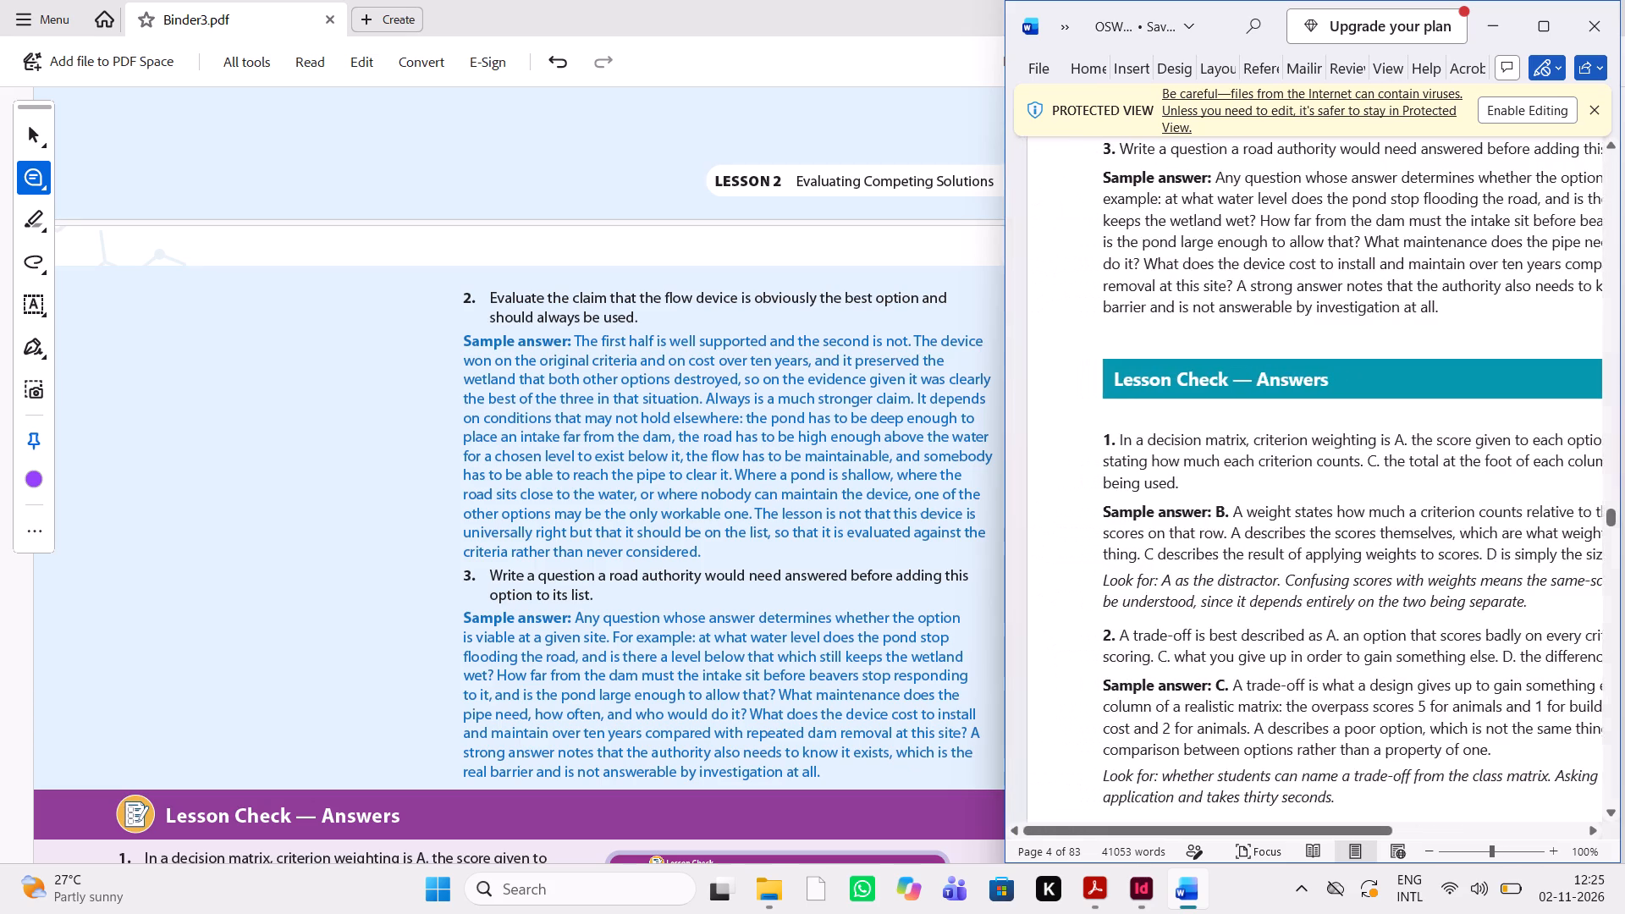
Check Lesson 2's Lesson Check answers and closing summary, up to the Skill Mastery section, in the PDF and Word.
{"action": "scroll", "coordinate": [328, 559], "scroll_direction": "down", "scroll_amount": 1}
{"action": "scroll", "coordinate": [328, 559], "scroll_direction": "up", "scroll_amount": 1}
{"action": "scroll", "coordinate": [328, 559], "scroll_direction": "down", "scroll_amount": 2}
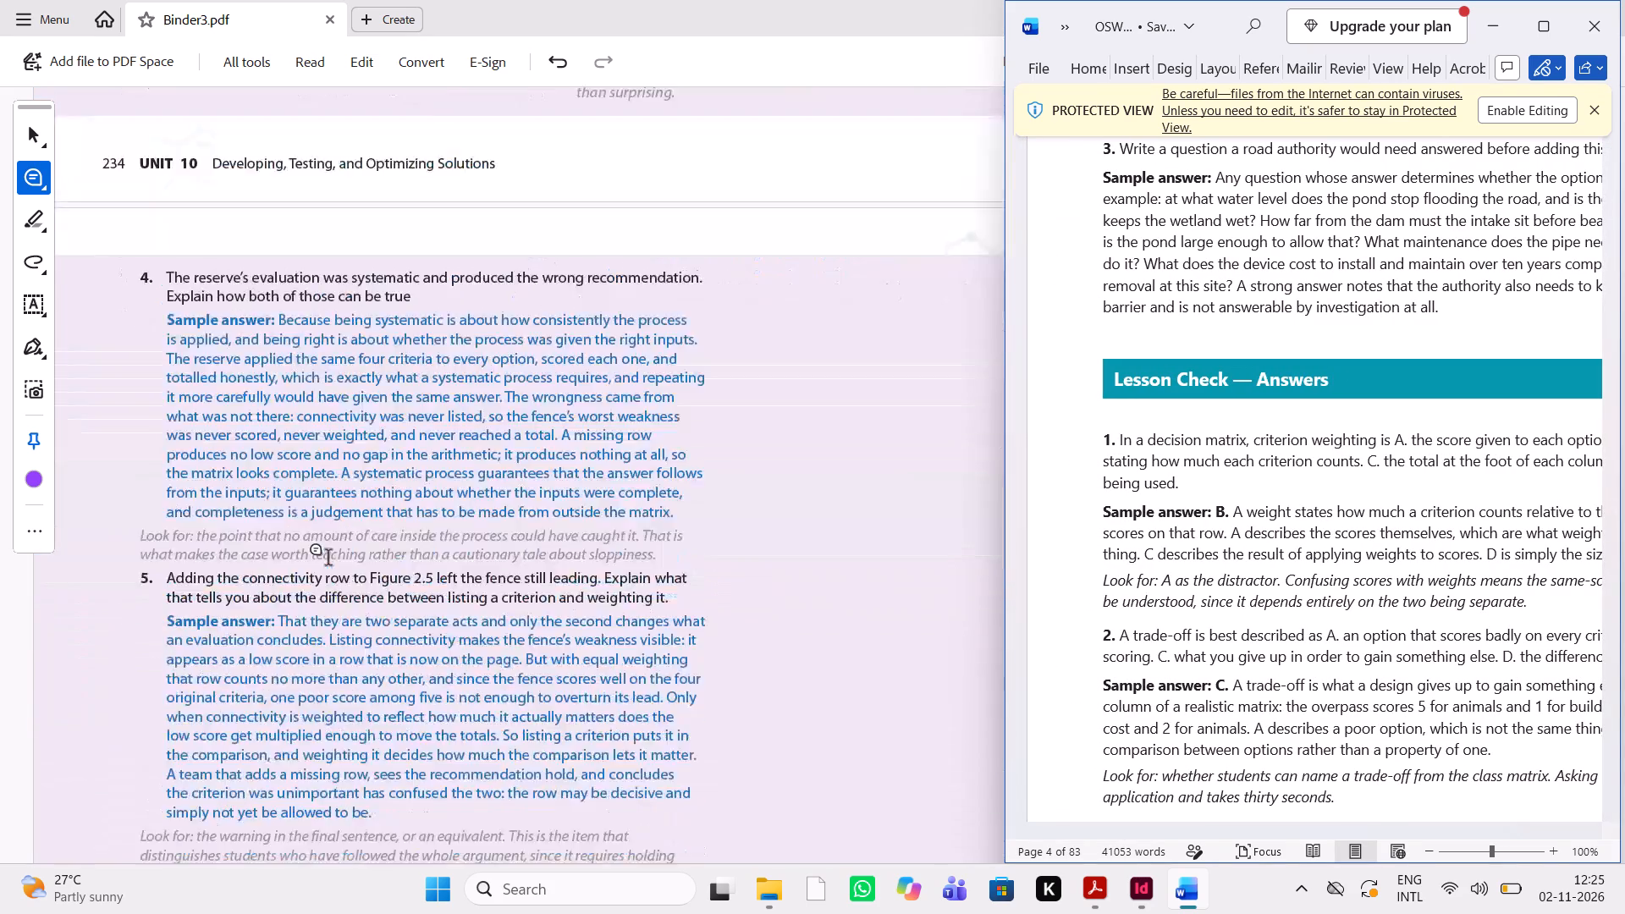
{"action": "scroll", "coordinate": [328, 559], "scroll_direction": "down", "scroll_amount": 3}
{"action": "scroll", "coordinate": [967, 638], "scroll_direction": "down", "scroll_amount": 1}
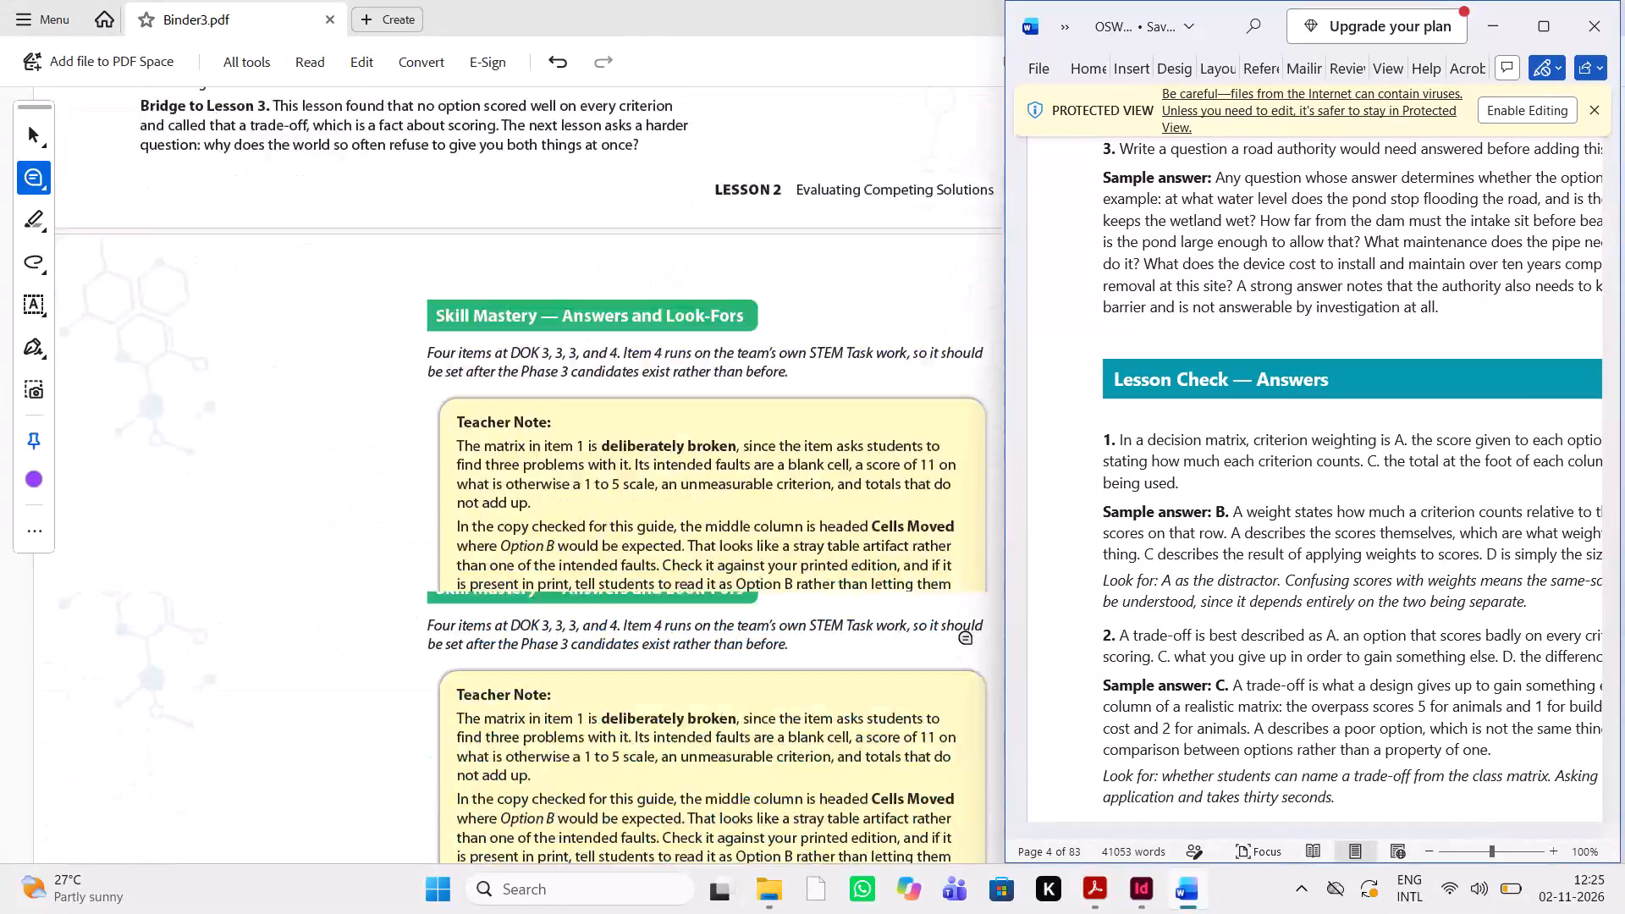
{"action": "scroll", "coordinate": [967, 638], "scroll_direction": "down", "scroll_amount": 3}
{"action": "scroll", "coordinate": [967, 638], "scroll_direction": "up", "scroll_amount": 2}
{"action": "scroll", "coordinate": [967, 638], "scroll_direction": "right", "scroll_amount": 1}
{"action": "scroll", "coordinate": [1259, 525], "scroll_direction": "down", "scroll_amount": 2}
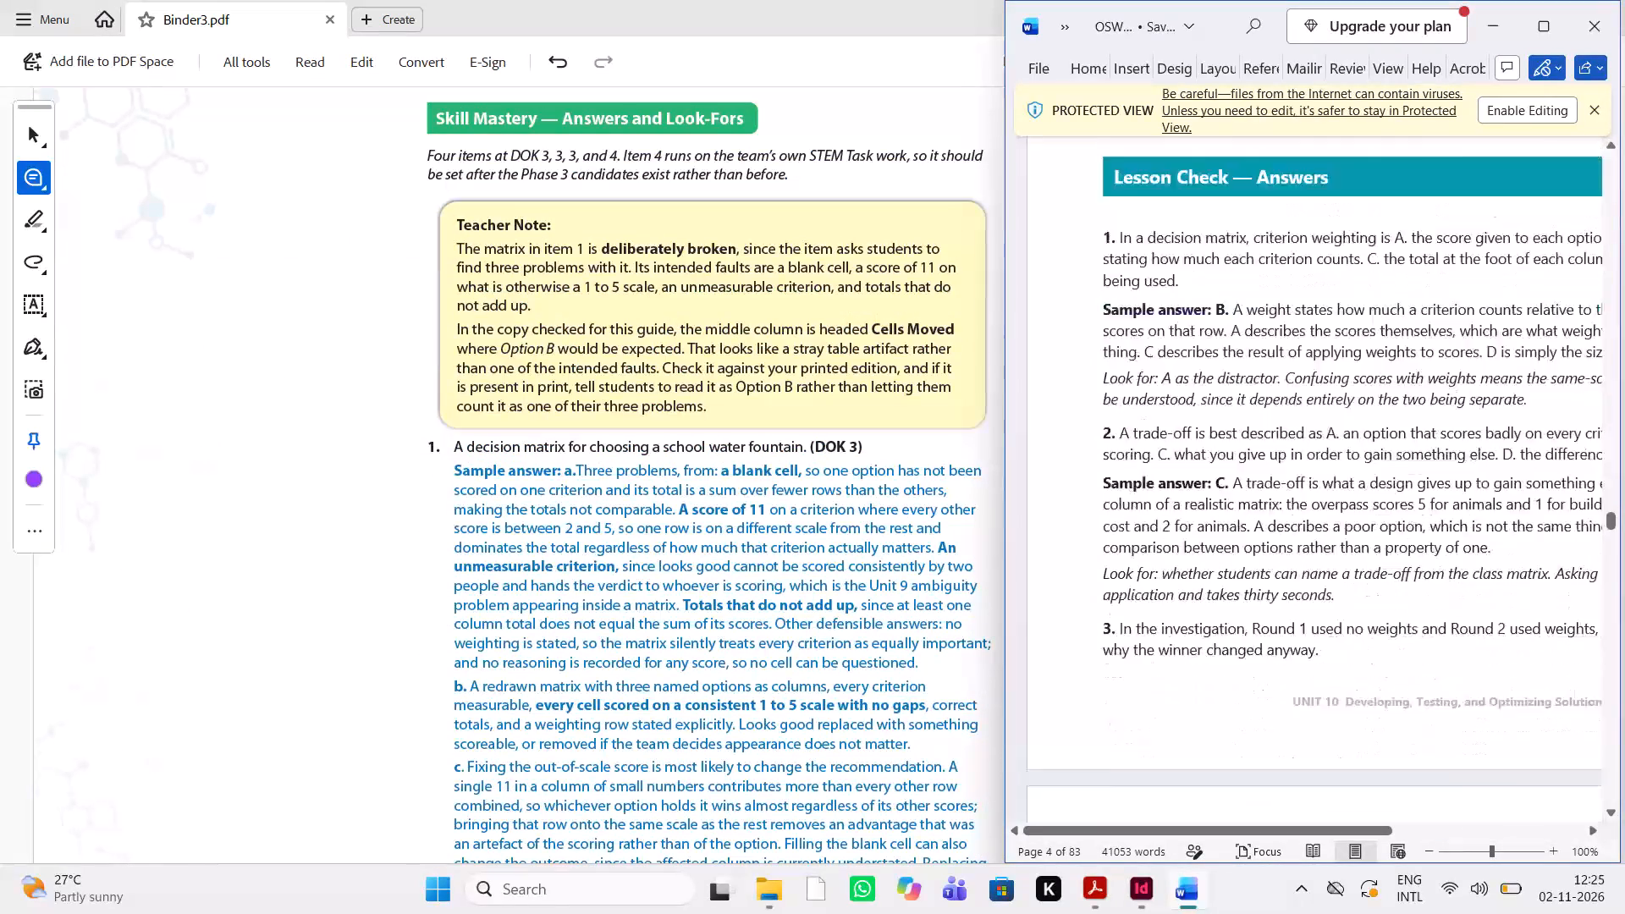
{"action": "scroll", "coordinate": [1259, 525], "scroll_direction": "down", "scroll_amount": 8}
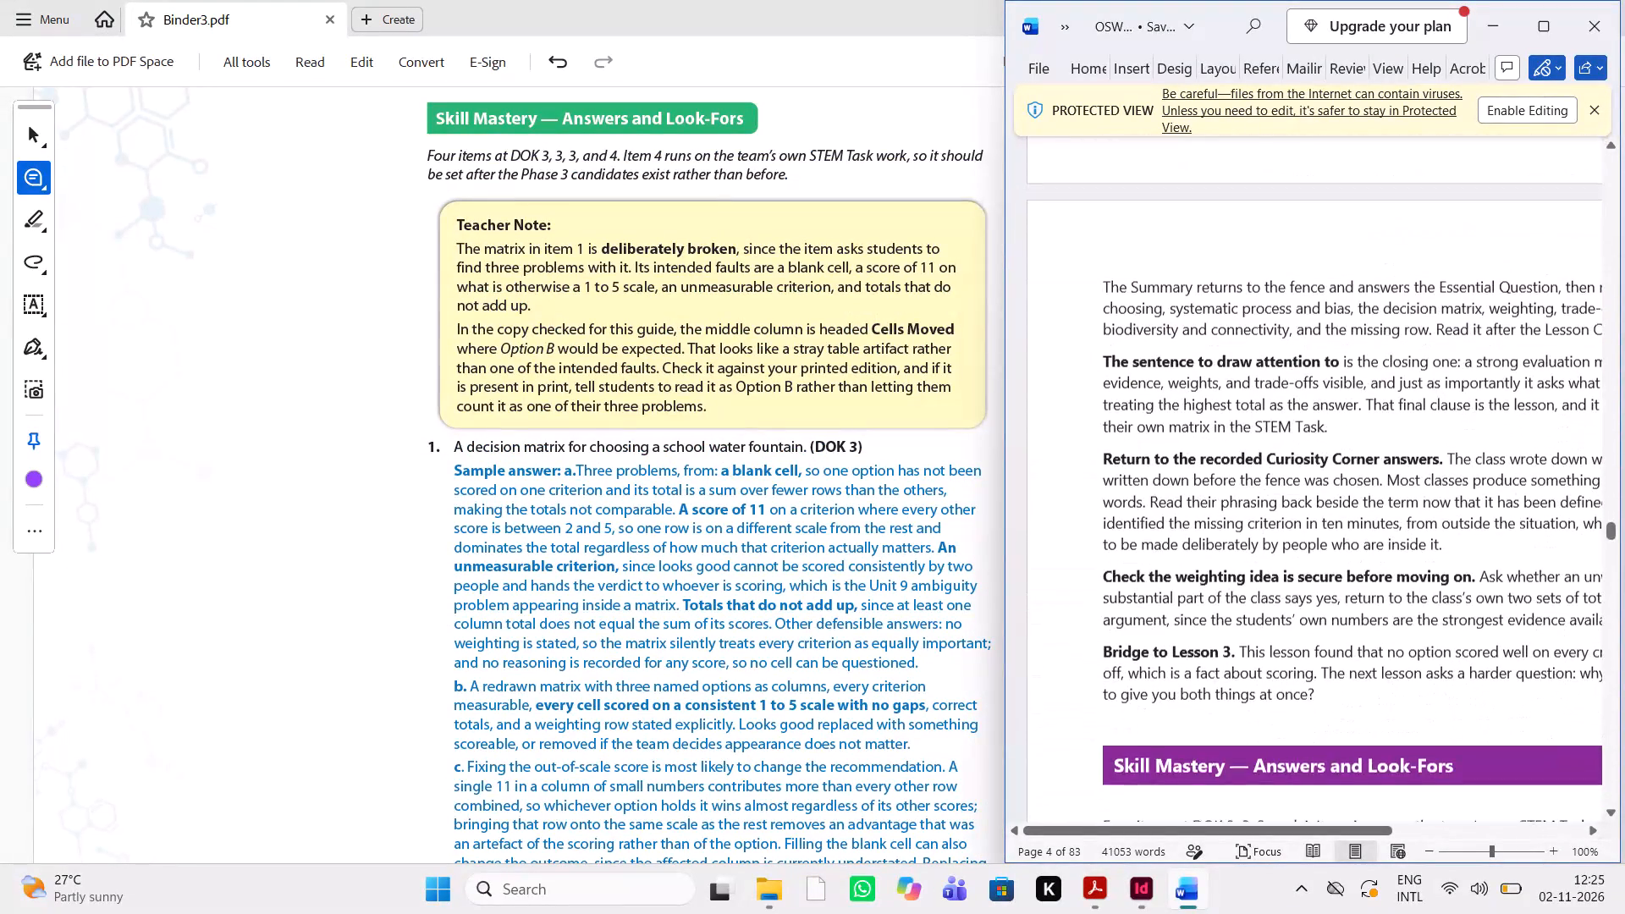
Compare the opening of Lesson 2's Skill Mastery section, including the Teacher Note and item 1, between the PDF and Word.
{"action": "scroll", "coordinate": [1259, 525], "scroll_direction": "down", "scroll_amount": 4}
{"action": "scroll", "coordinate": [1259, 525], "scroll_direction": "left", "scroll_amount": 1}
{"action": "scroll", "coordinate": [1259, 525], "scroll_direction": "right", "scroll_amount": 1}
{"action": "scroll", "coordinate": [675, 551], "scroll_direction": "down", "scroll_amount": 1}
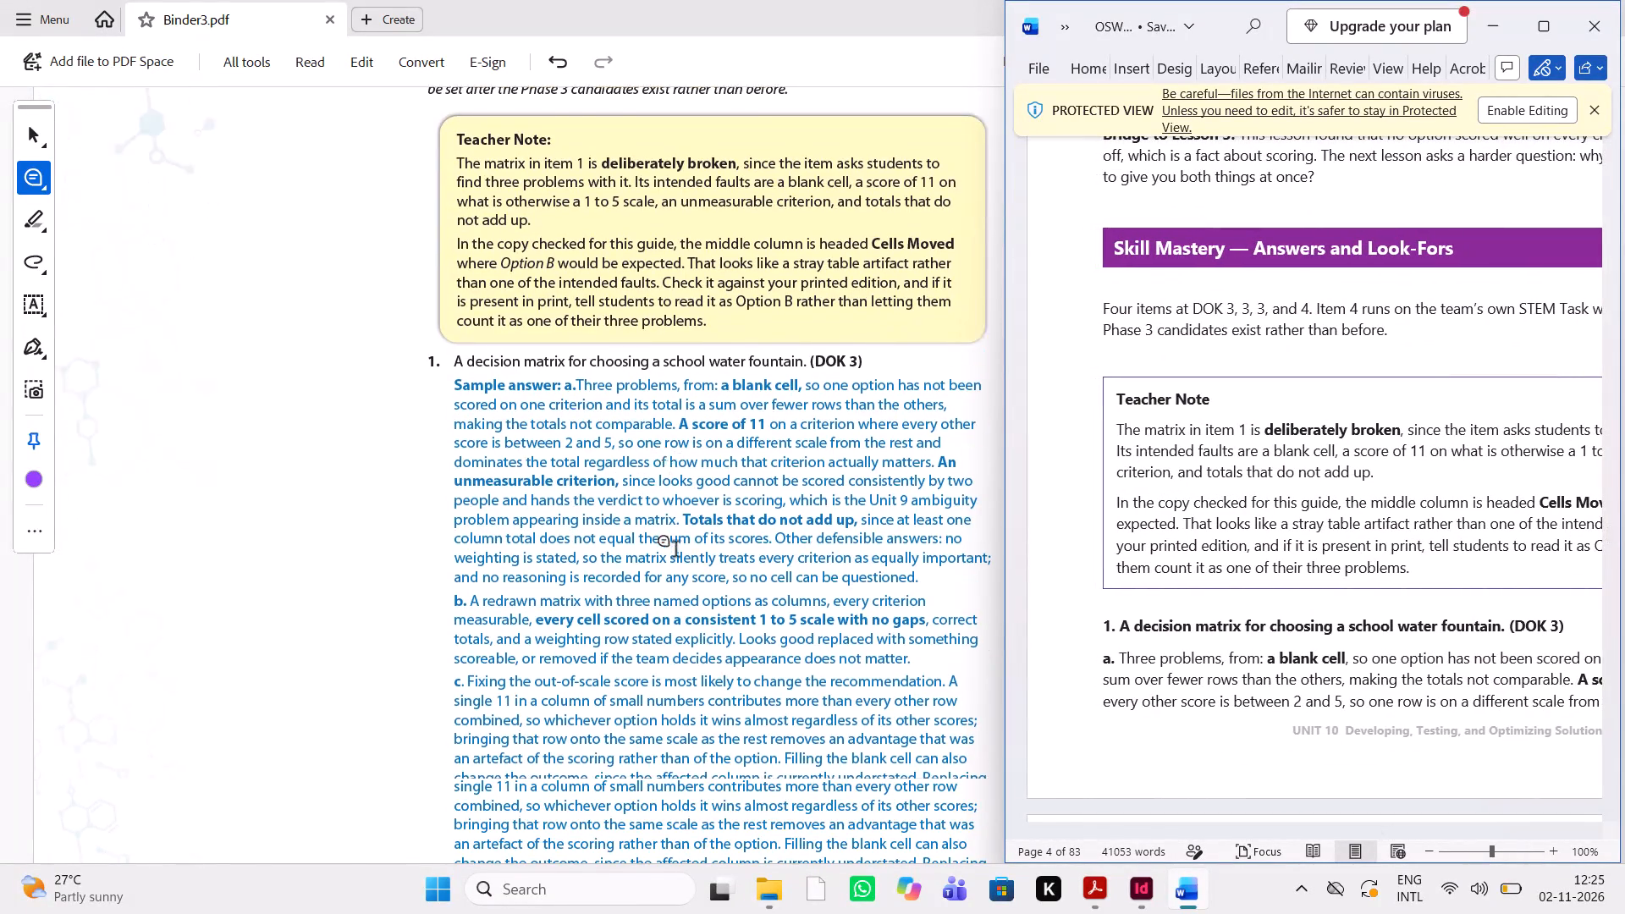
Skim the rest of the PDF's layout, from Lesson 3 through the Unit 10 Wrap-up and closing Teacher's Note pages.
{"action": "scroll", "coordinate": [675, 551], "scroll_direction": "down", "scroll_amount": 11}
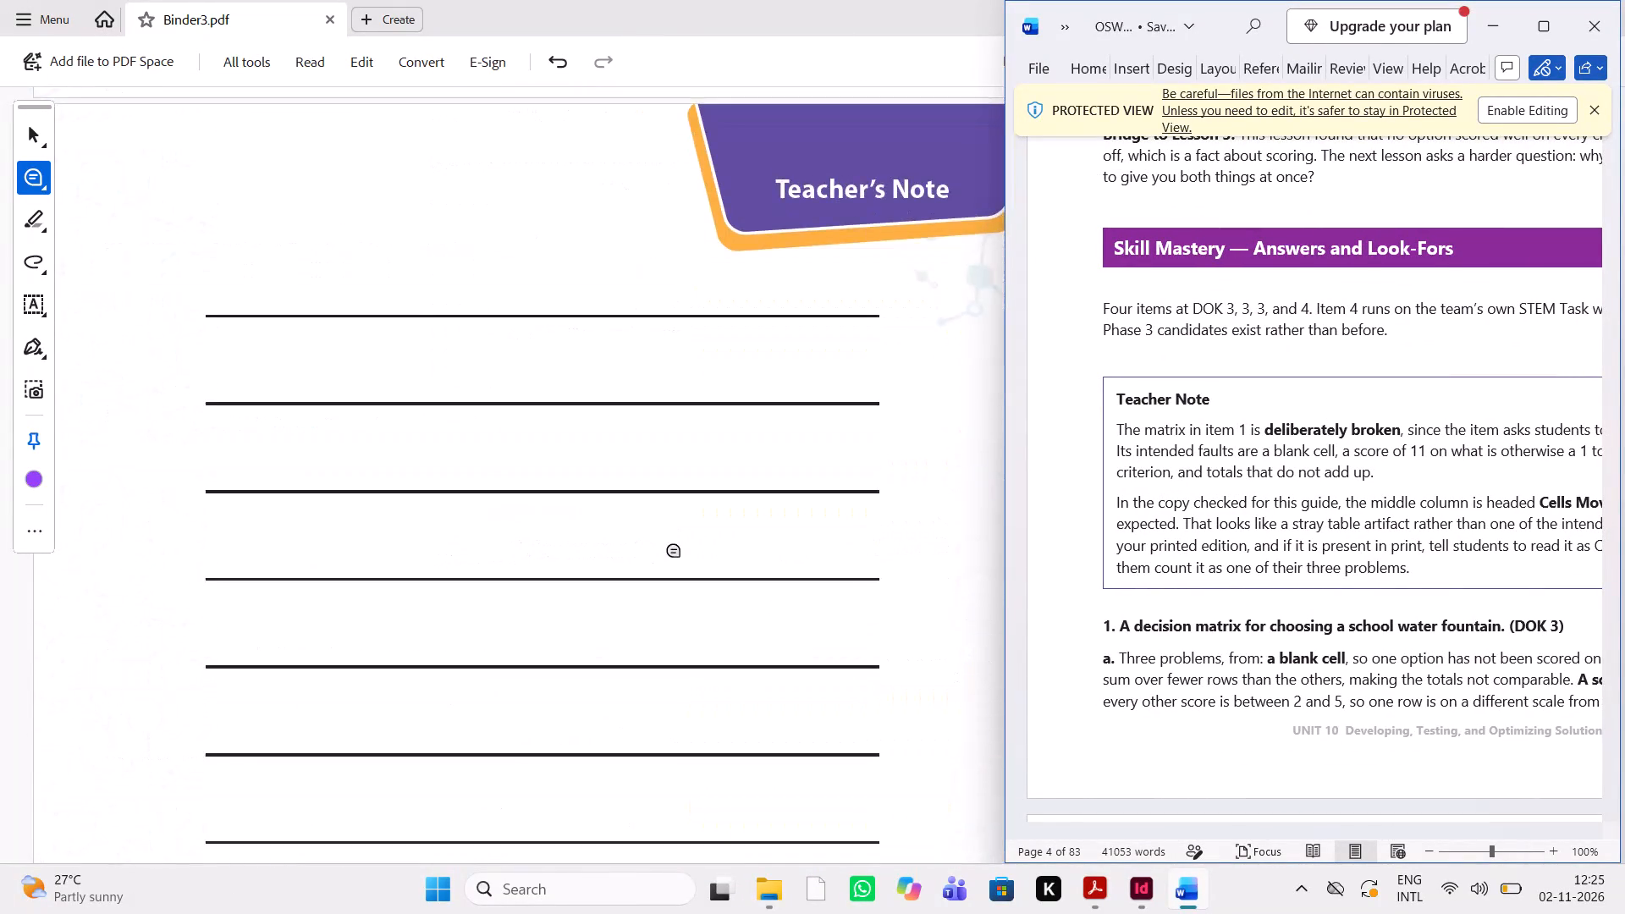
{"action": "scroll", "coordinate": [675, 551], "scroll_direction": "down", "scroll_amount": 5}
{"action": "scroll", "coordinate": [675, 551], "scroll_direction": "up", "scroll_amount": 1}
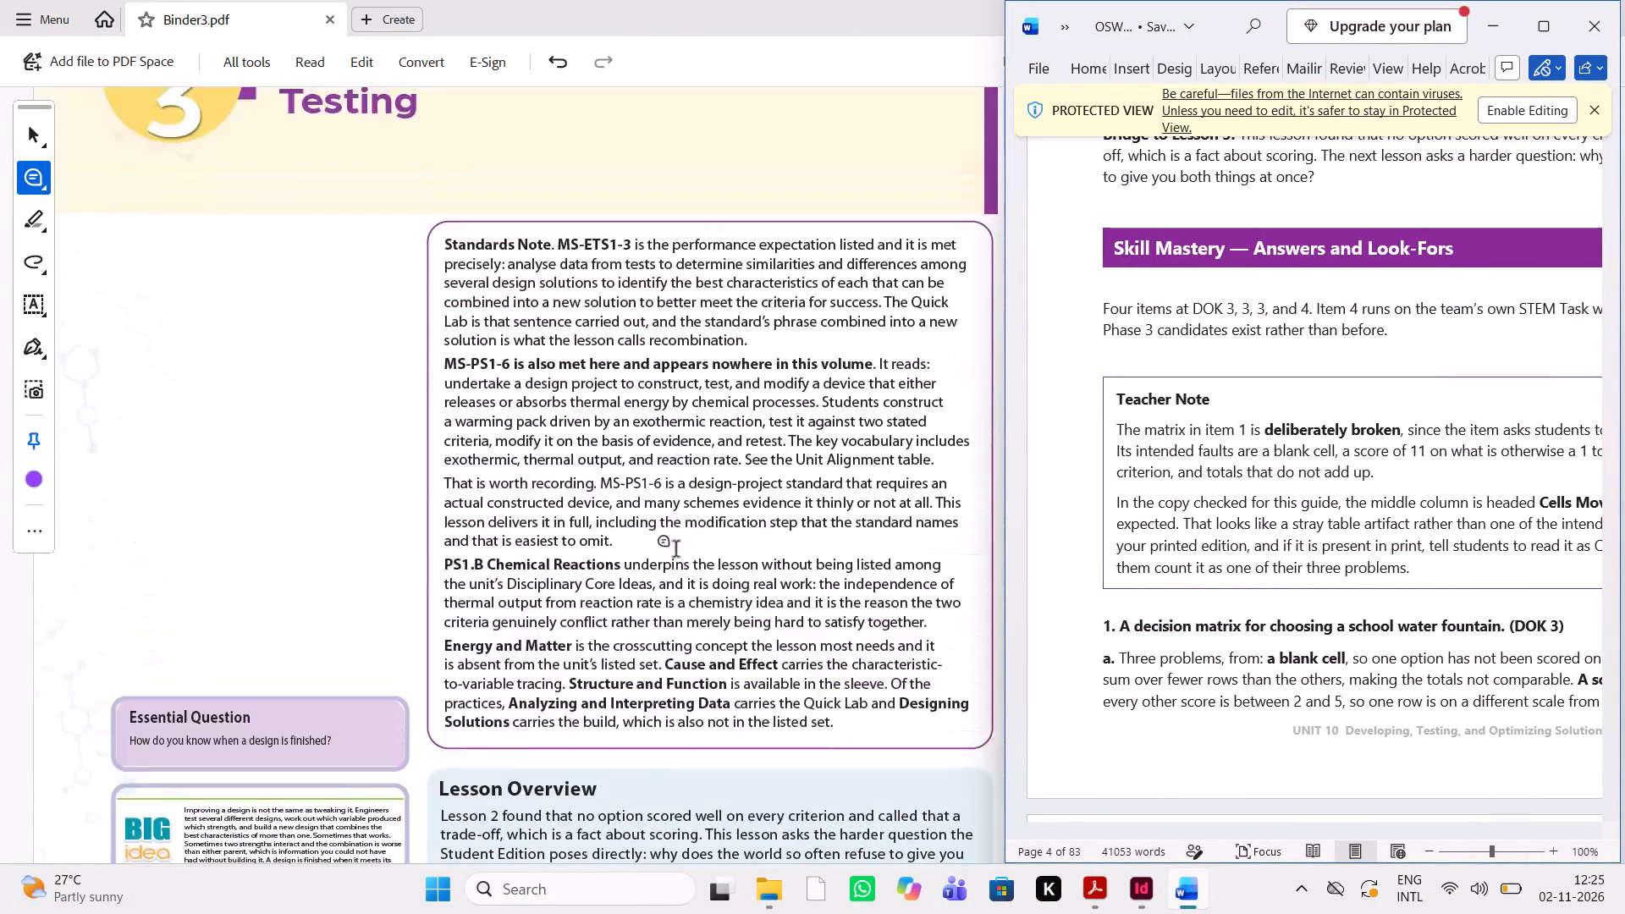
{"action": "scroll", "coordinate": [675, 551], "scroll_direction": "down", "scroll_amount": 12}
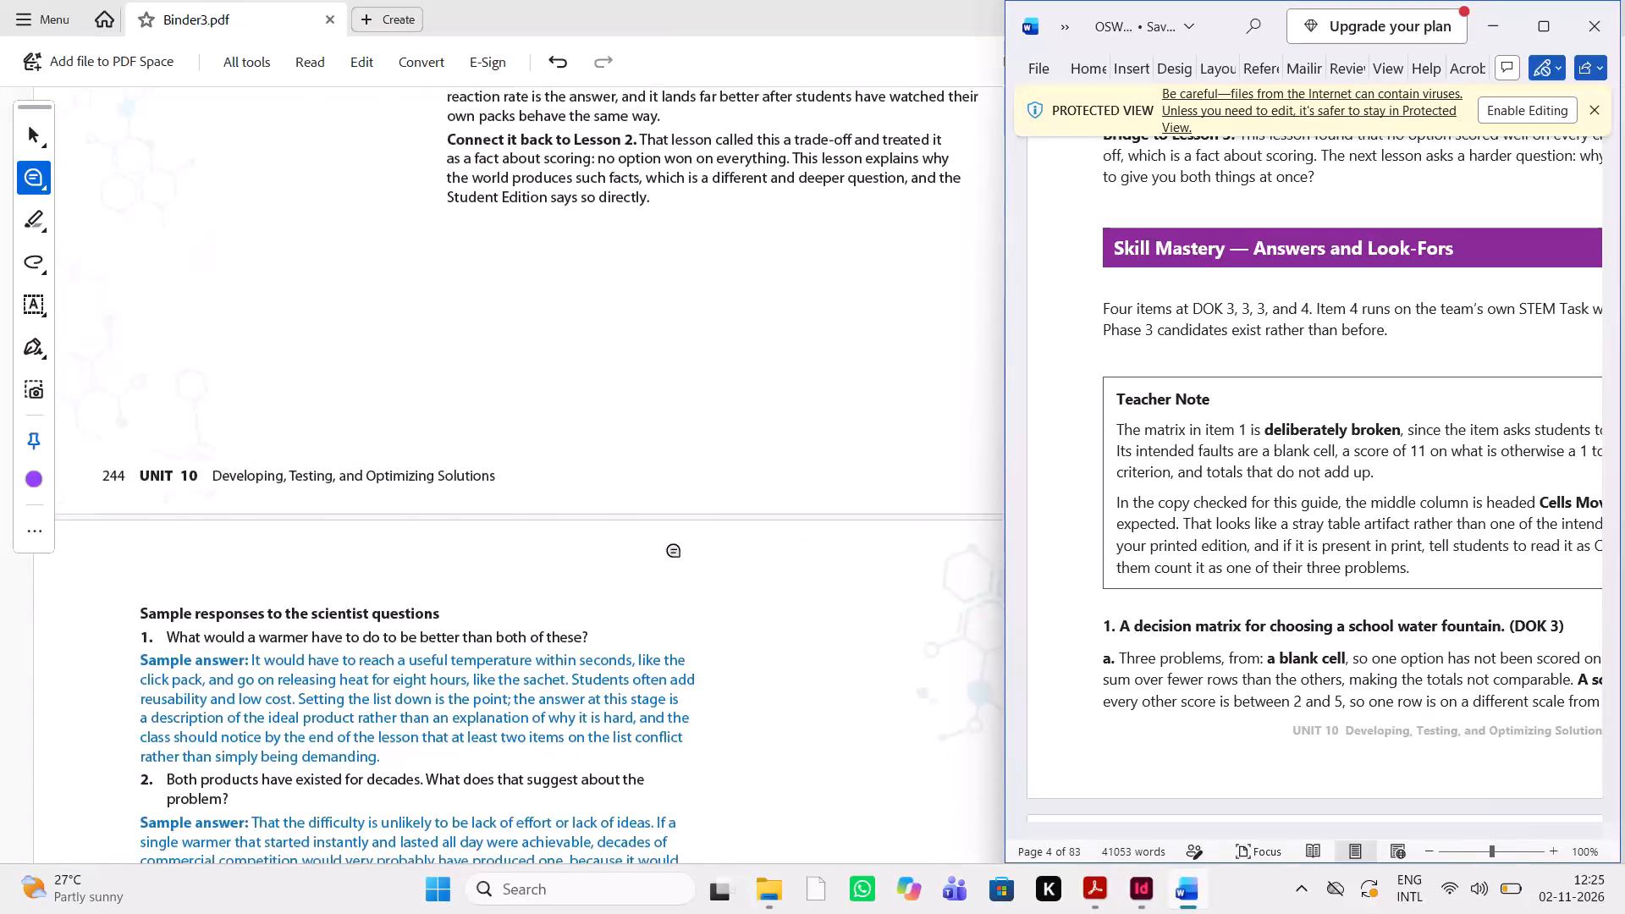
{"action": "scroll", "coordinate": [675, 551], "scroll_direction": "down", "scroll_amount": 7}
{"action": "scroll", "coordinate": [675, 551], "scroll_direction": "up", "scroll_amount": 2}
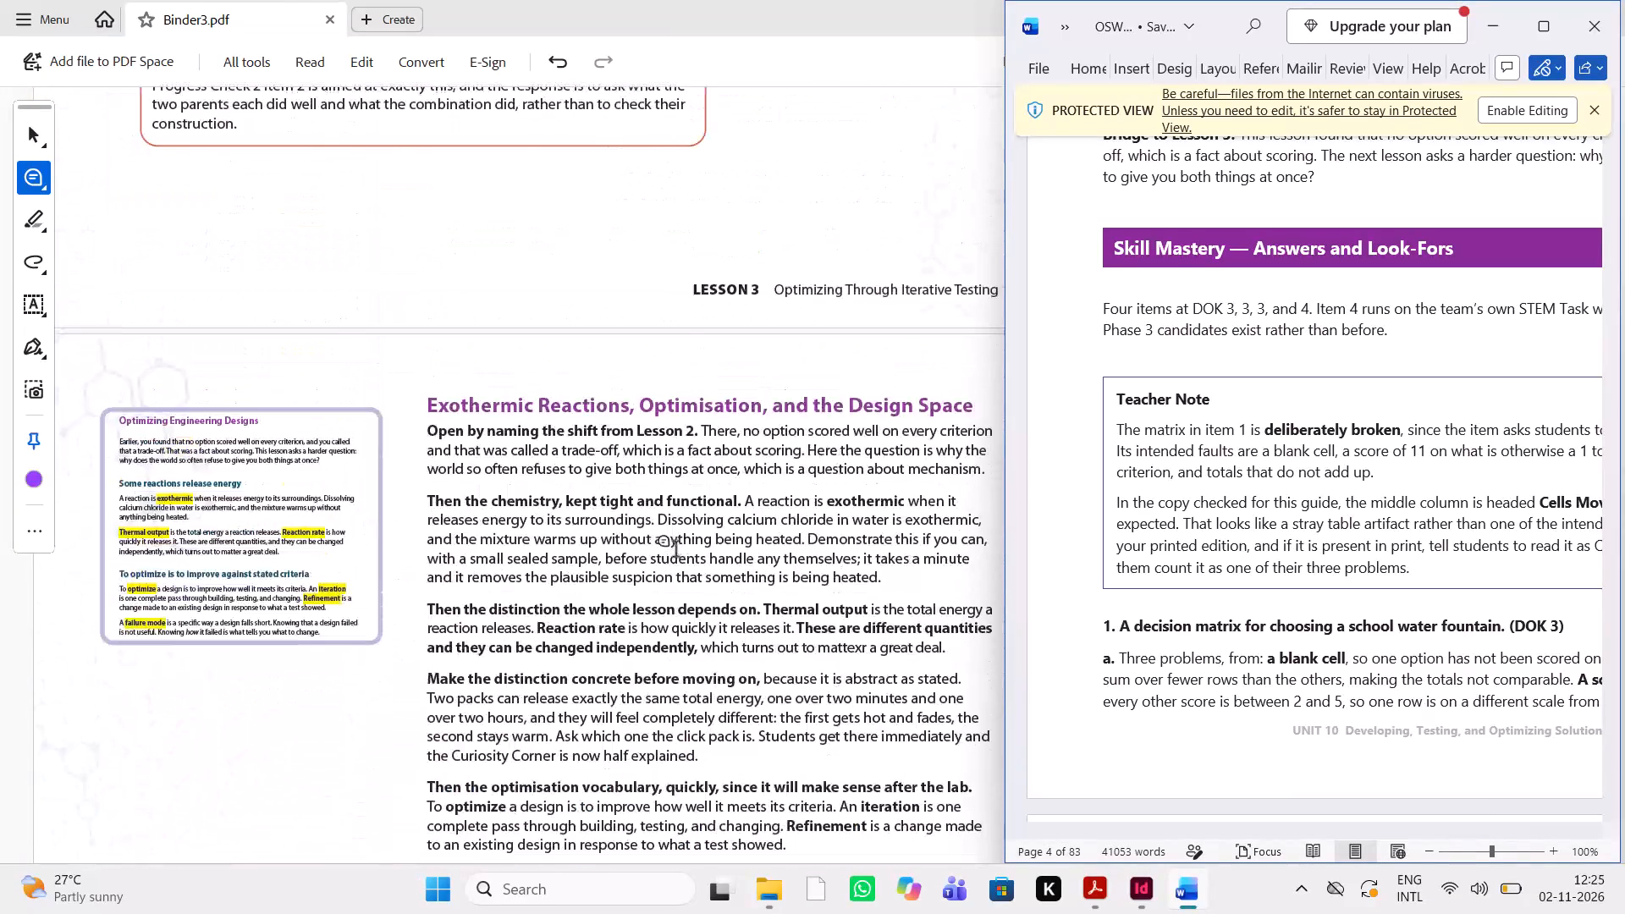
{"action": "scroll", "coordinate": [829, 392], "scroll_direction": "down", "scroll_amount": 8}
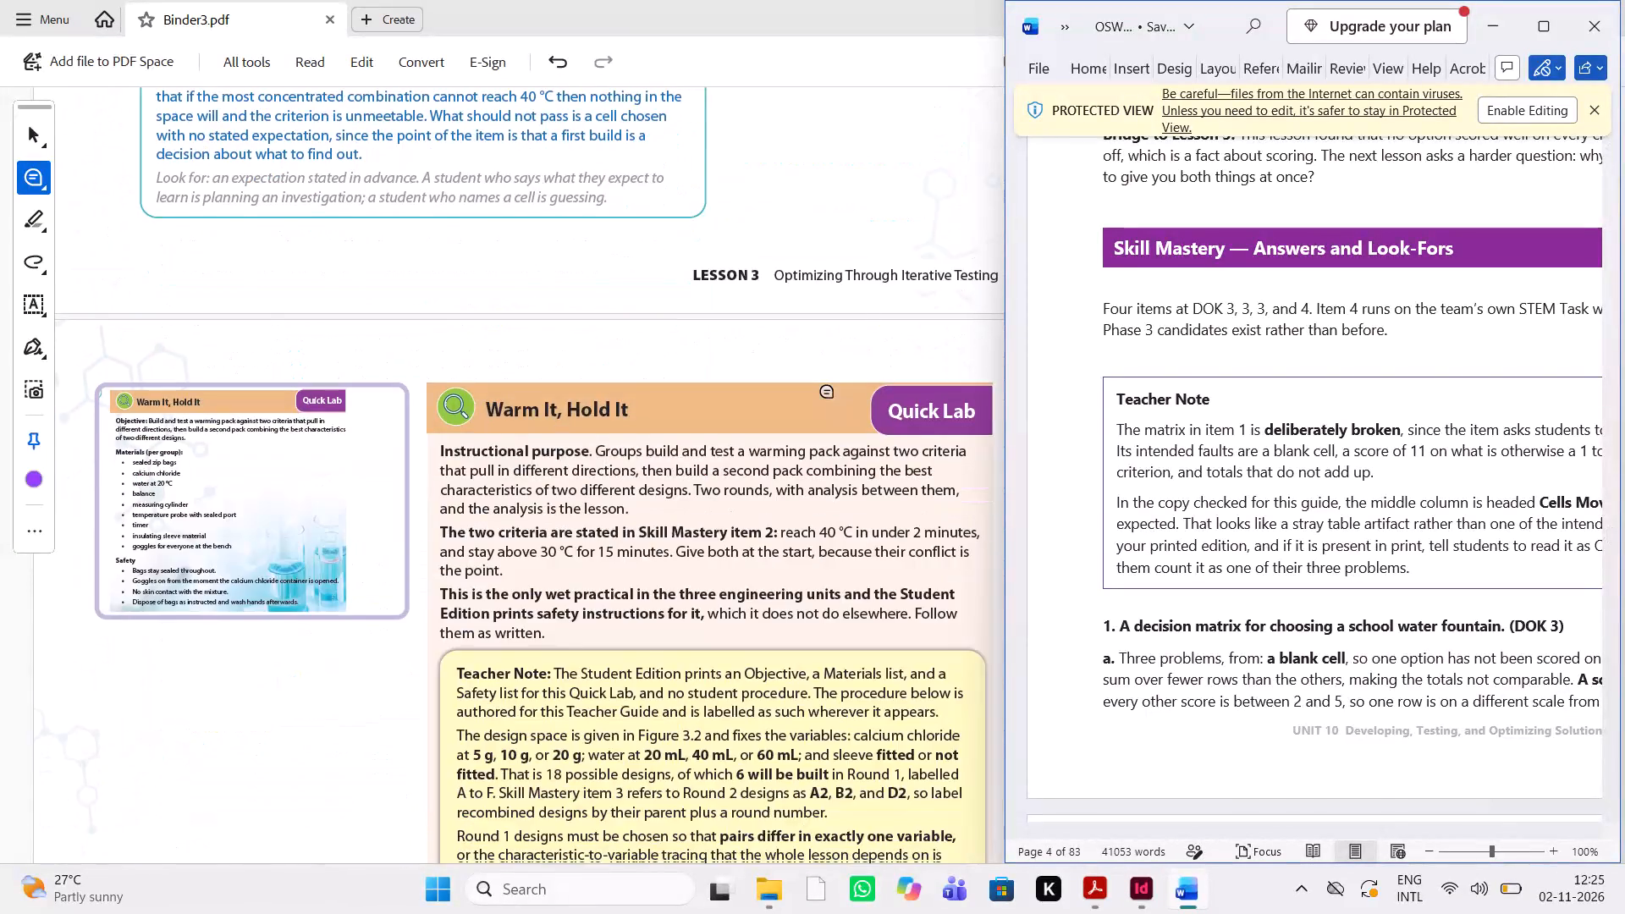
{"action": "scroll", "coordinate": [829, 392], "scroll_direction": "down", "scroll_amount": 18}
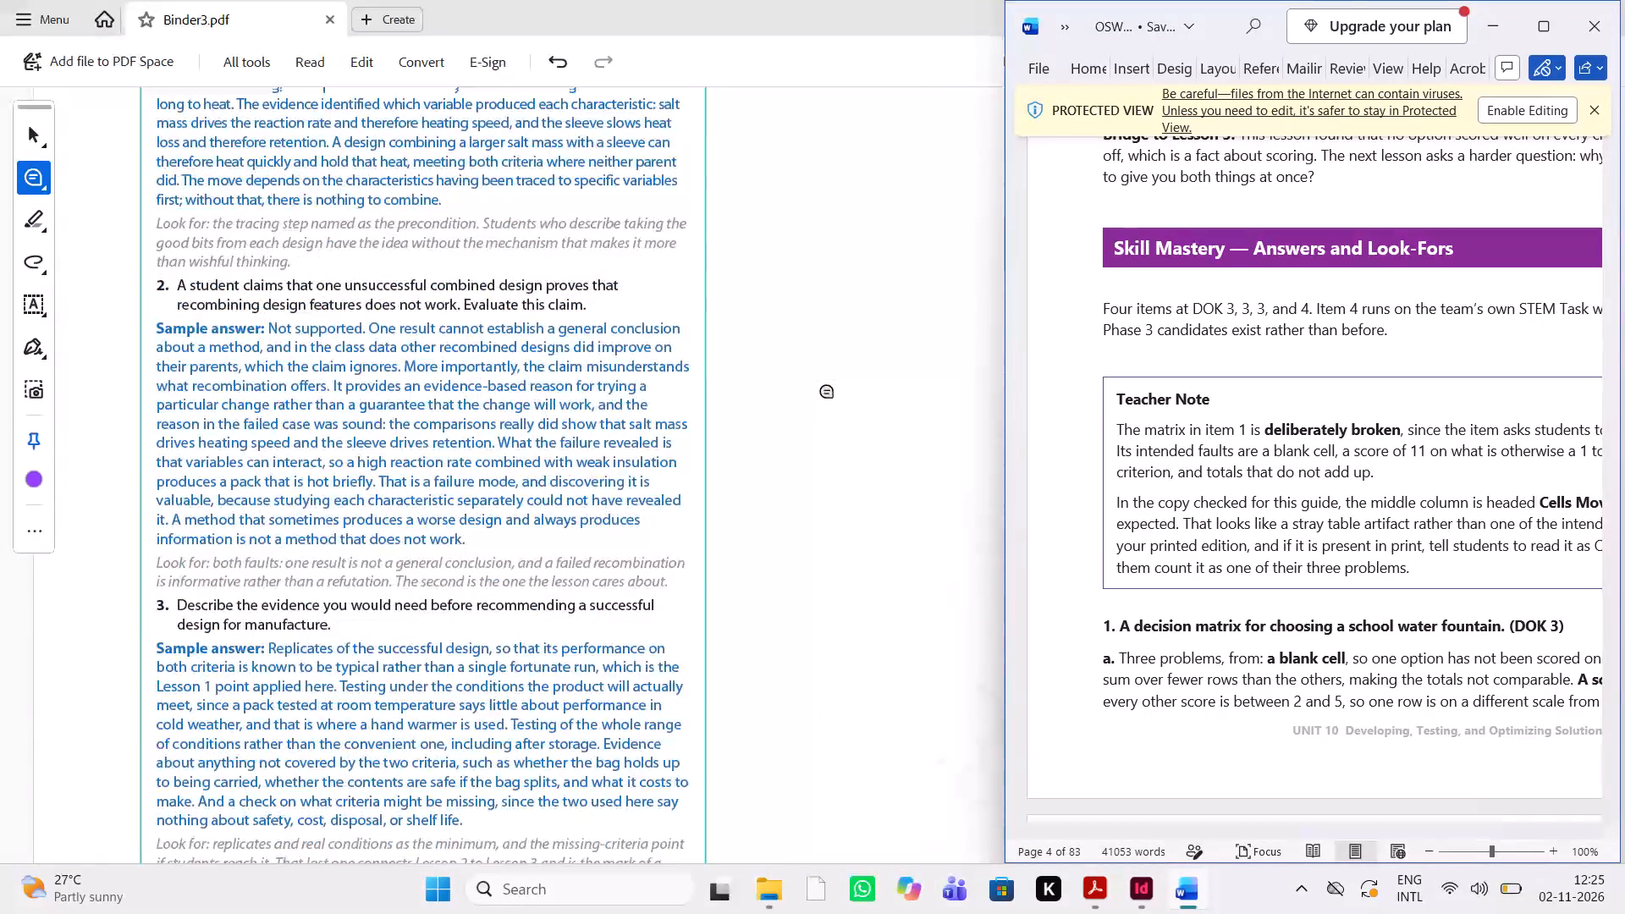
{"action": "scroll", "coordinate": [829, 392], "scroll_direction": "down", "scroll_amount": 18}
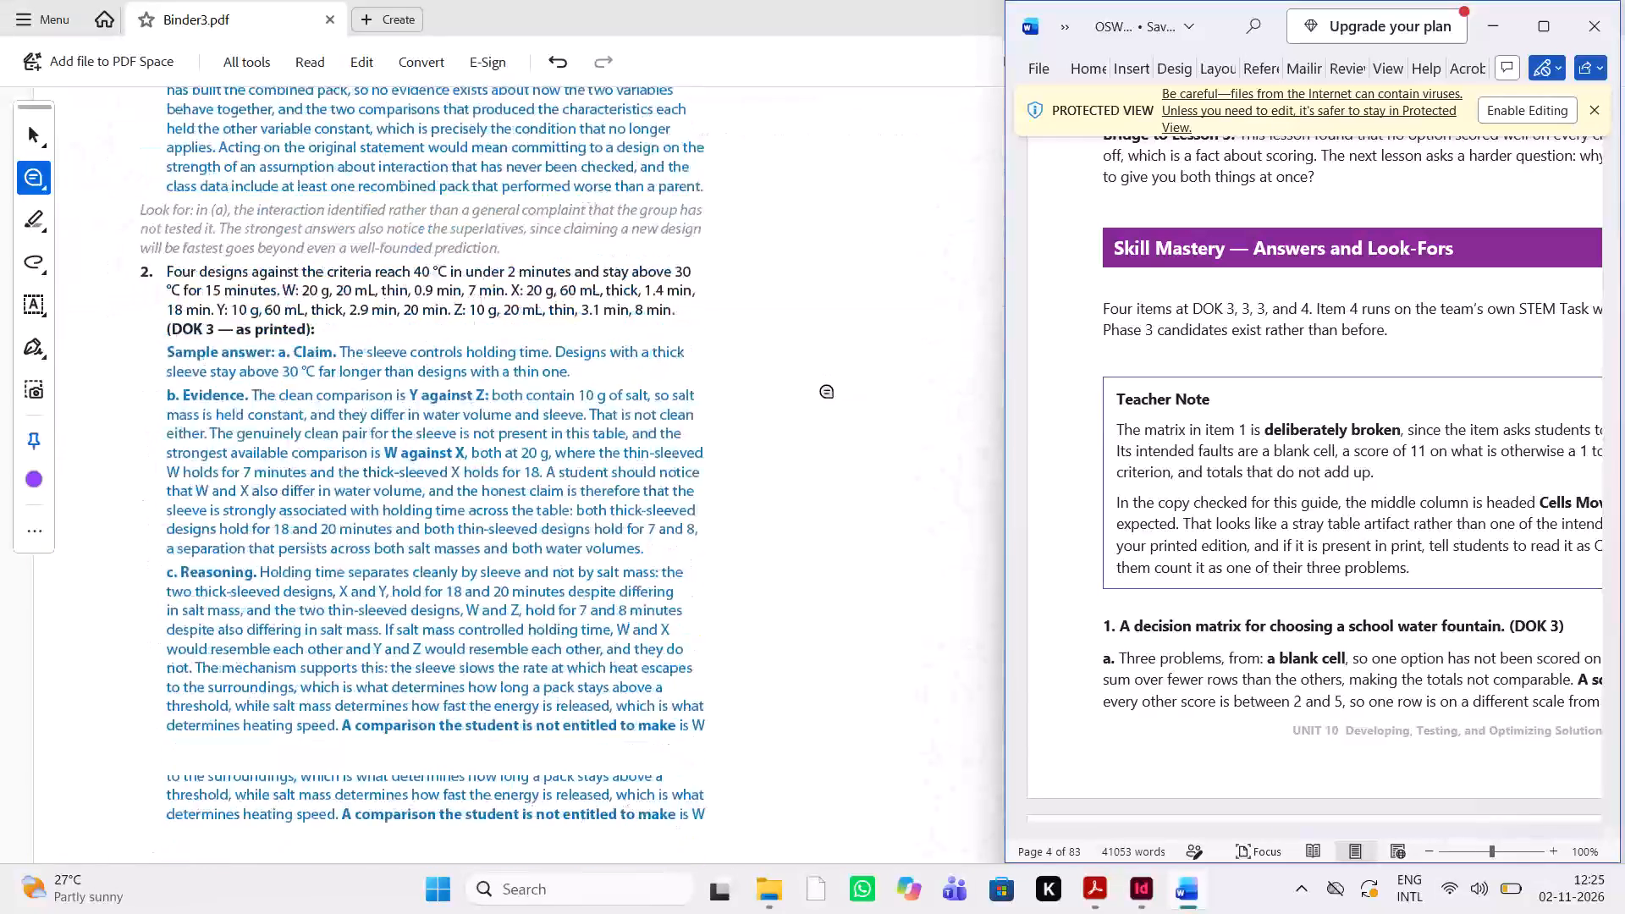
{"action": "scroll", "coordinate": [829, 392], "scroll_direction": "down", "scroll_amount": 12}
{"action": "scroll", "coordinate": [829, 392], "scroll_direction": "up", "scroll_amount": 1}
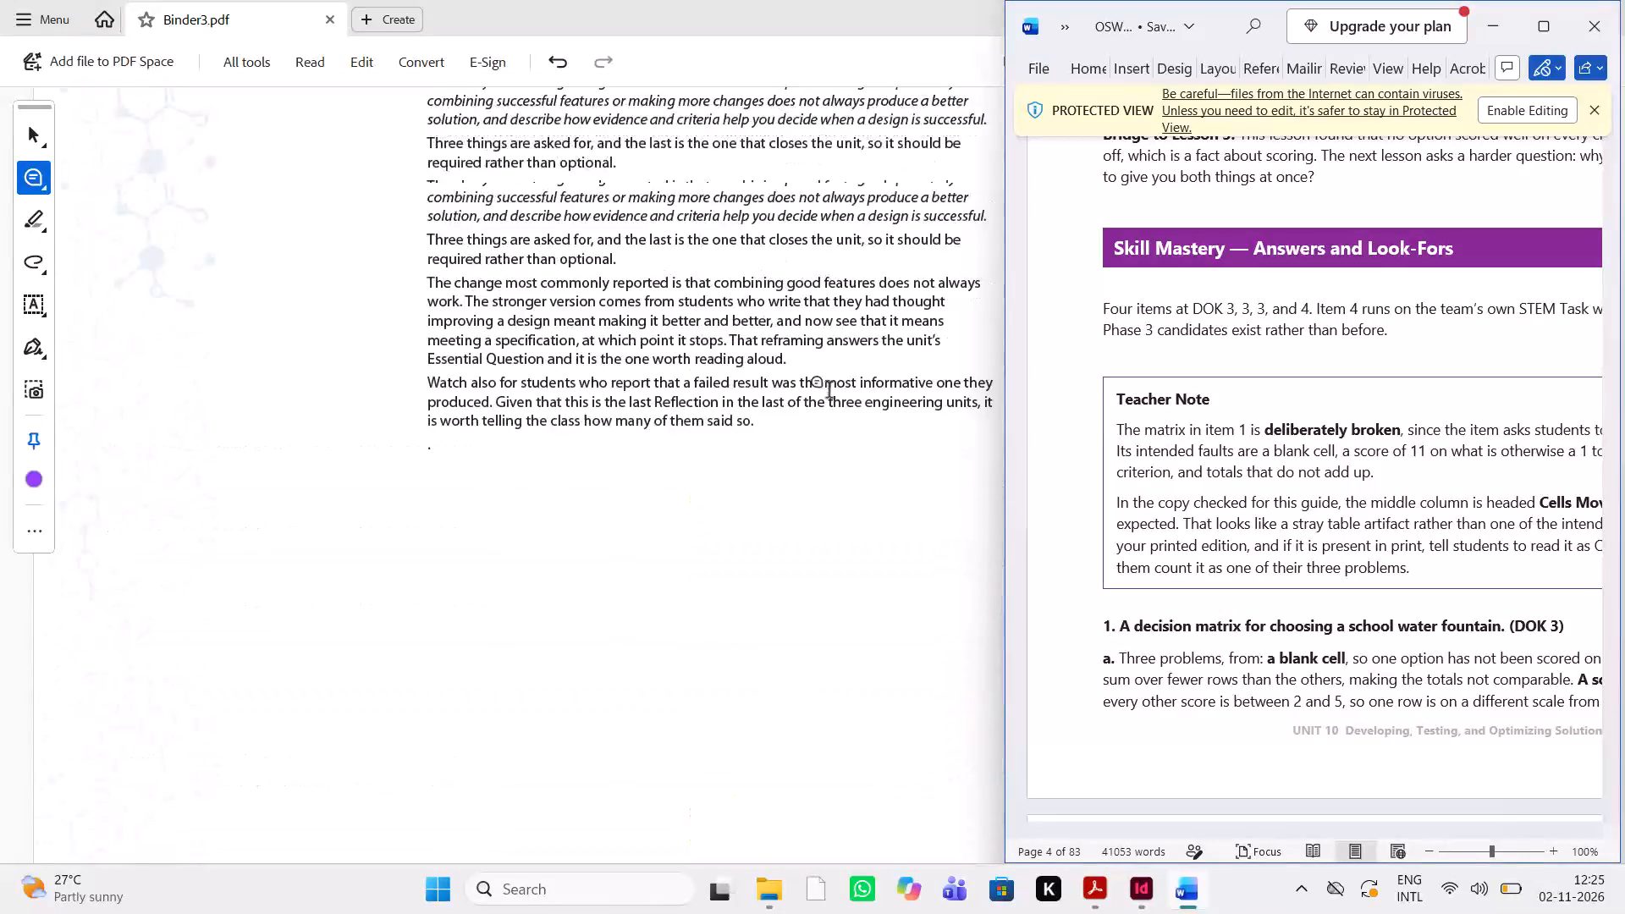
{"action": "scroll", "coordinate": [829, 392], "scroll_direction": "up", "scroll_amount": 1}
{"action": "scroll", "coordinate": [829, 392], "scroll_direction": "down", "scroll_amount": 17}
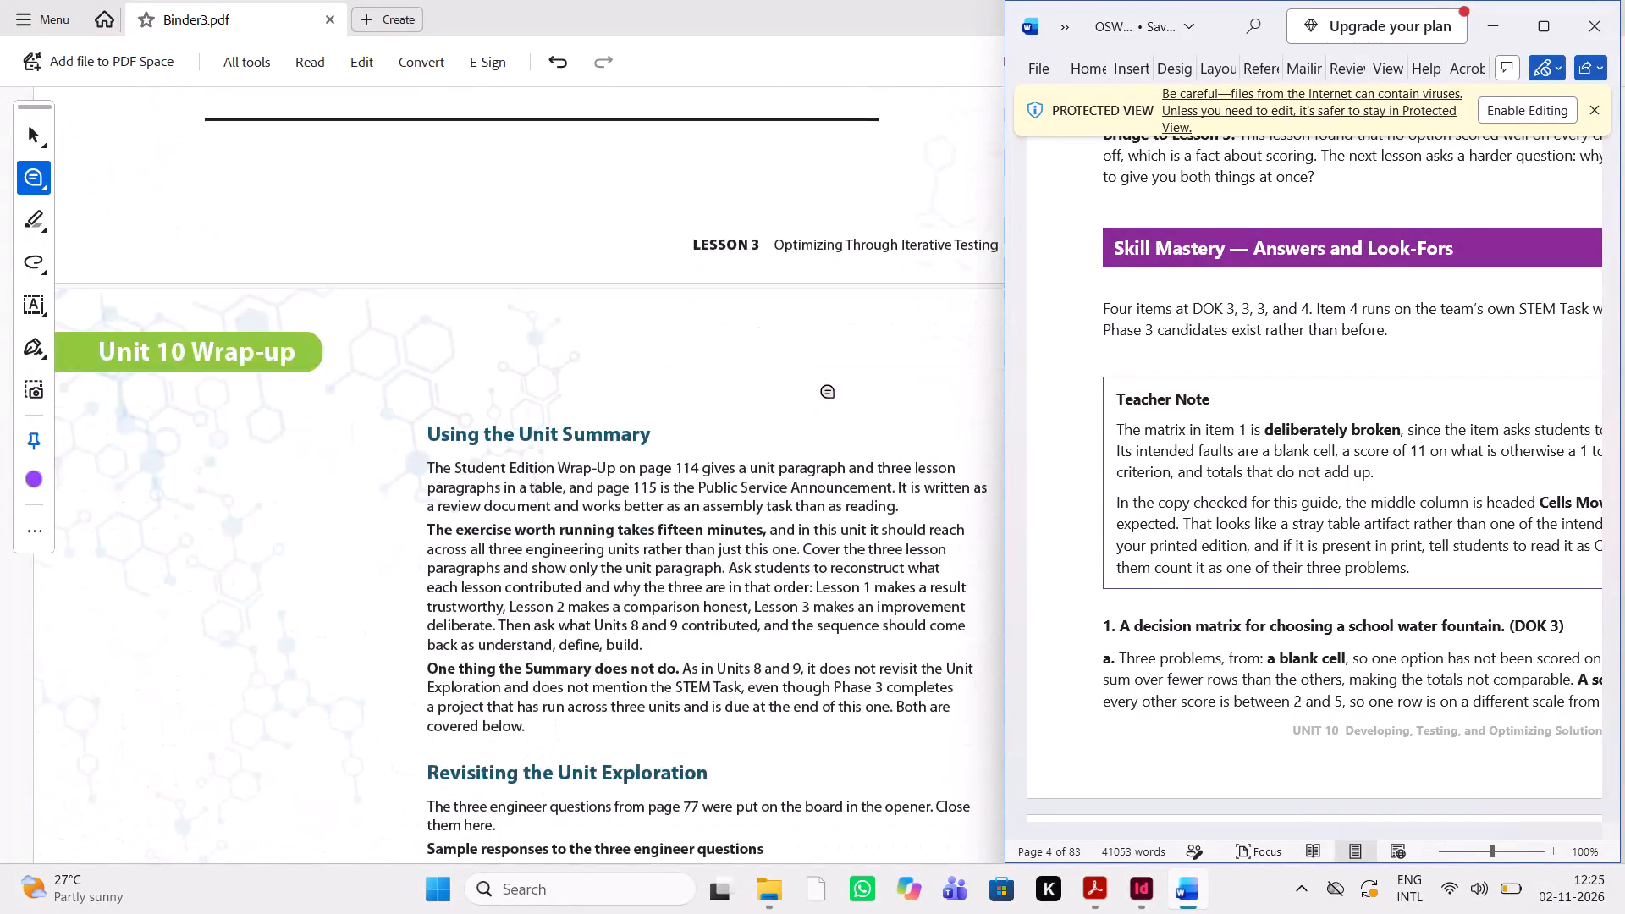
{"action": "scroll", "coordinate": [829, 392], "scroll_direction": "down", "scroll_amount": 2}
{"action": "scroll", "coordinate": [631, 618], "scroll_direction": "down", "scroll_amount": 3}
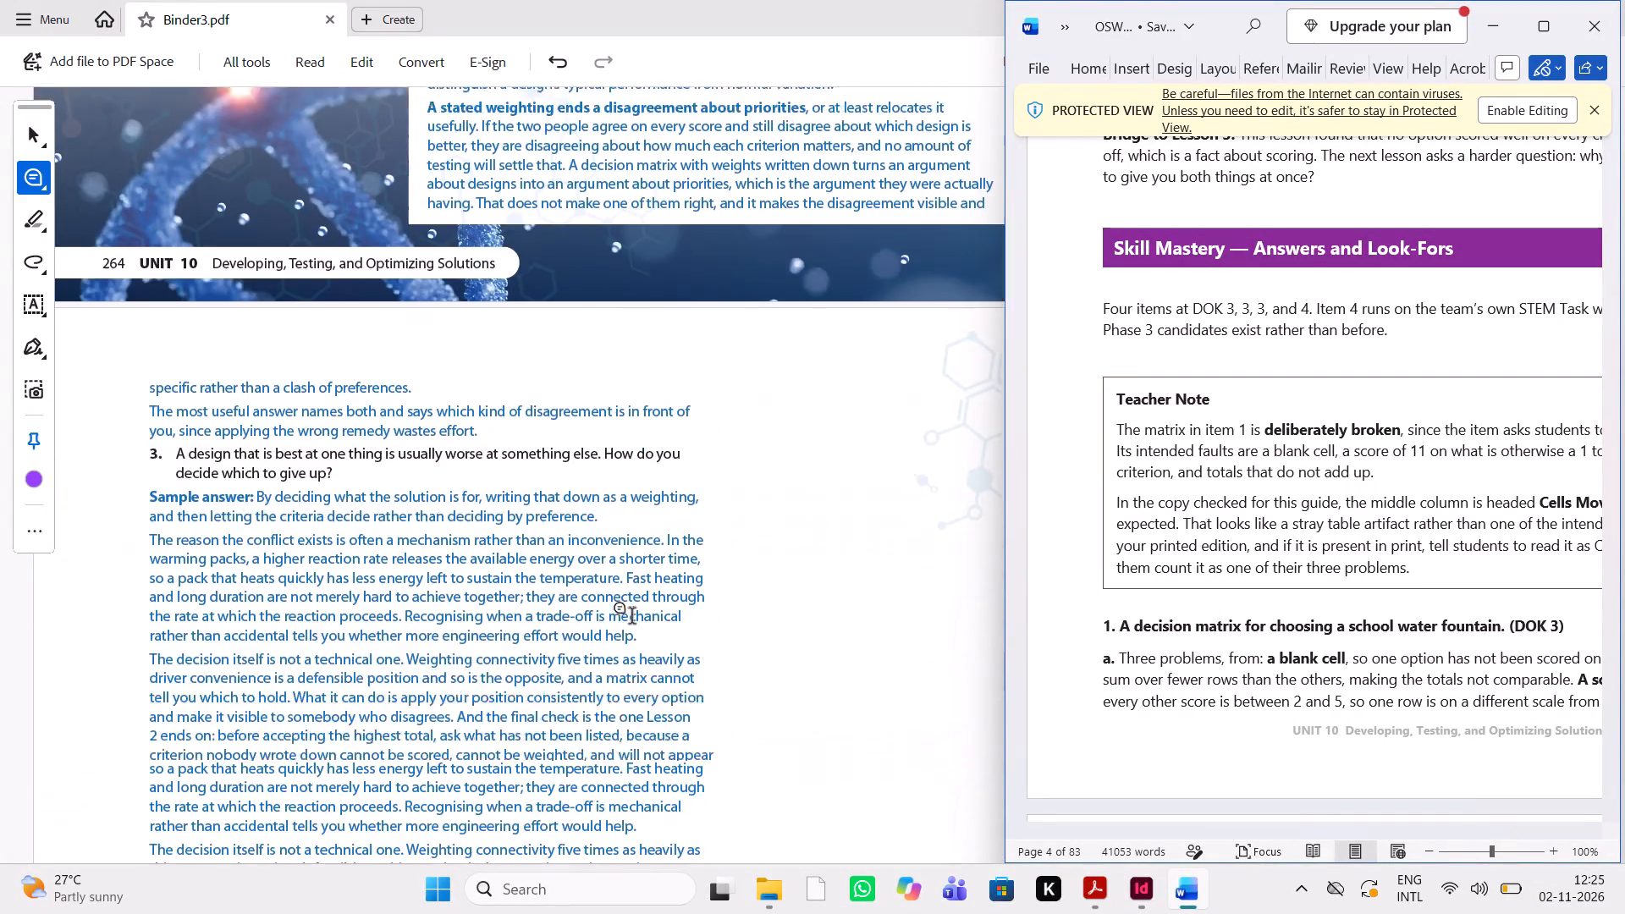
{"action": "scroll", "coordinate": [631, 618], "scroll_direction": "down", "scroll_amount": 10}
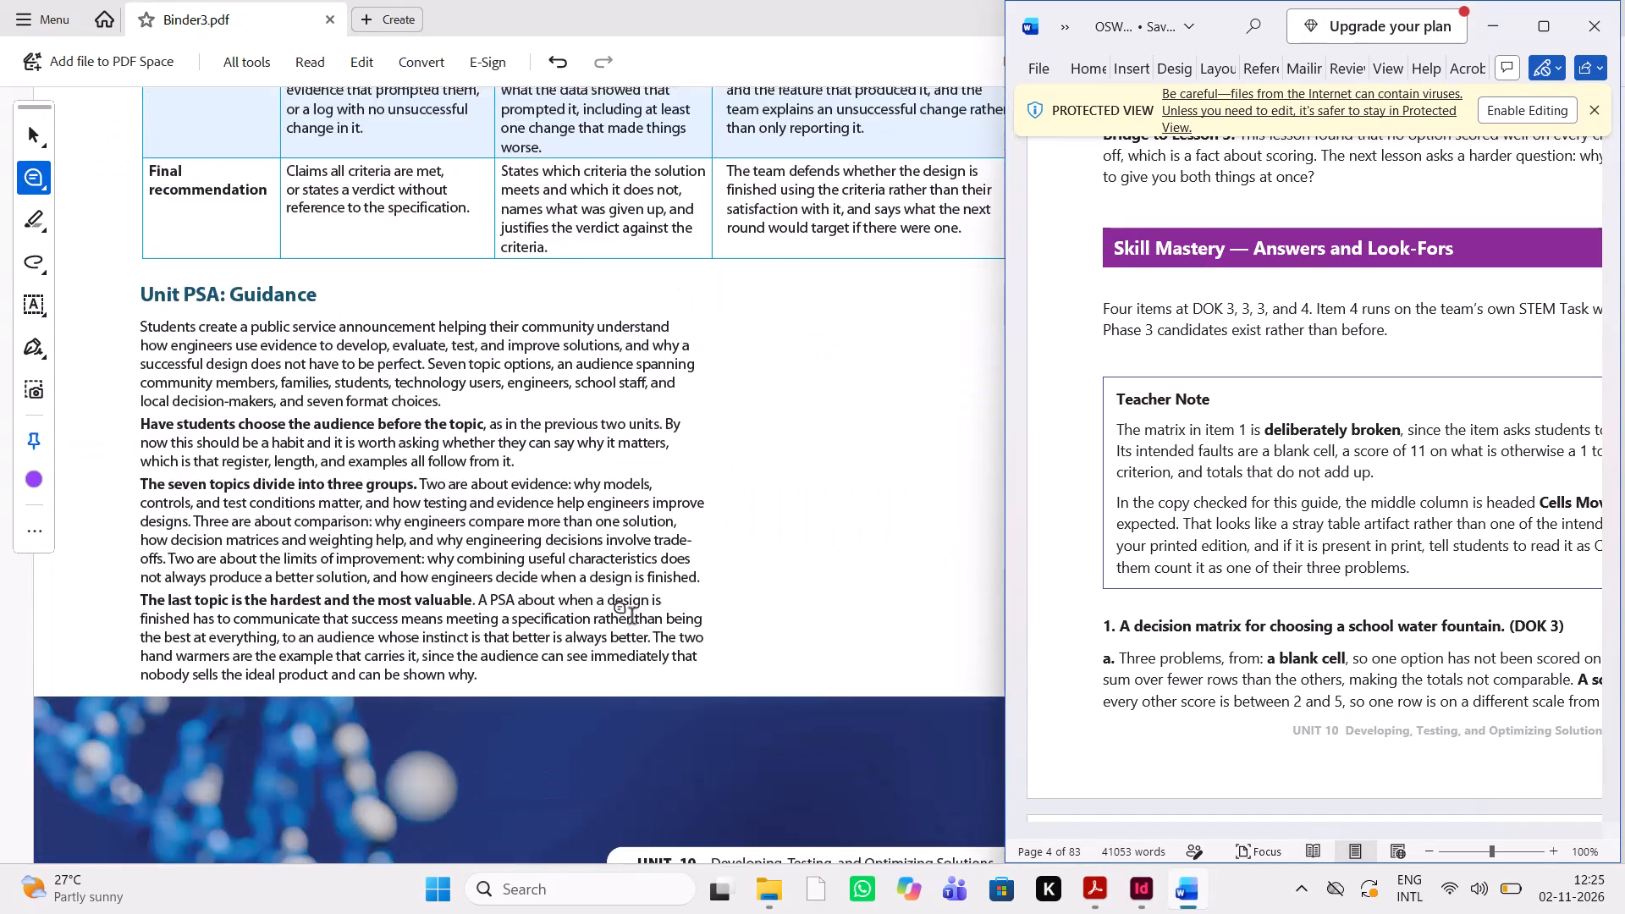
{"action": "scroll", "coordinate": [631, 618], "scroll_direction": "down", "scroll_amount": 17}
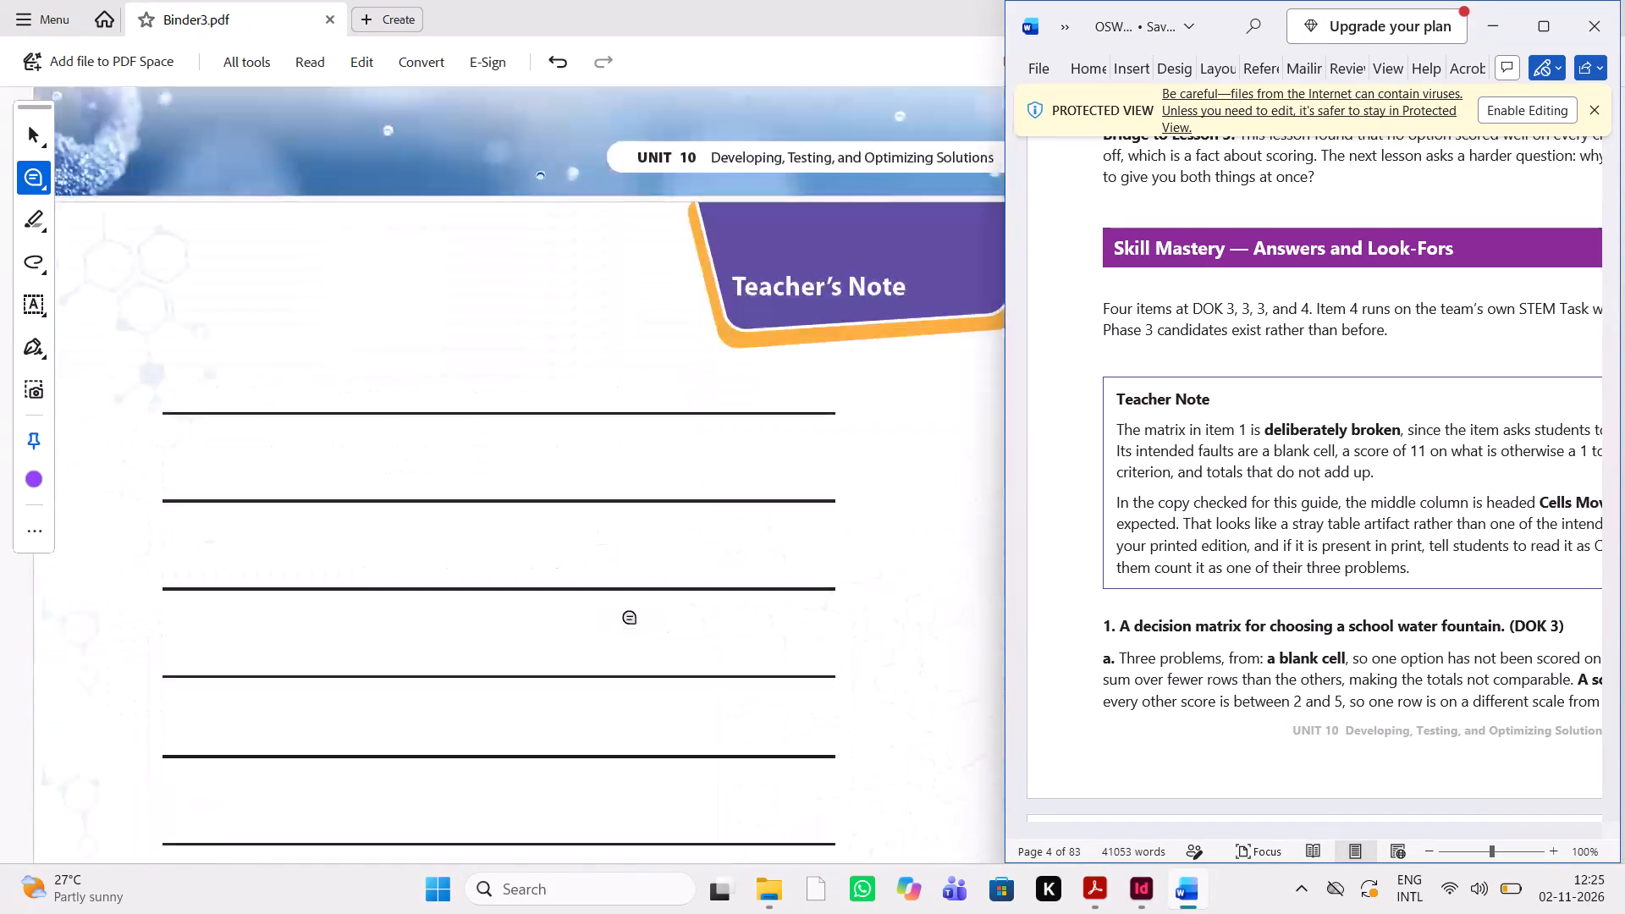
{"action": "scroll", "coordinate": [631, 618], "scroll_direction": "down", "scroll_amount": 11}
{"action": "scroll", "coordinate": [631, 618], "scroll_direction": "up", "scroll_amount": 20}
{"action": "scroll", "coordinate": [631, 618], "scroll_direction": "up", "scroll_amount": 20}
{"action": "scroll", "coordinate": [631, 618], "scroll_direction": "up", "scroll_amount": 20}
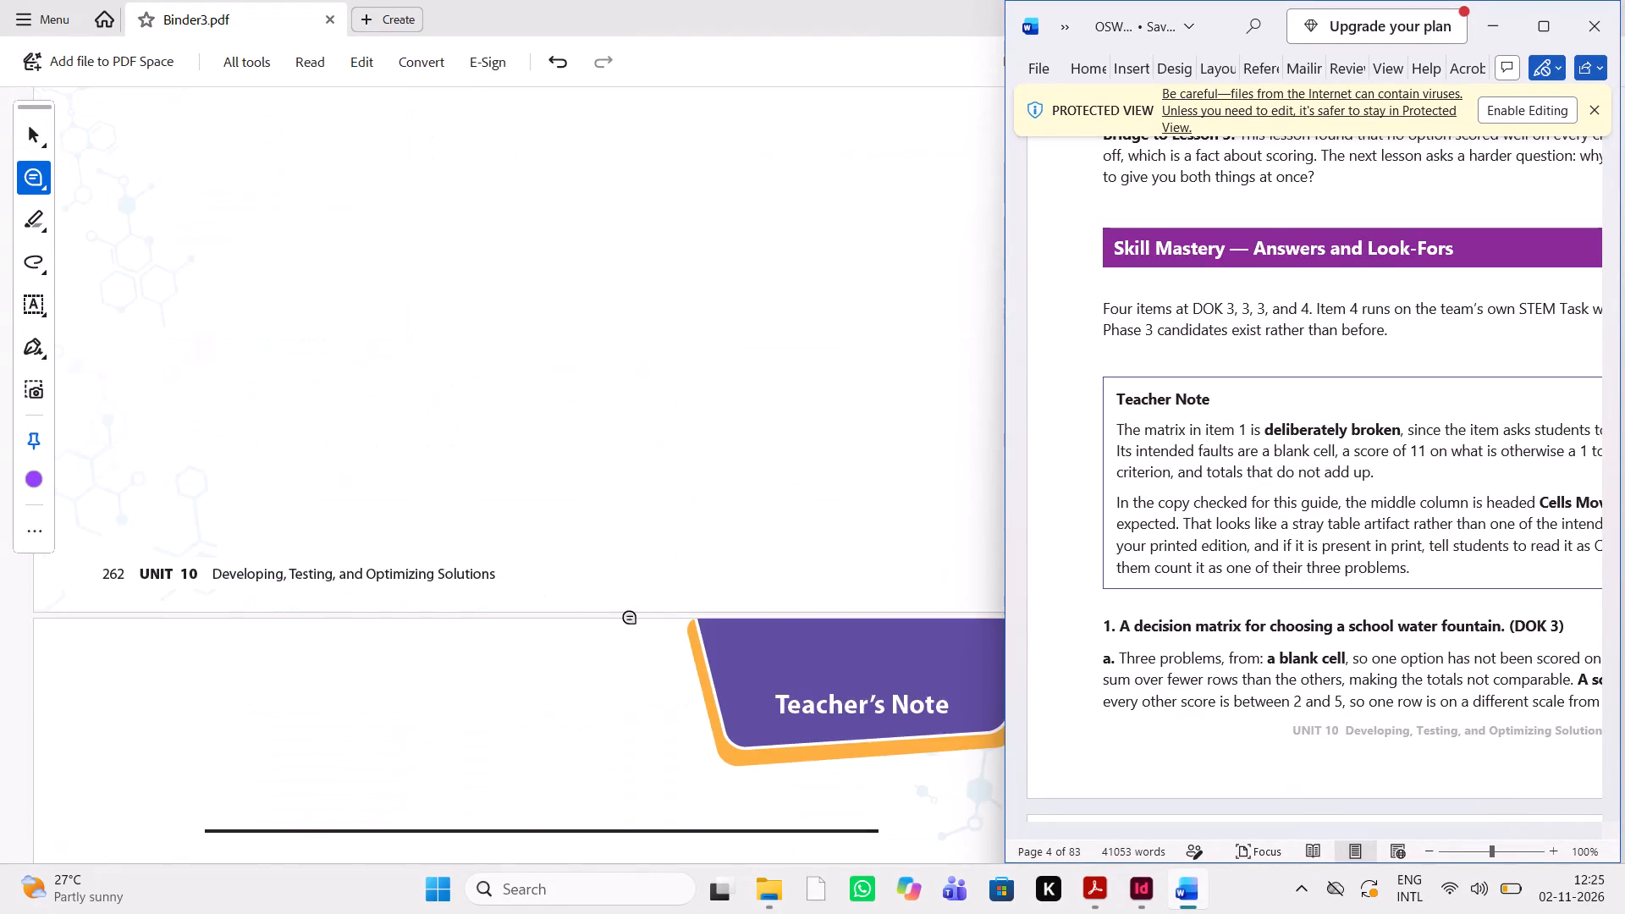
Close the Word manuscript.
{"action": "left_click", "coordinate": [1609, 15]}
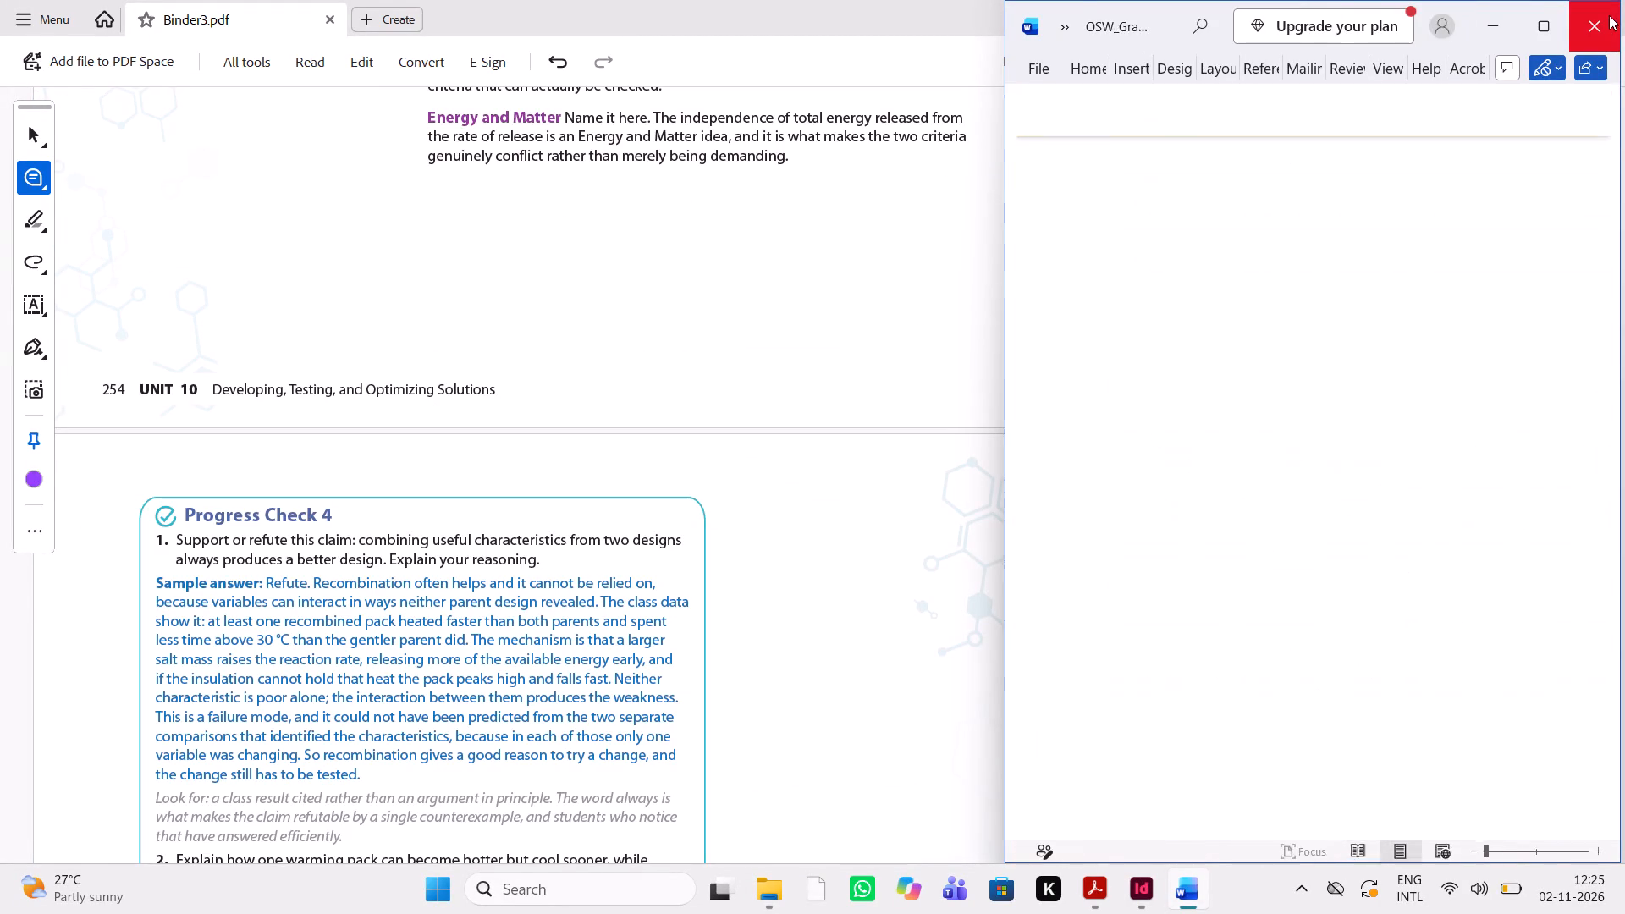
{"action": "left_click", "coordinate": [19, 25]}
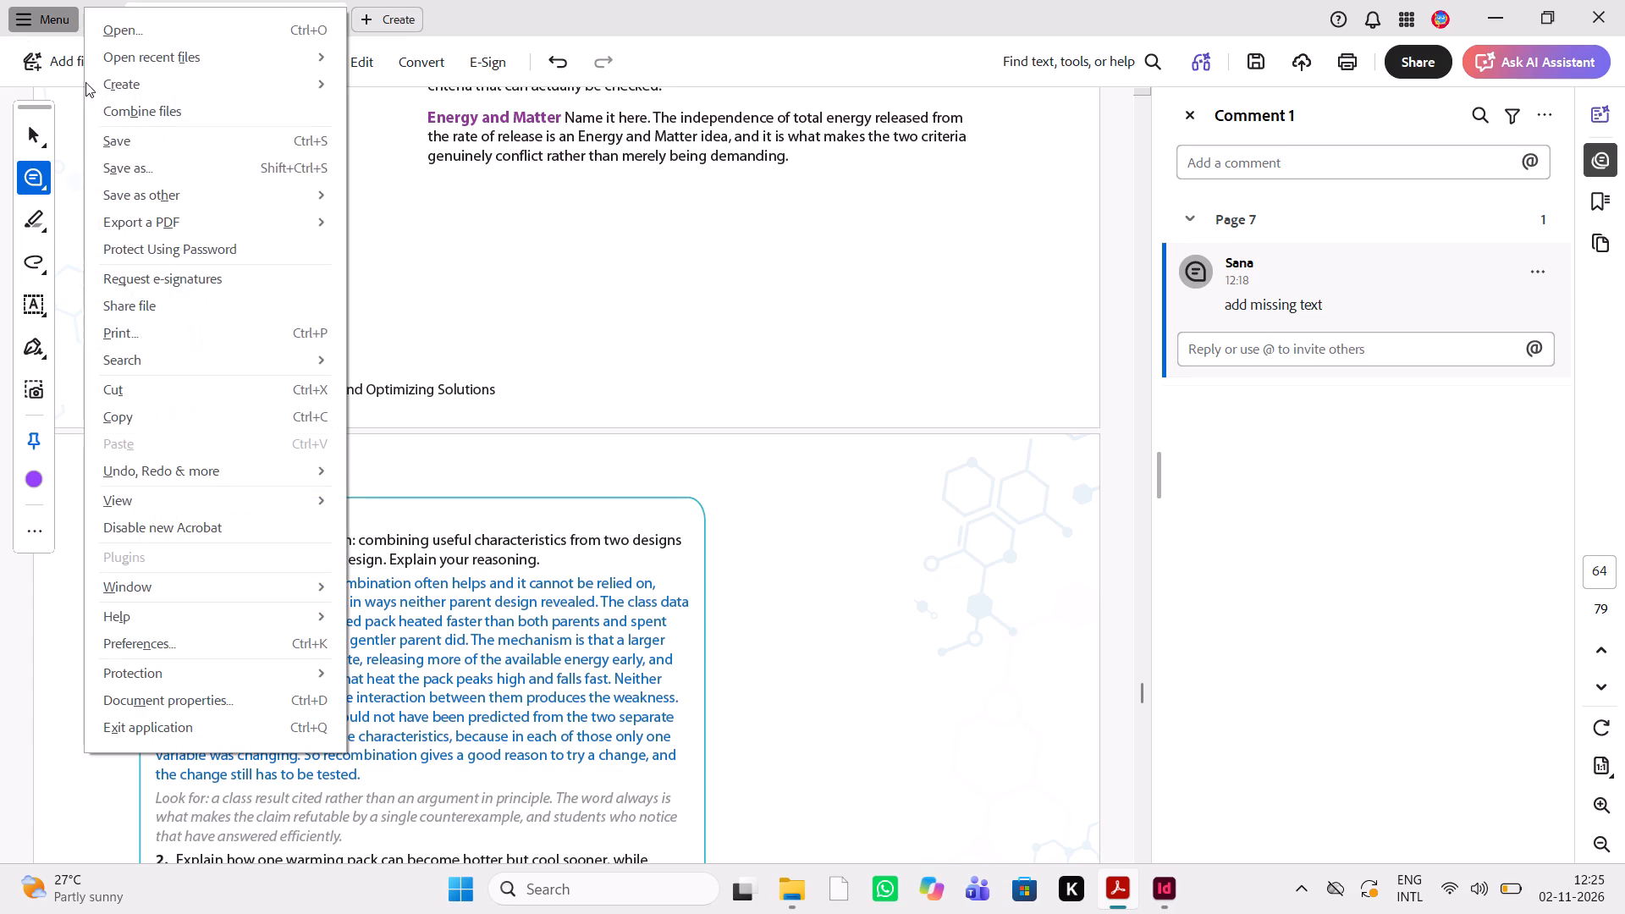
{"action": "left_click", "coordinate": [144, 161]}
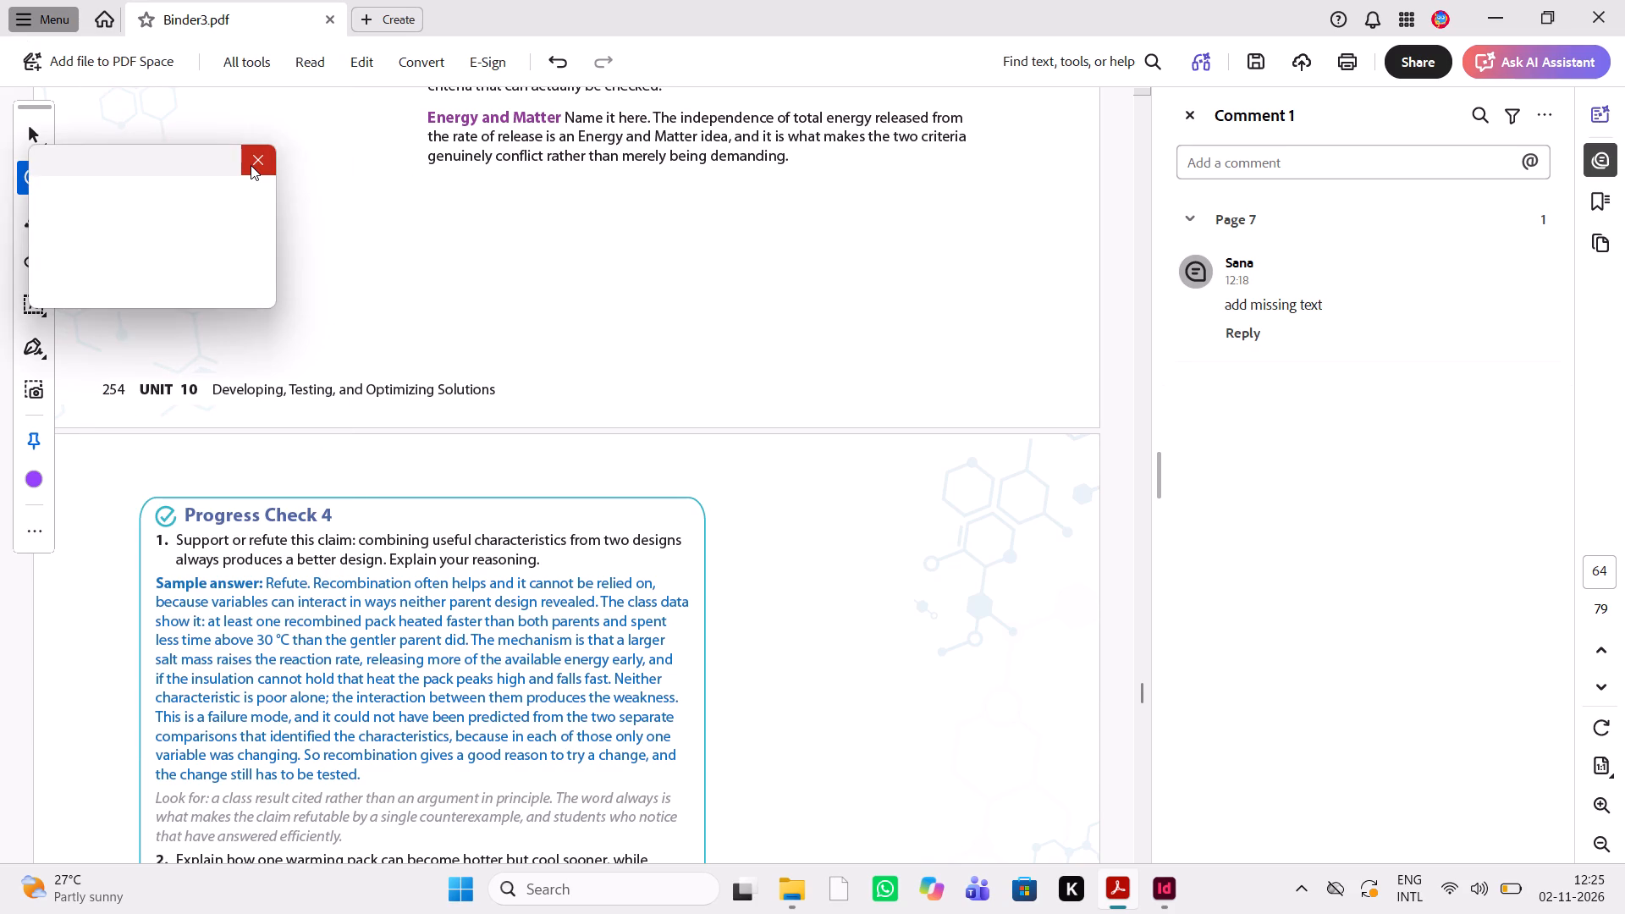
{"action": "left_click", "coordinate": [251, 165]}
Start a reduced-size save of the reviewed PDF, first saving it in Downloads as OBE_Sci_G8_TG_U10_QC.
{"action": "left_click", "coordinate": [34, 21]}
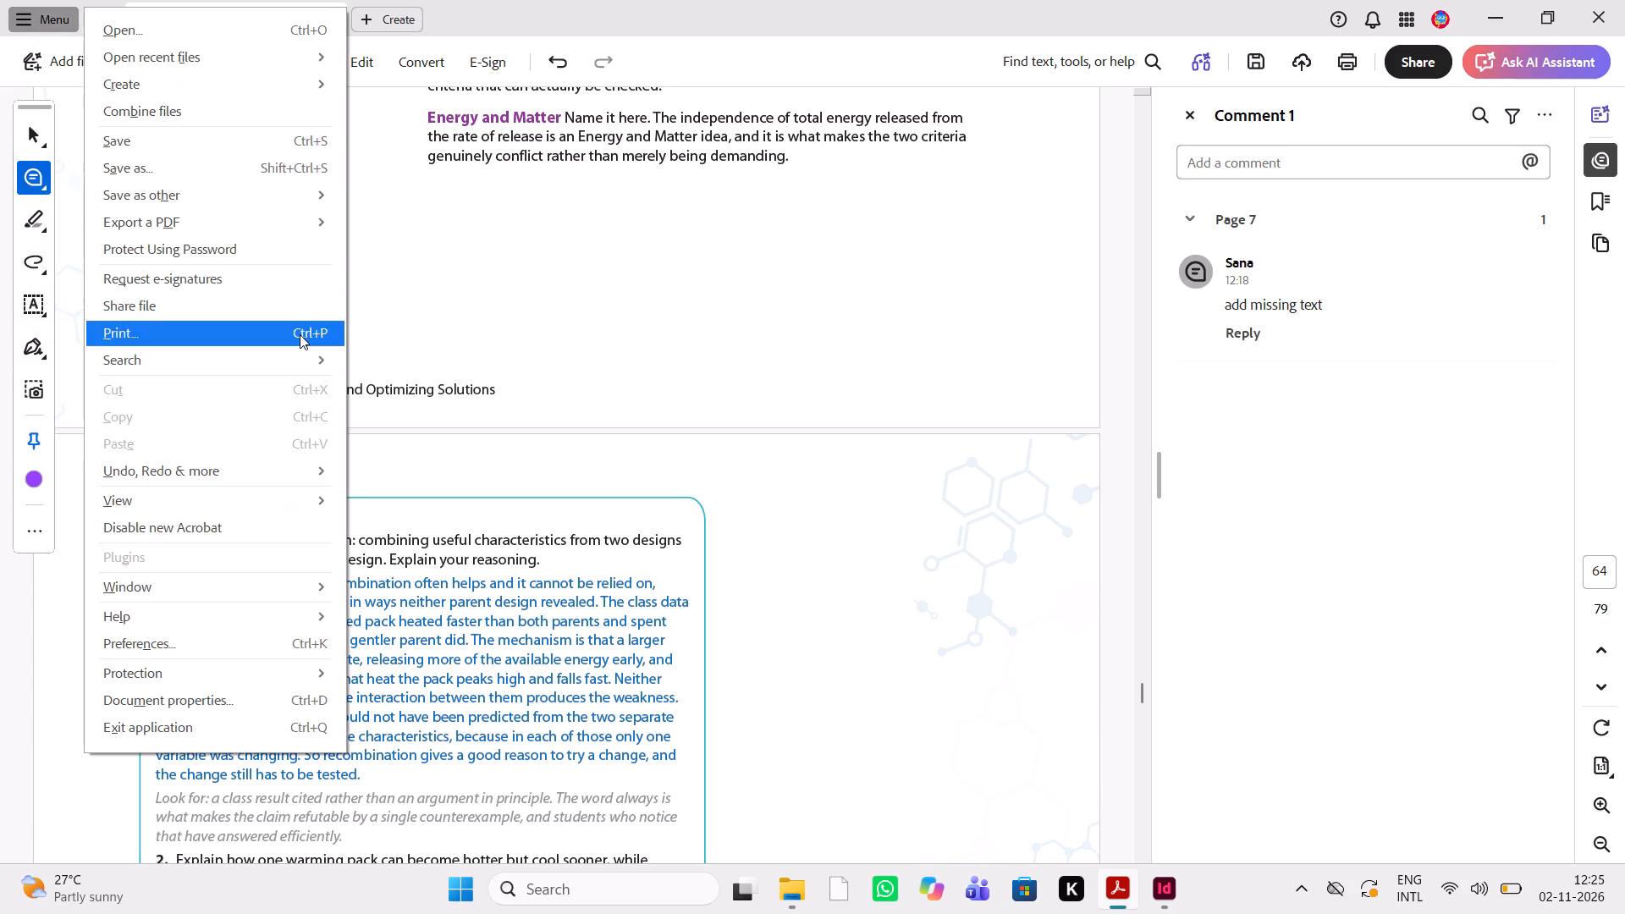
{"action": "left_click", "coordinate": [215, 199]}
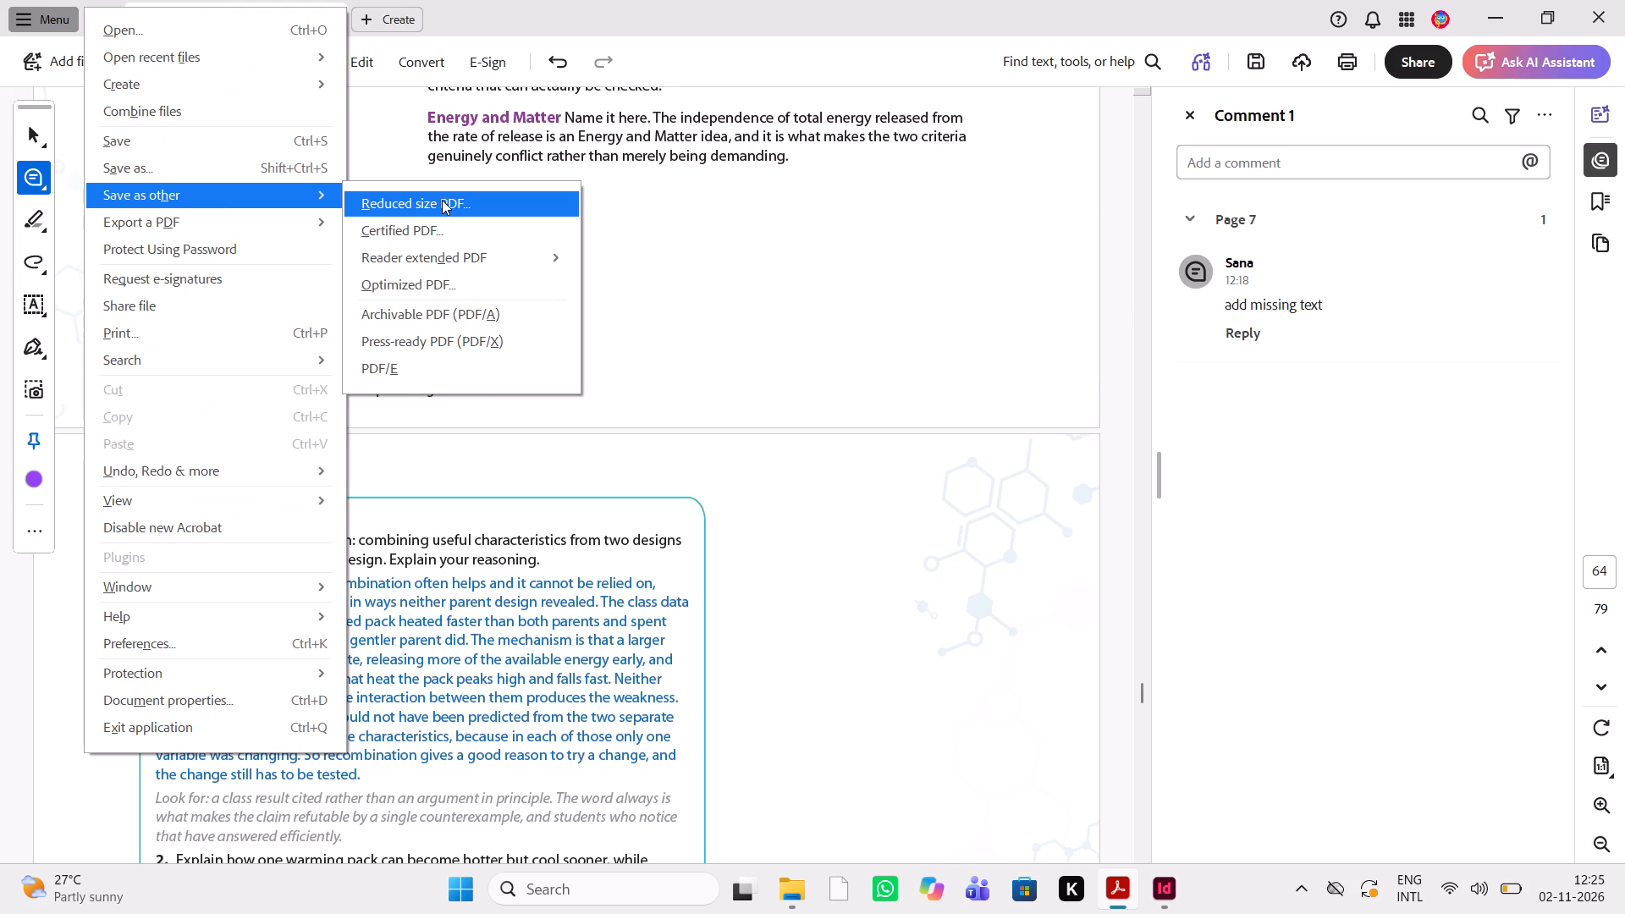
{"action": "left_click", "coordinate": [442, 200]}
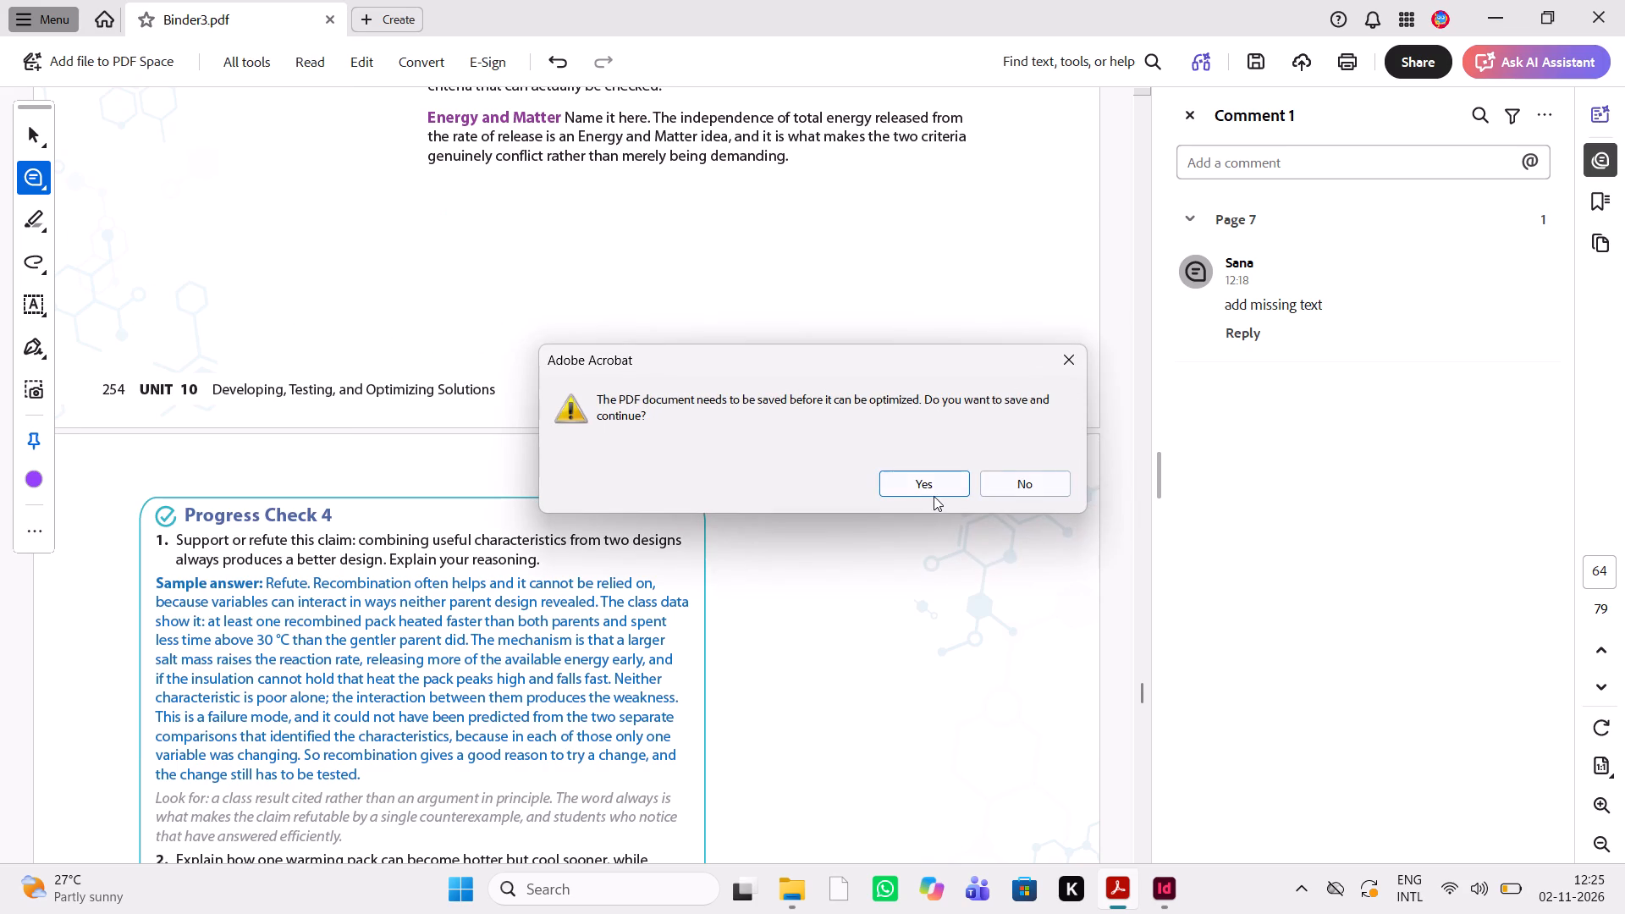
{"action": "left_click", "coordinate": [939, 487]}
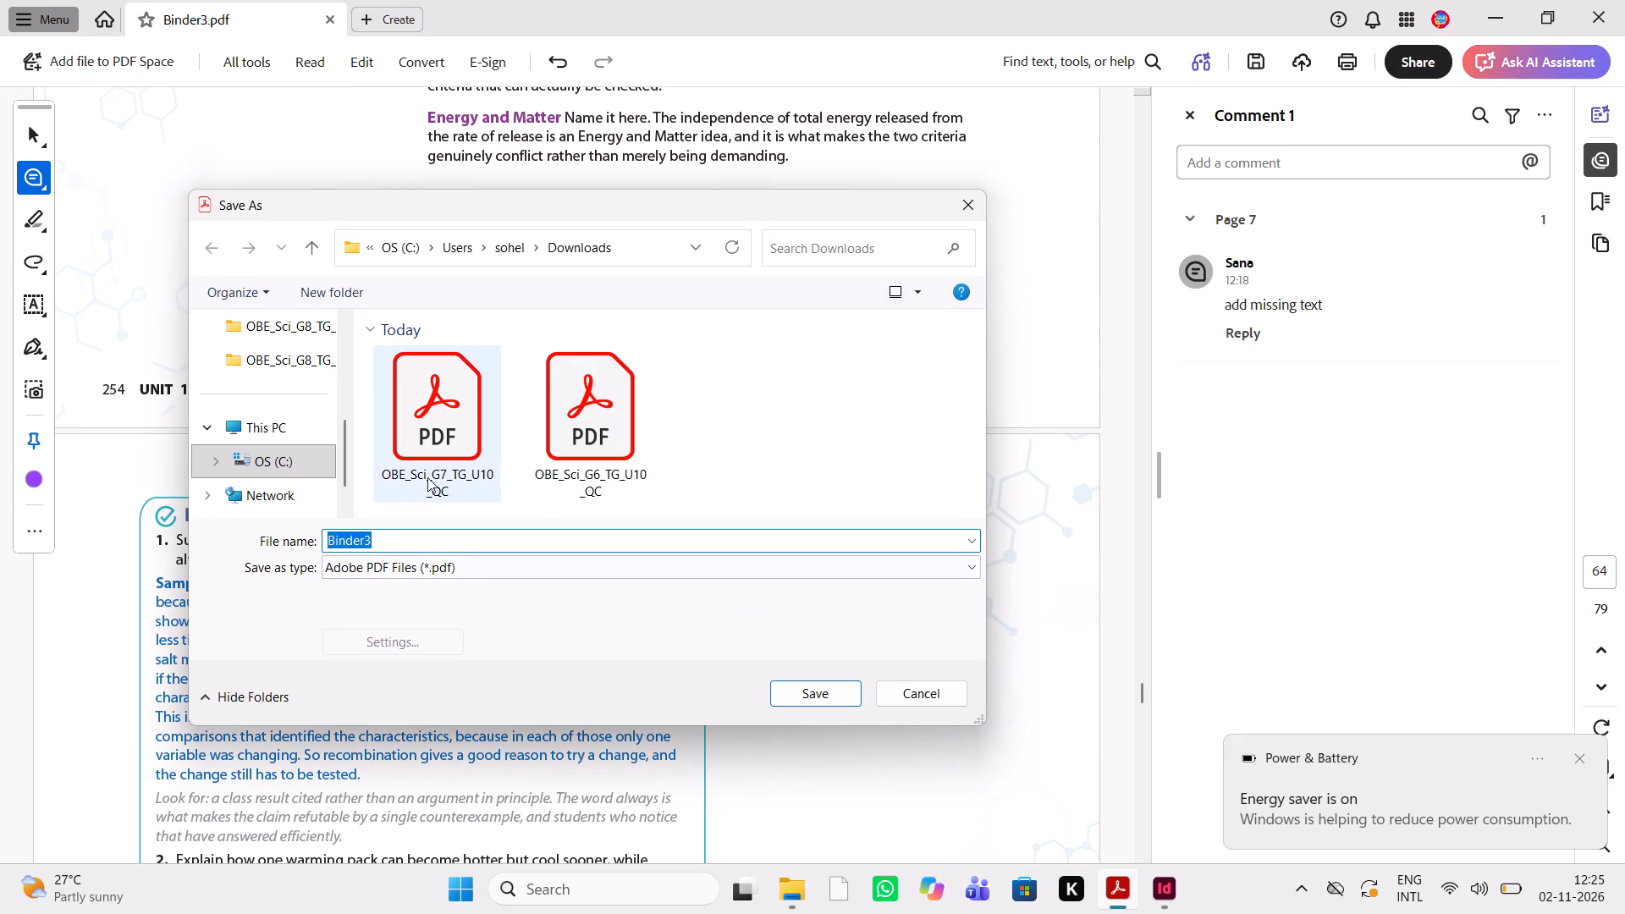
{"action": "key", "text": "BackSpace"}
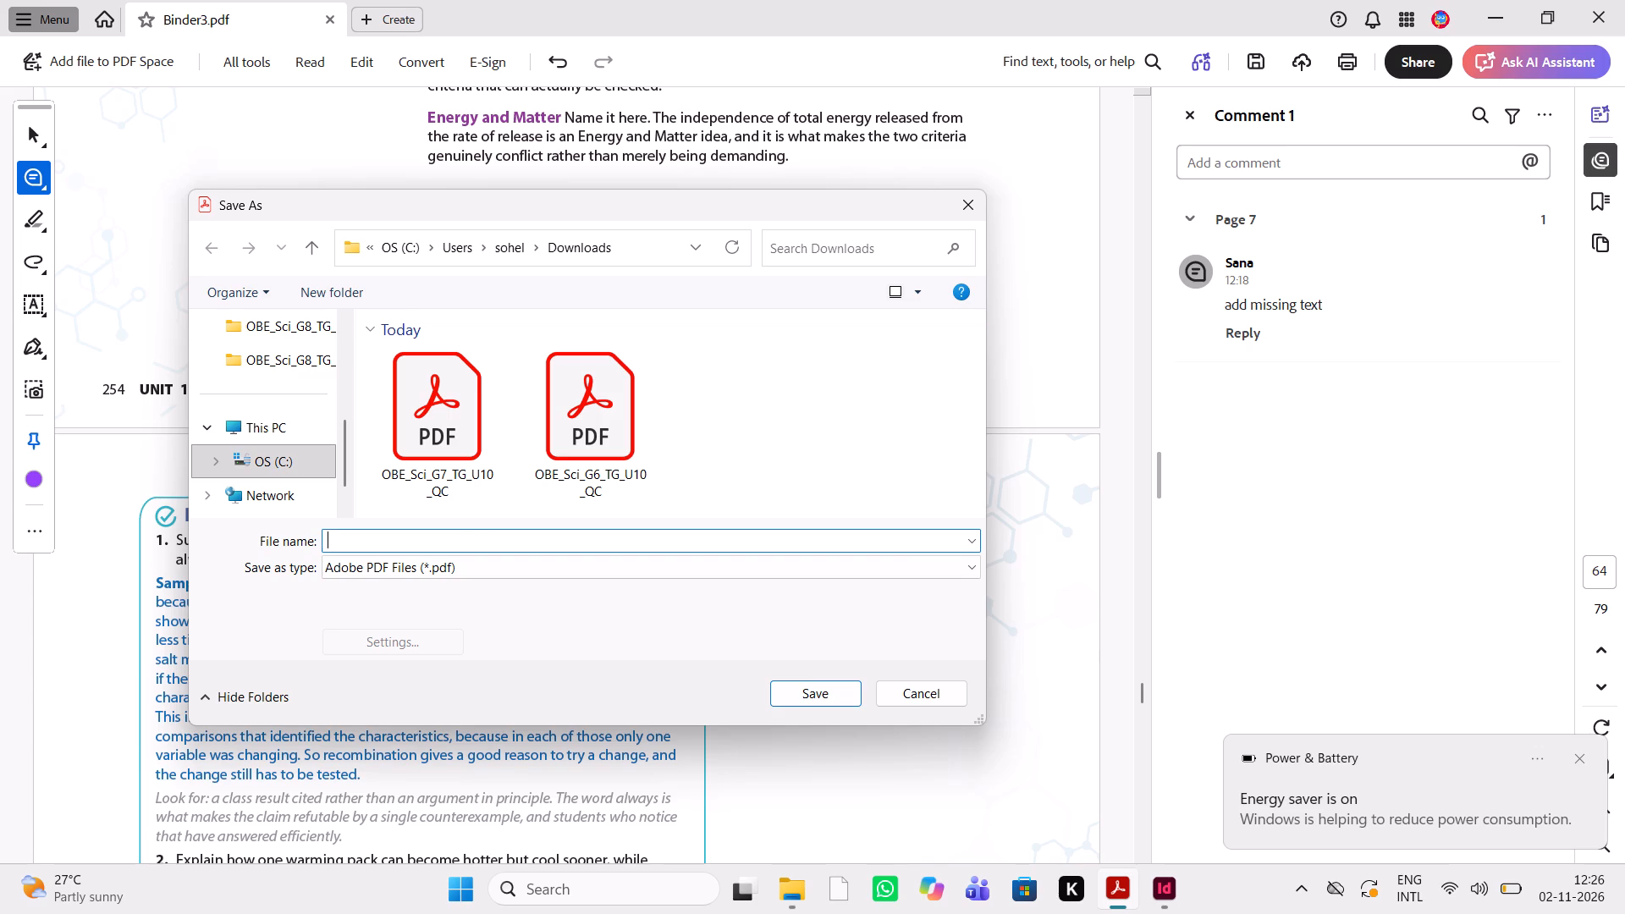
{"action": "key", "text": "ctrl+v"}
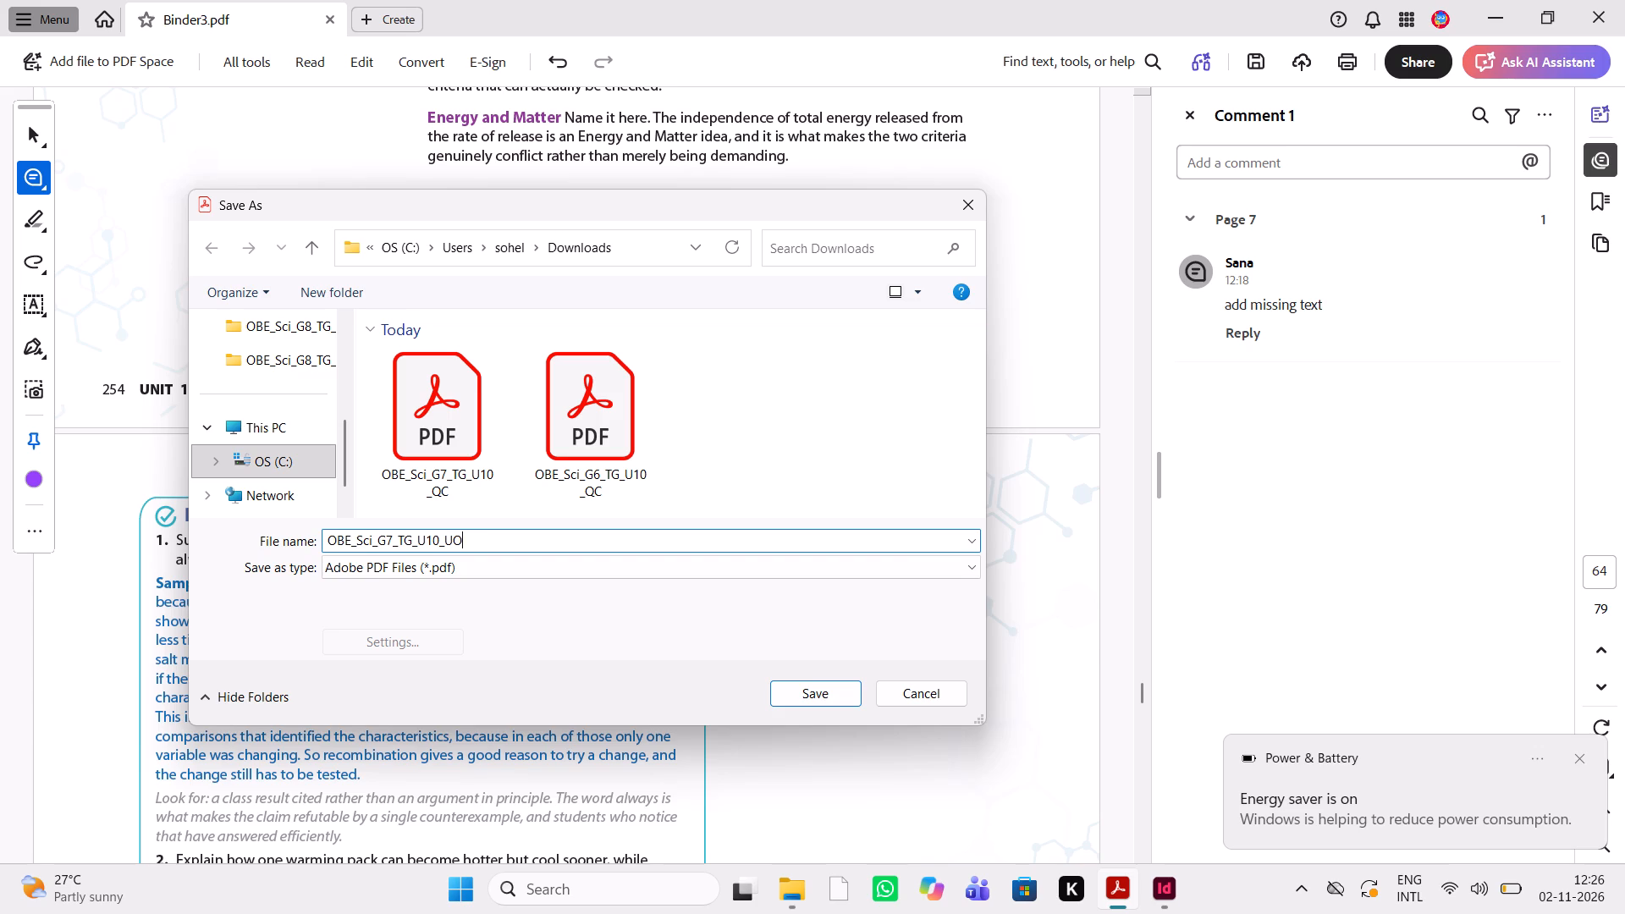
{"action": "left_click", "coordinate": [393, 540]}
{"action": "key", "text": "BackSpace"}
{"action": "key", "text": "8"}
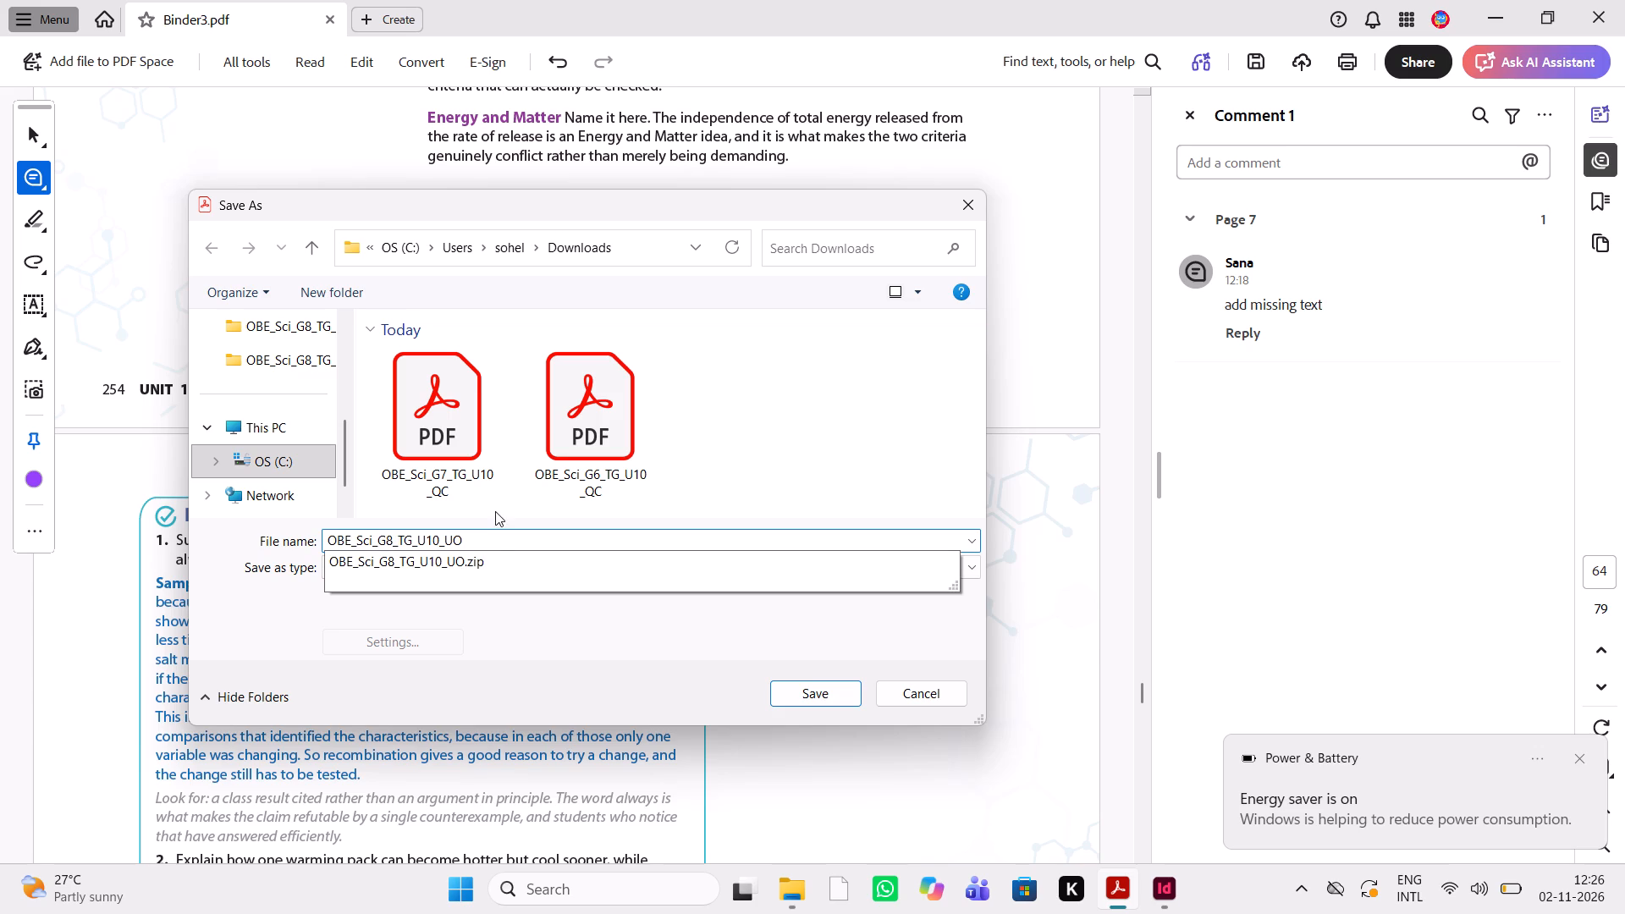
{"action": "left_click", "coordinate": [493, 535]}
{"action": "key", "text": "BackSpace"}
{"action": "key", "text": "BackSpace"}
{"action": "key", "text": "BackSpace"}
{"action": "key", "text": "shift+underscore"}
{"action": "type", "text": "QC"}
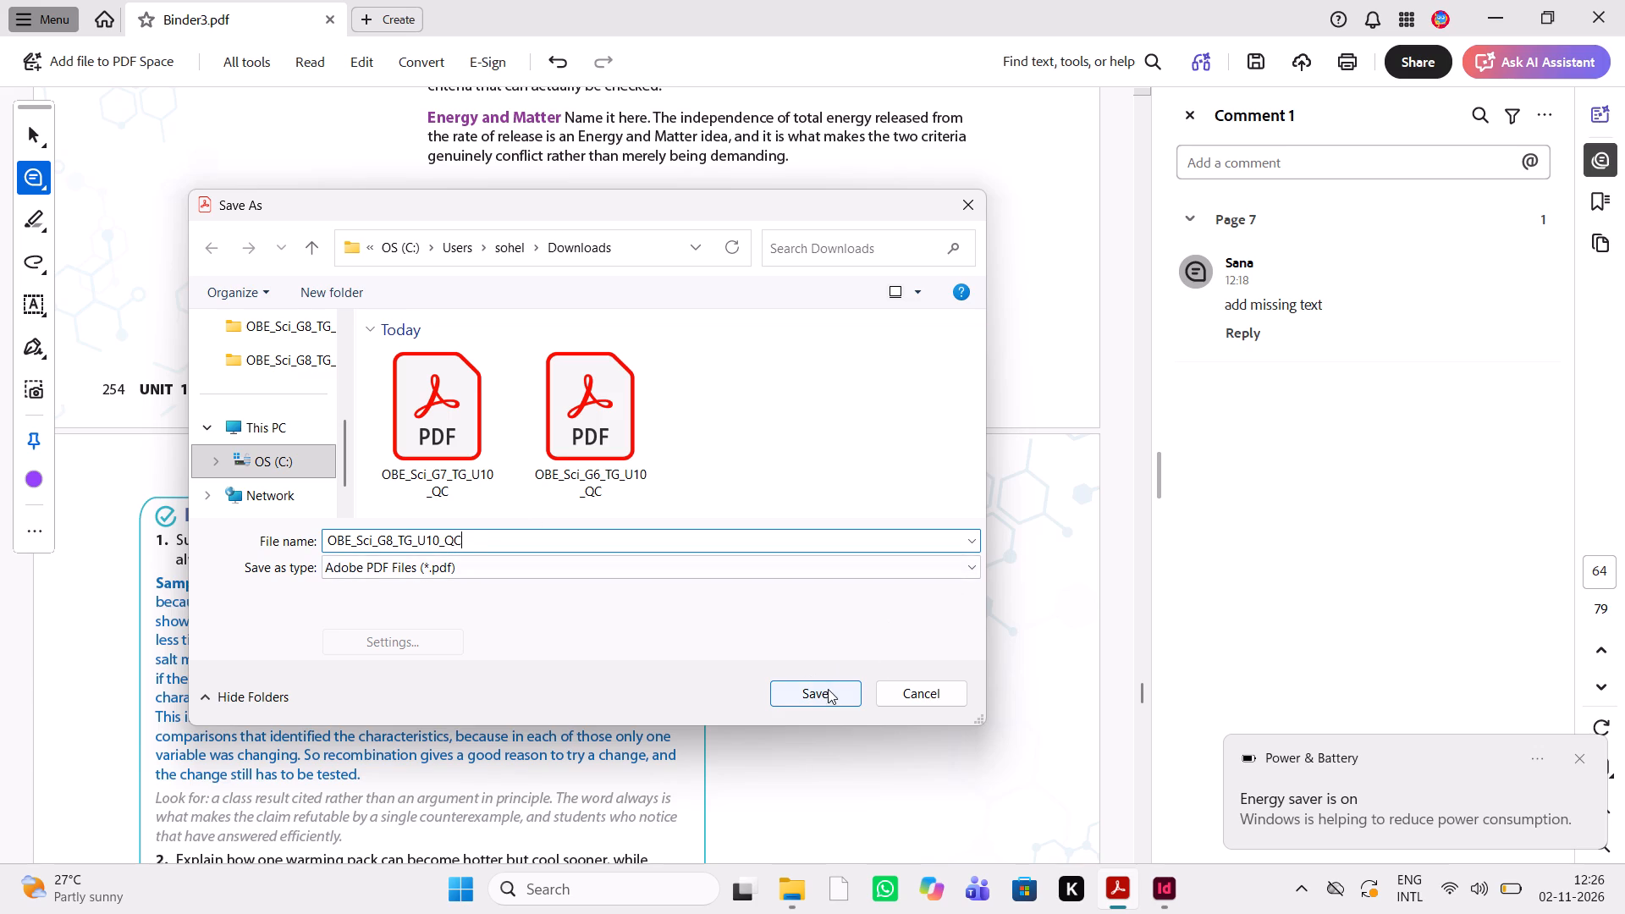
{"action": "left_click", "coordinate": [829, 690]}
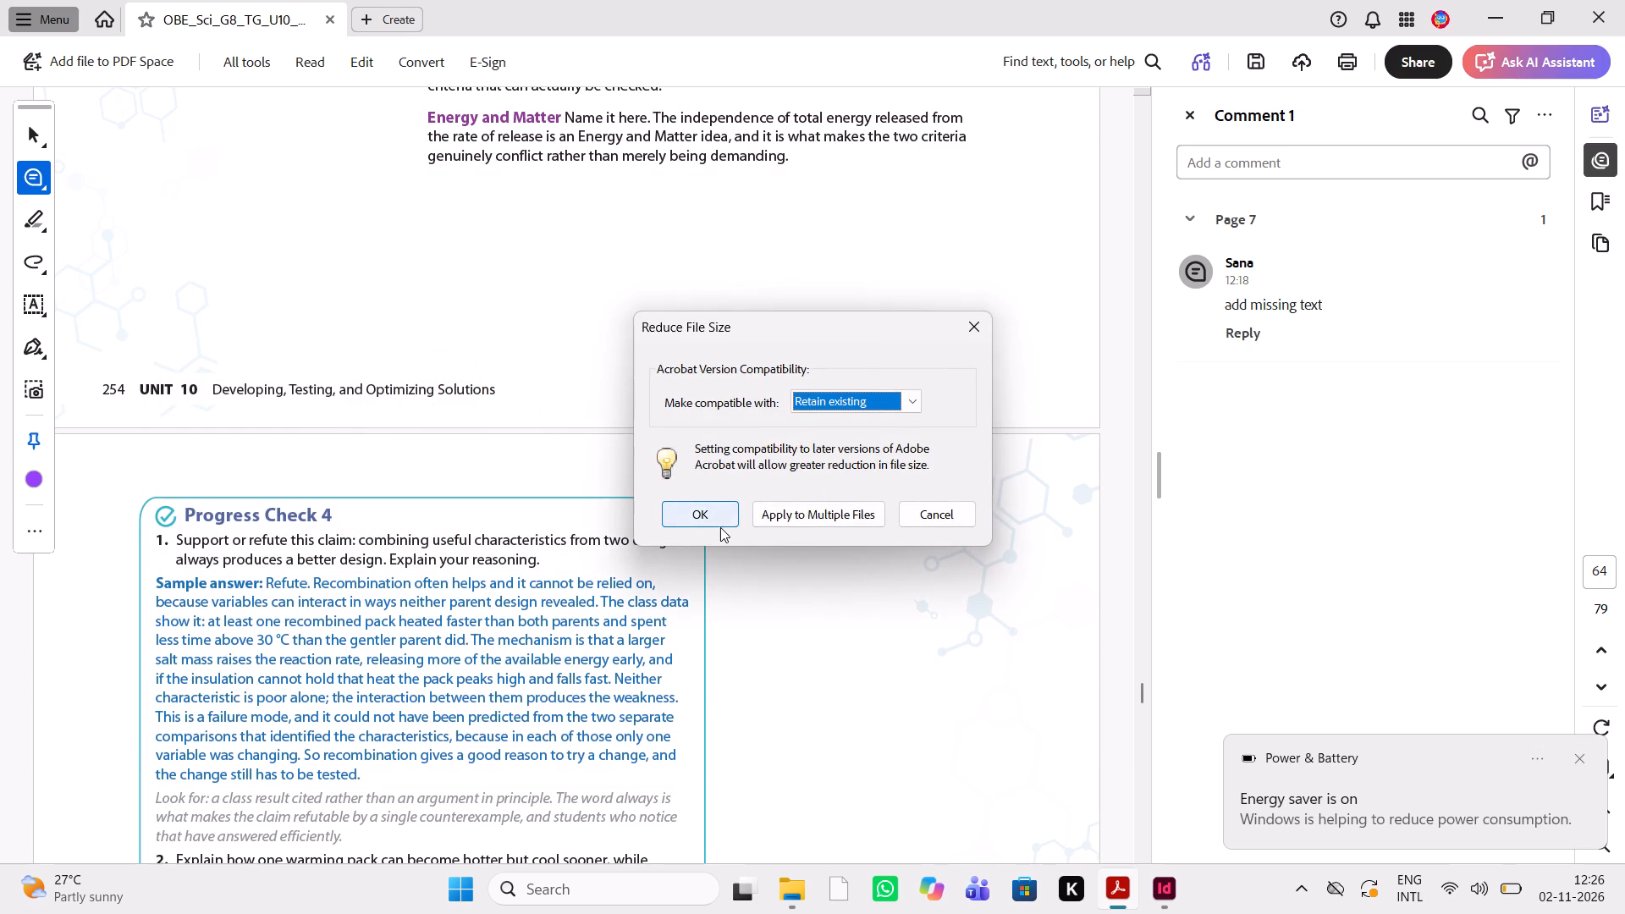
Reduce the PDF's file size with existing version compatibility retained, replacing OBE_Sci_G8_TG_U10_QC in Downloads.
{"action": "left_click", "coordinate": [720, 527]}
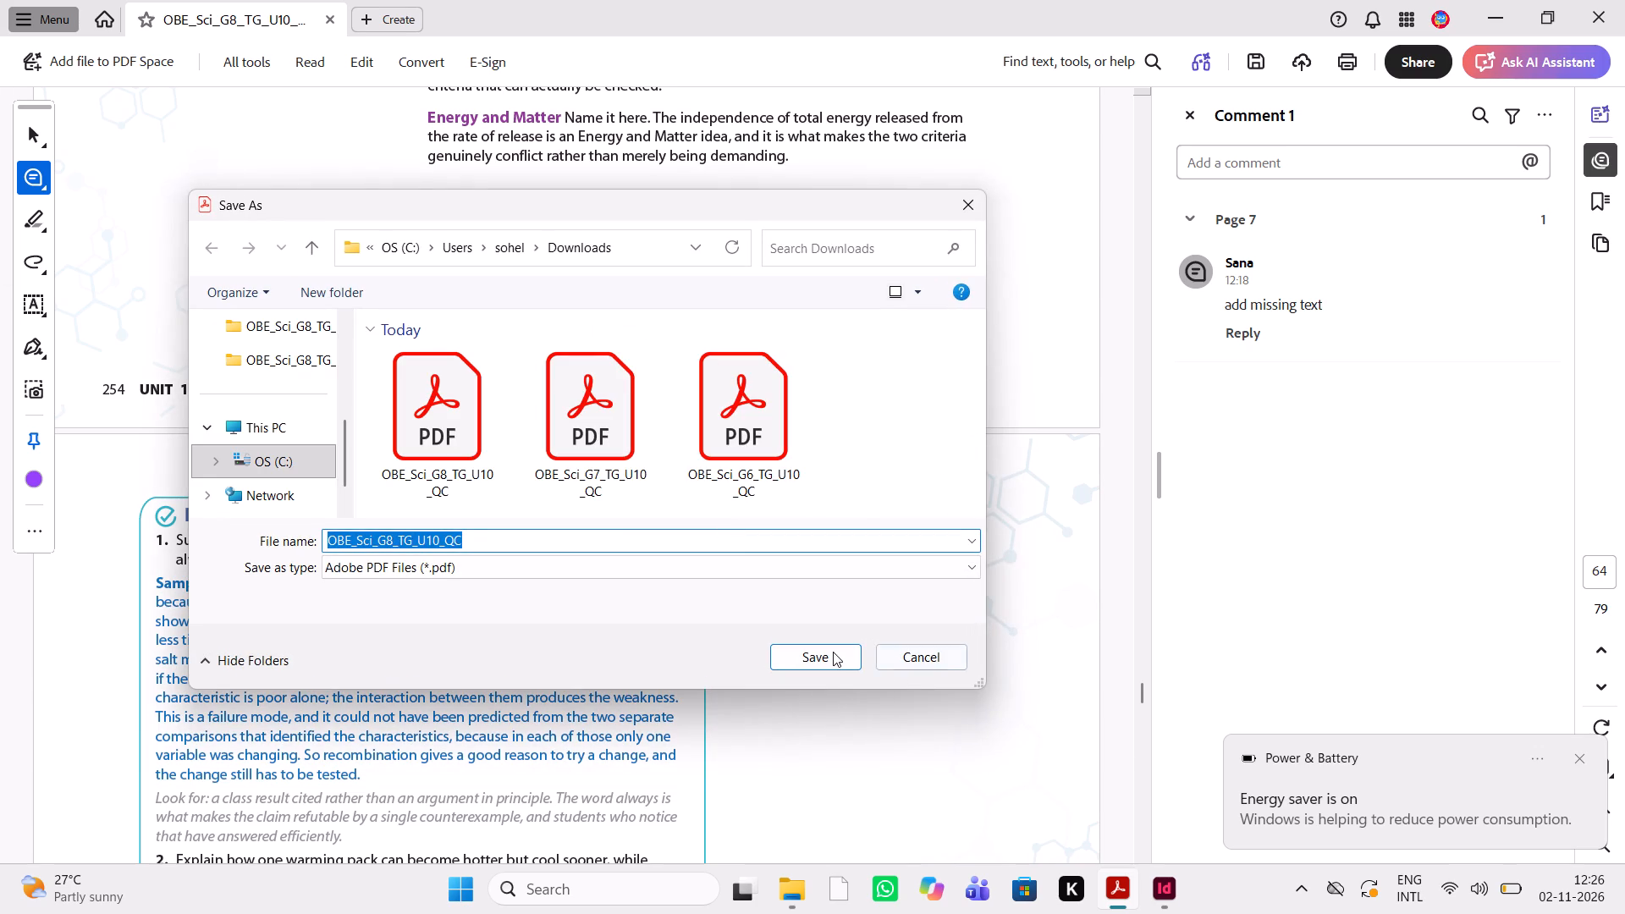
{"action": "left_click", "coordinate": [833, 651]}
{"action": "left_click", "coordinate": [867, 452]}
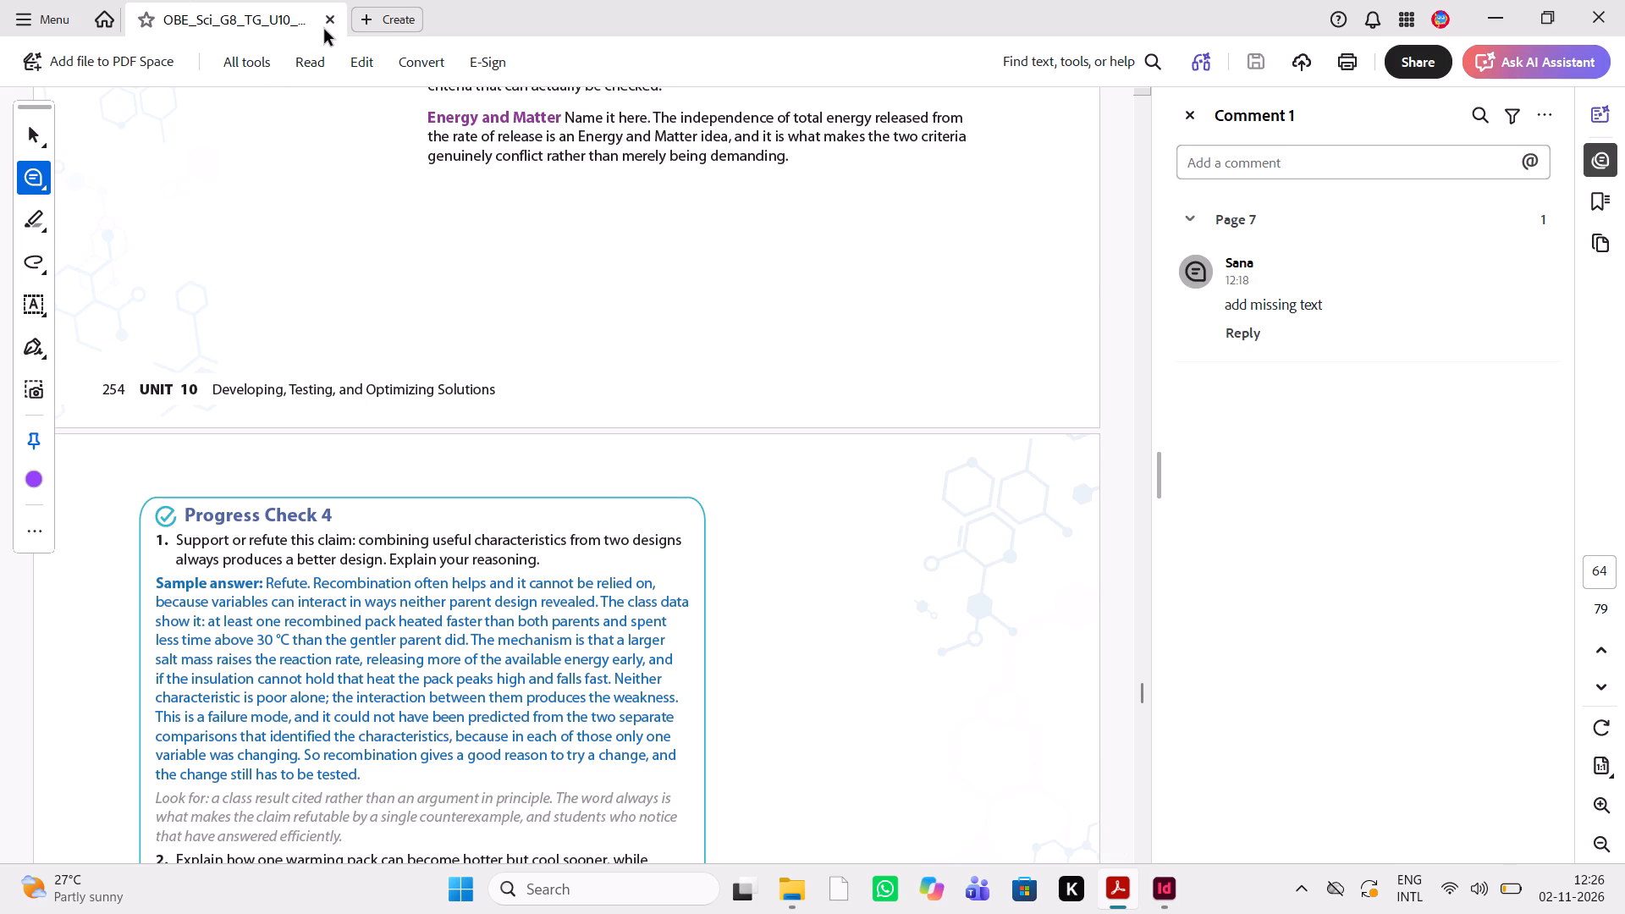
Close the saved QC PDF and exit Acrobat.
{"action": "left_click", "coordinate": [328, 27]}
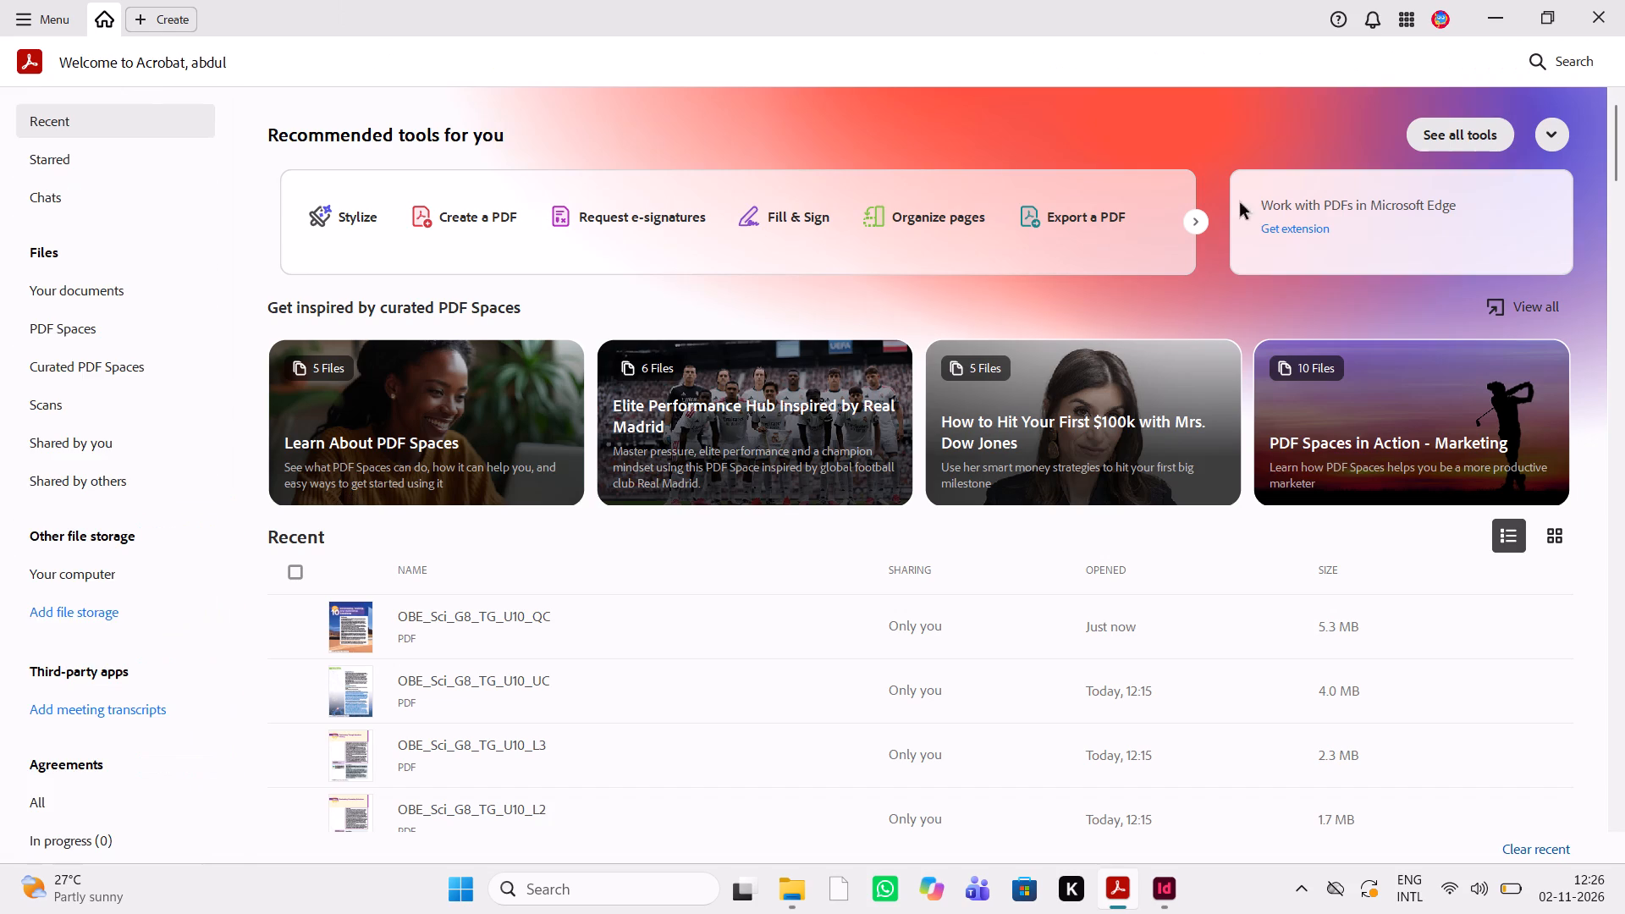
{"action": "left_click", "coordinate": [1606, 14]}
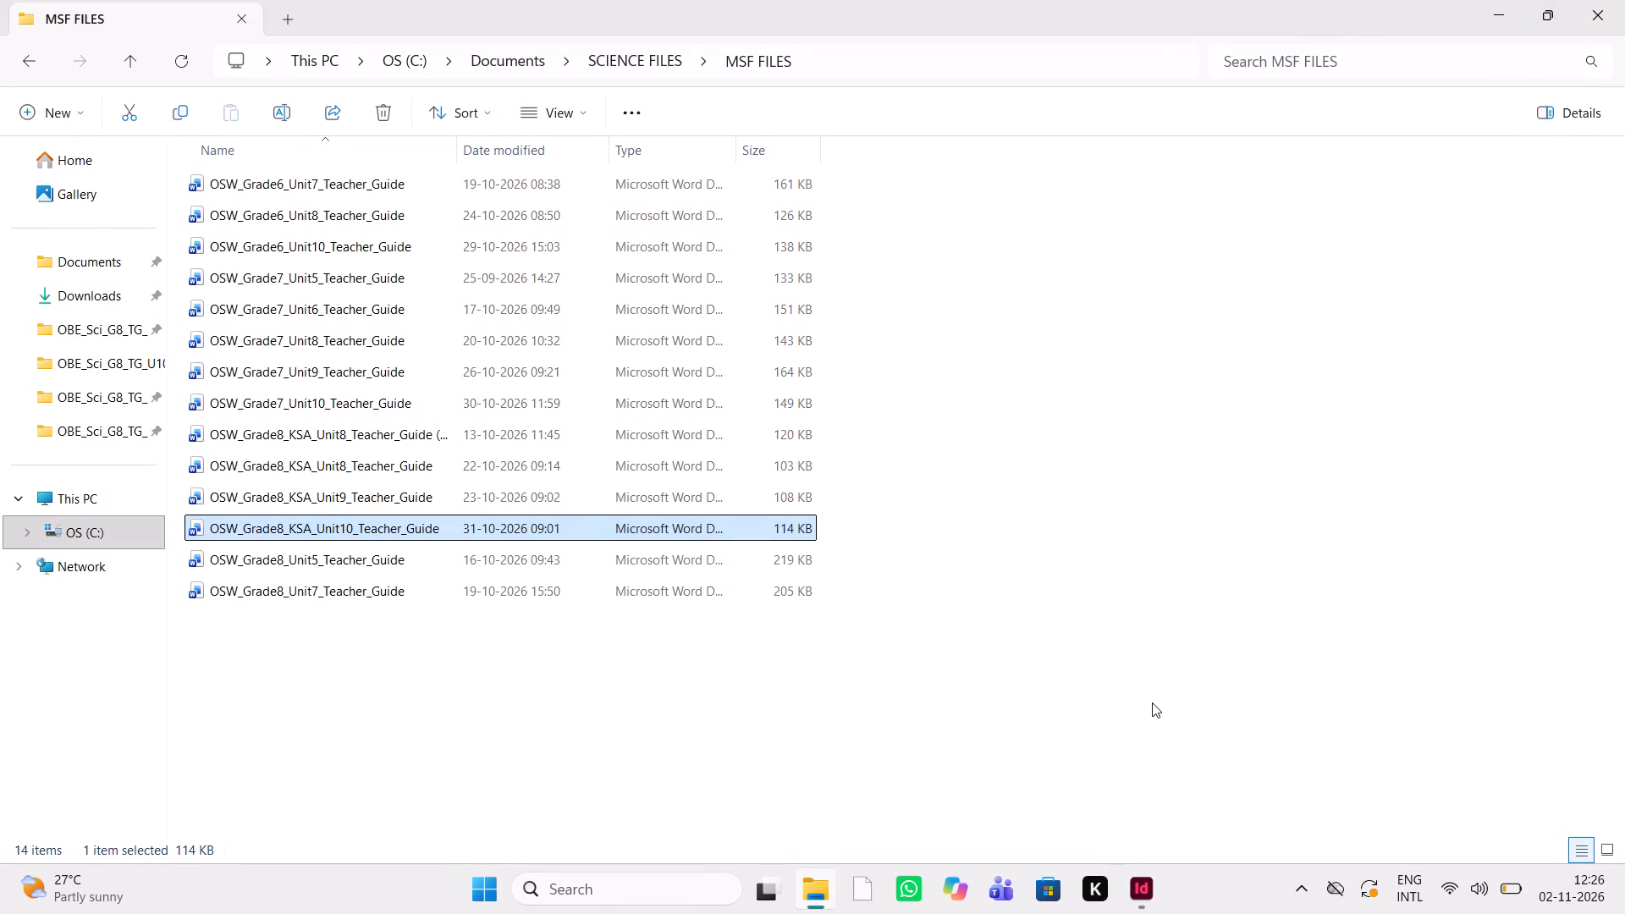
Compress the Grade 6, 7 and 8 Unit 10 QC PDFs in Downloads into one ZIP with the suggested name, and check its contents.
{"action": "left_click", "coordinate": [79, 289]}
{"action": "left_click_drag", "start_coordinate": [1171, 298], "coordinate": [367, 25]}
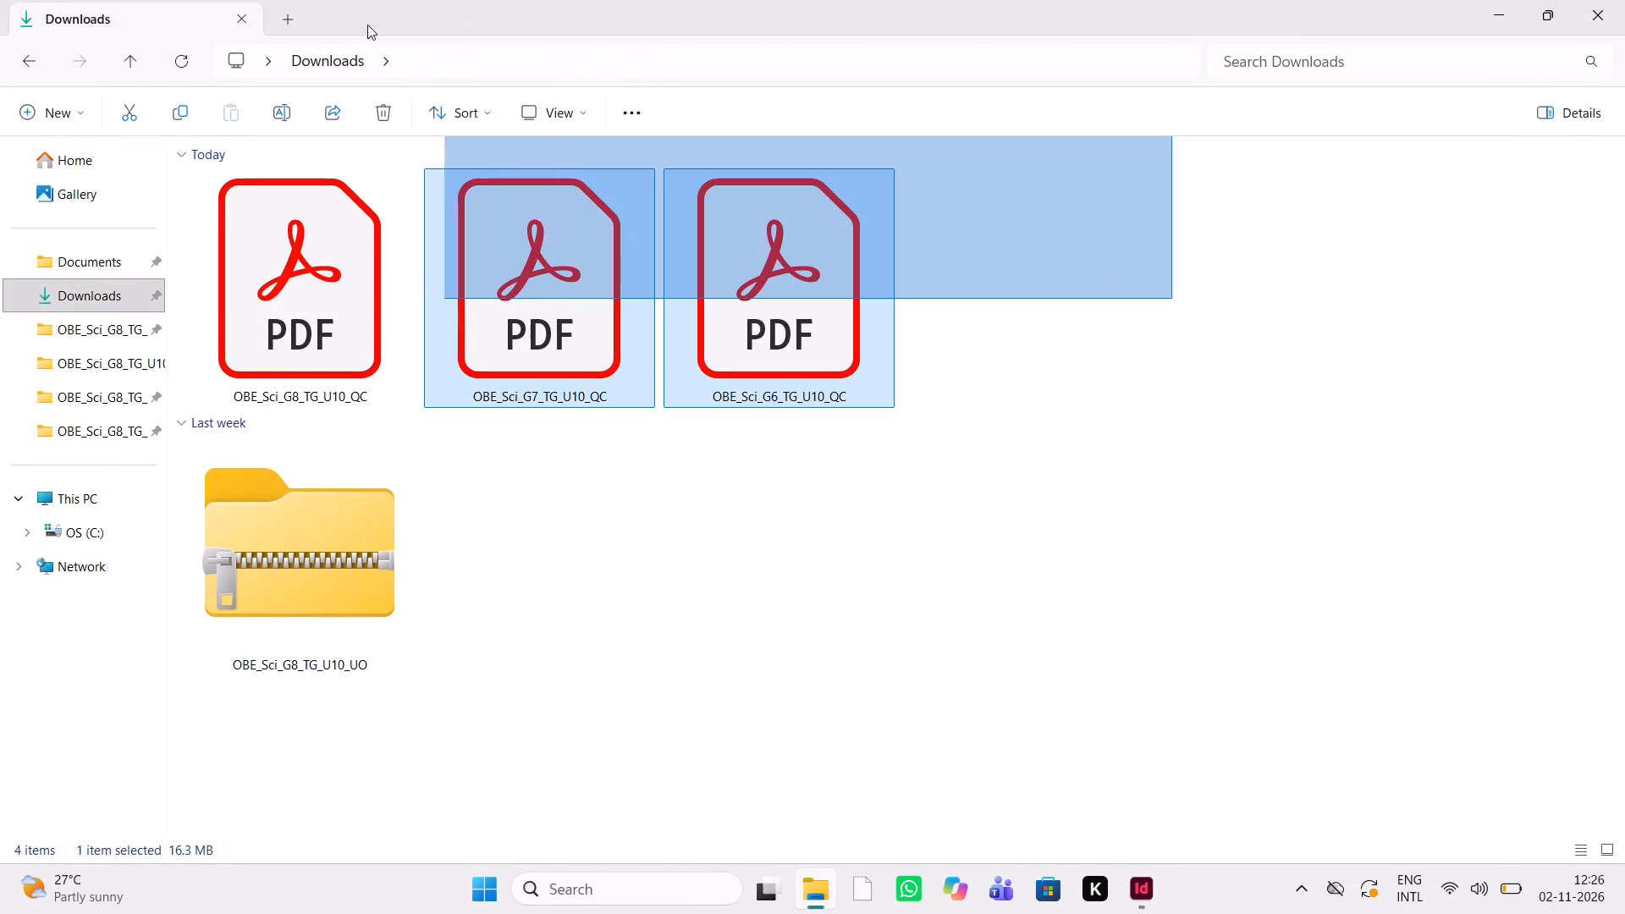
{"action": "left_click_drag", "start_coordinate": [367, 25], "coordinate": [261, 139]}
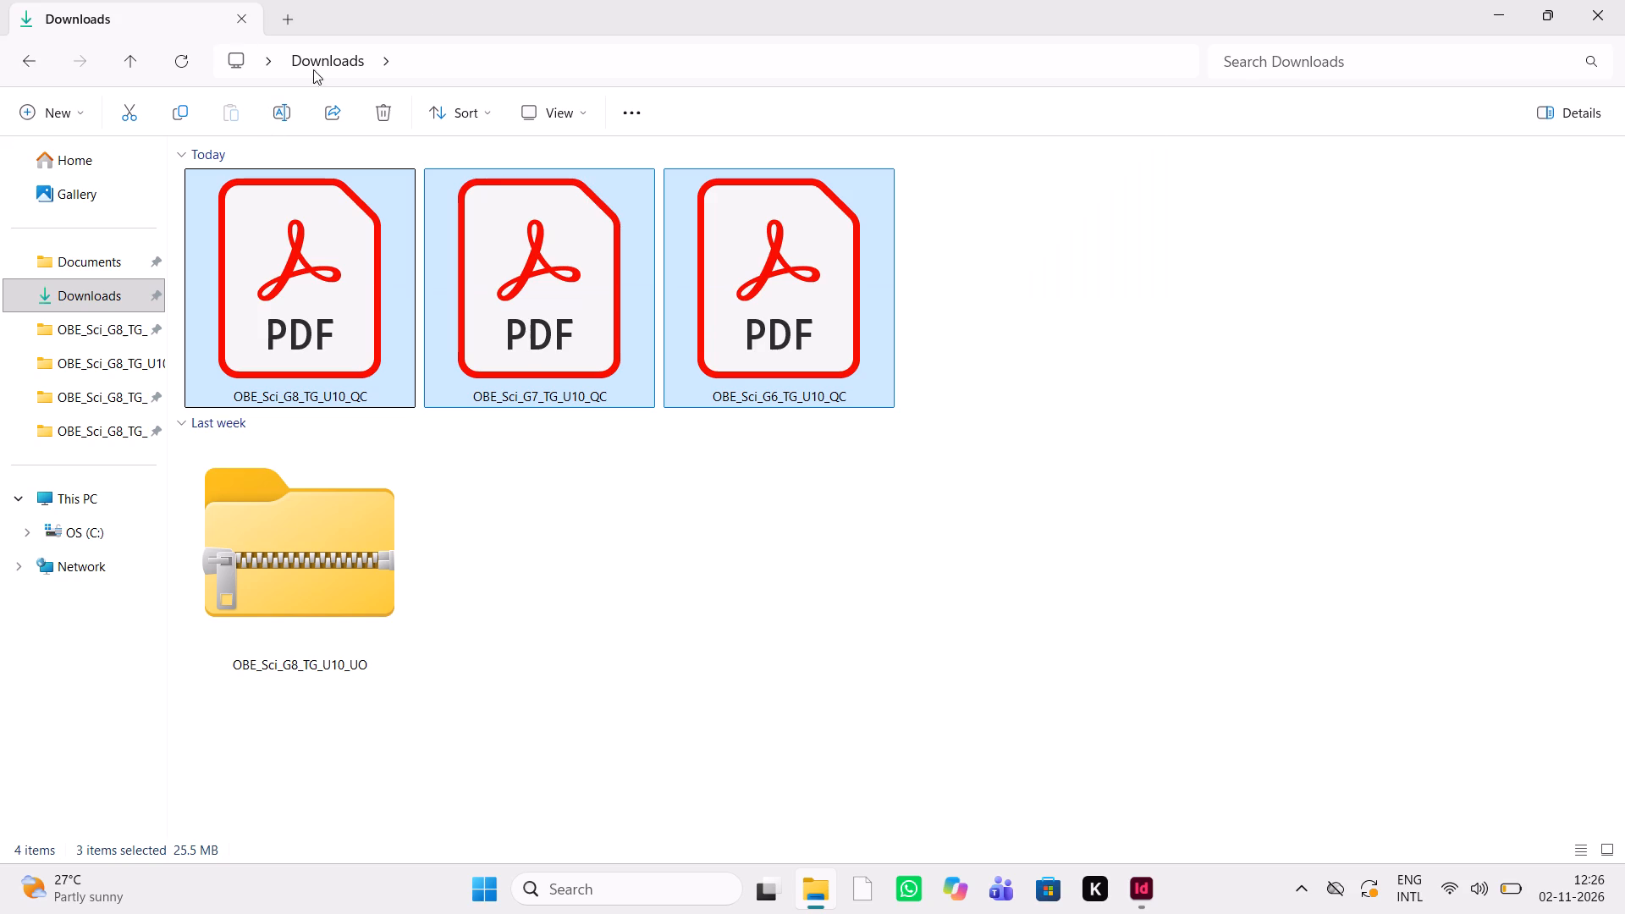
{"action": "left_click", "coordinate": [637, 124]}
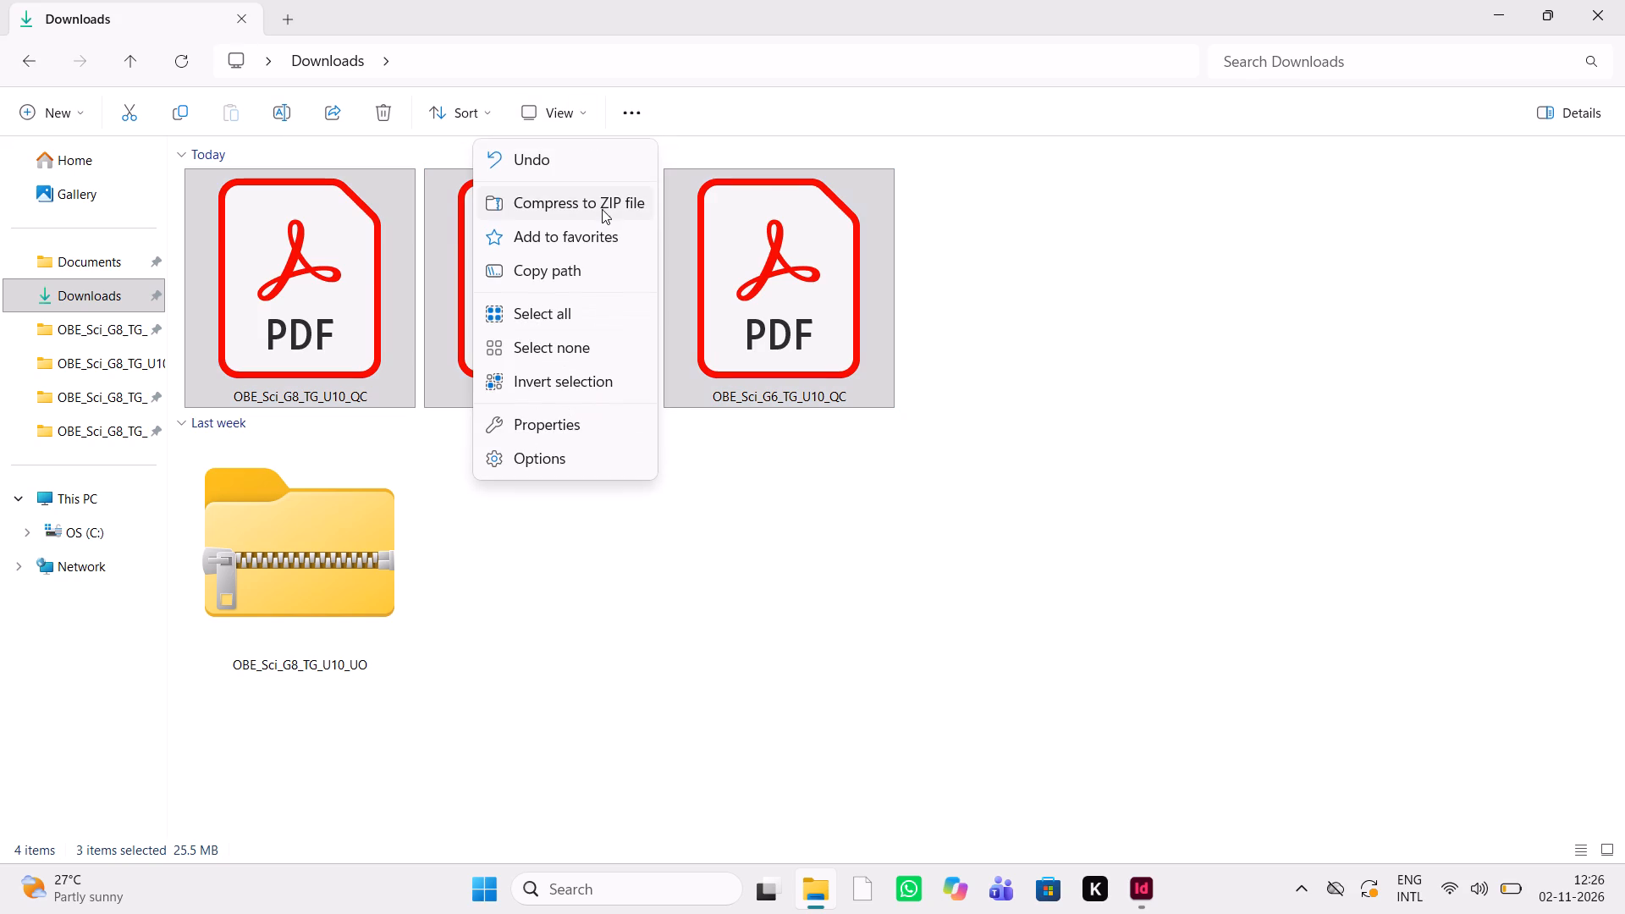
{"action": "left_click", "coordinate": [602, 208]}
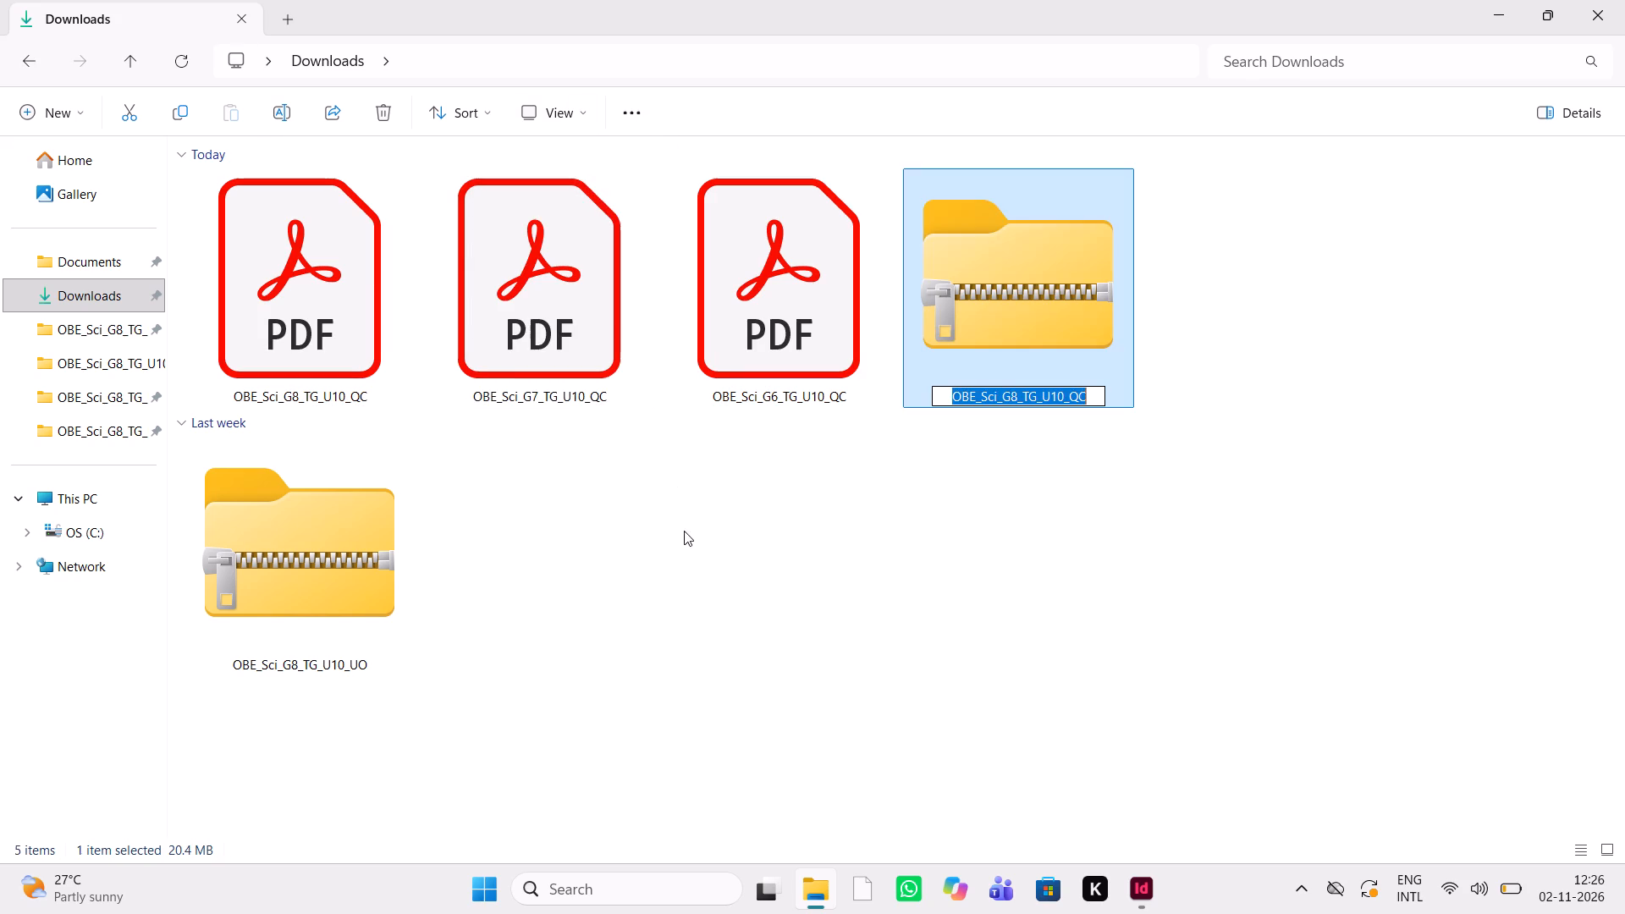
{"action": "left_click", "coordinate": [821, 538]}
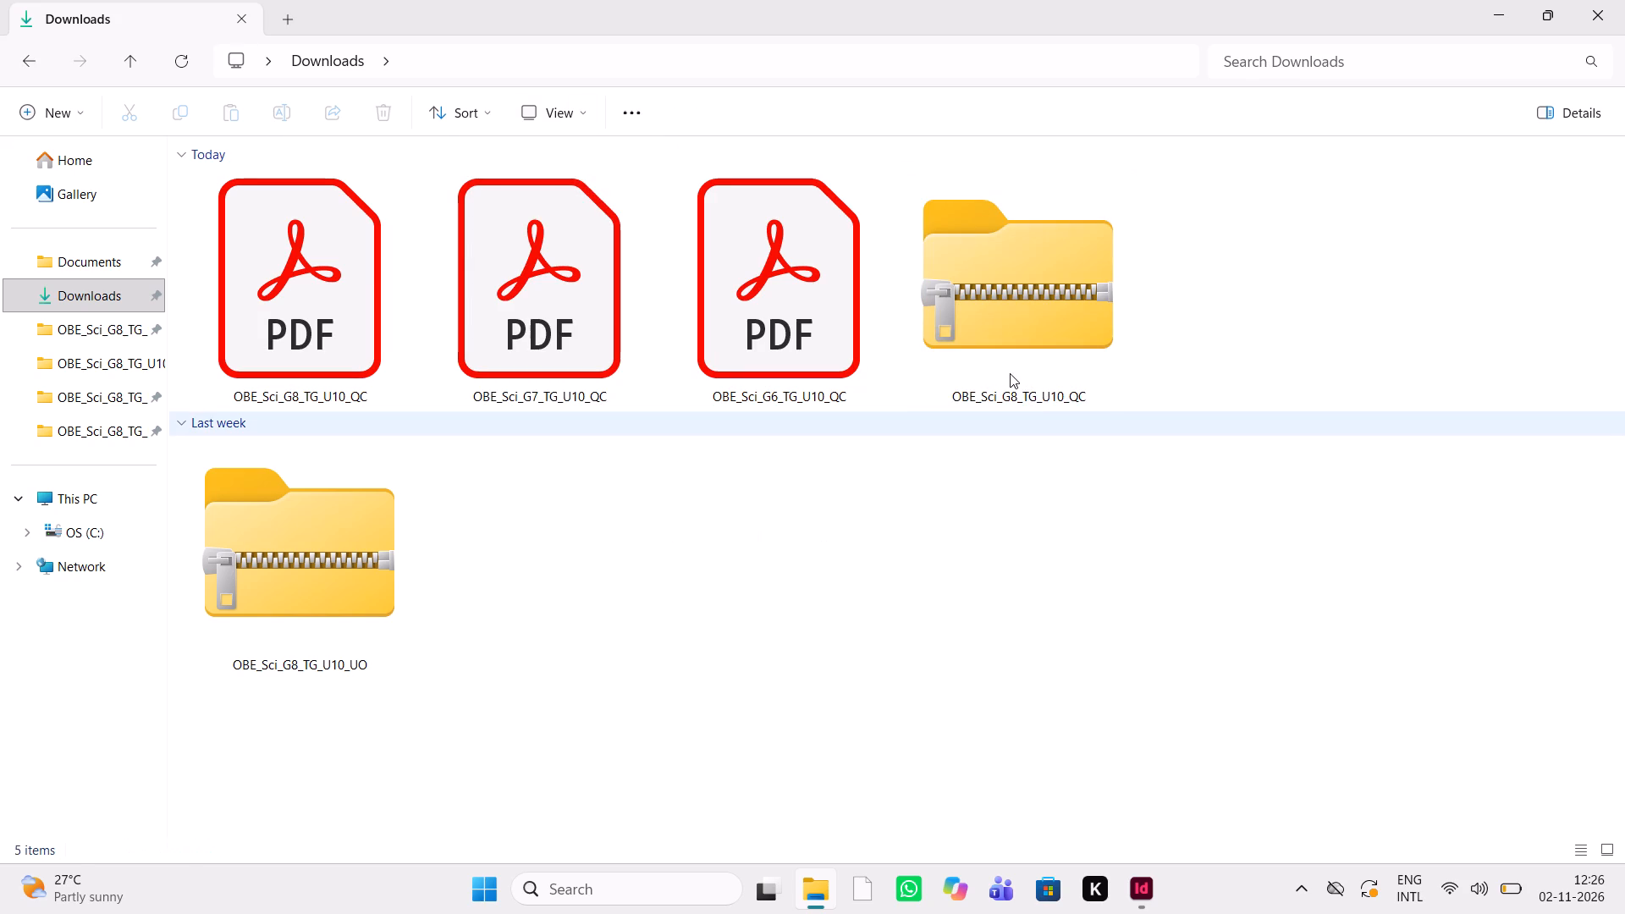
{"action": "double_click", "coordinate": [1010, 373]}
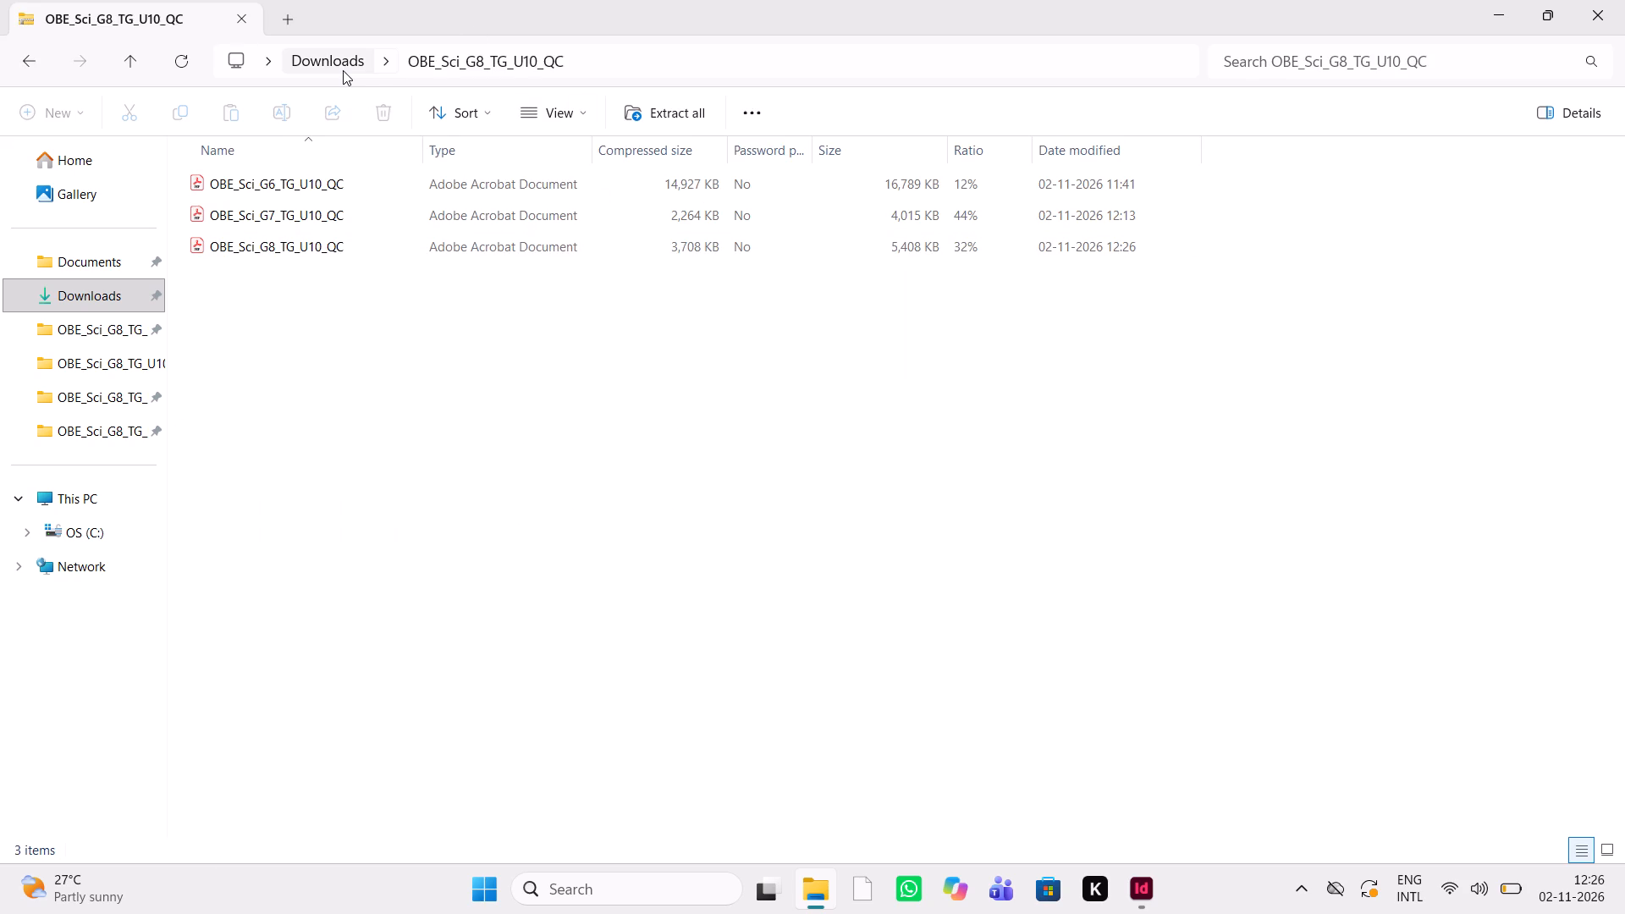
{"action": "left_click", "coordinate": [343, 70]}
Move the OBE_Sci_G8_TG_U10_UO ZIP archive from Downloads into the GRADE-8 folder under Documents, SCIENCE FILES.
{"action": "left_click", "coordinate": [362, 570]}
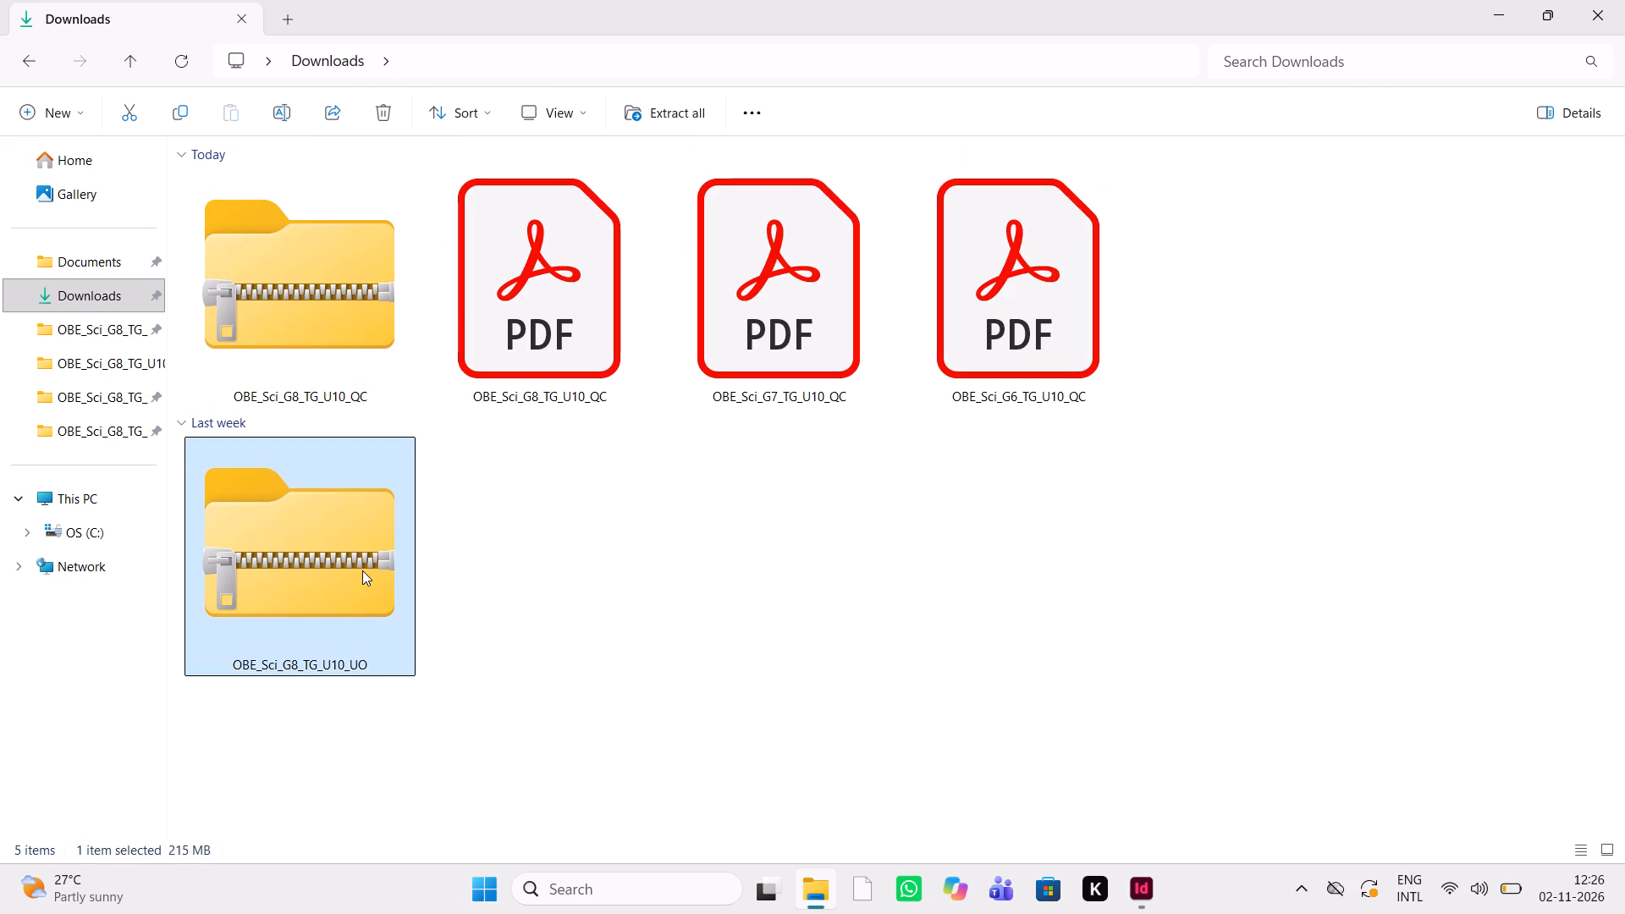
{"action": "key", "text": "ctrl+x"}
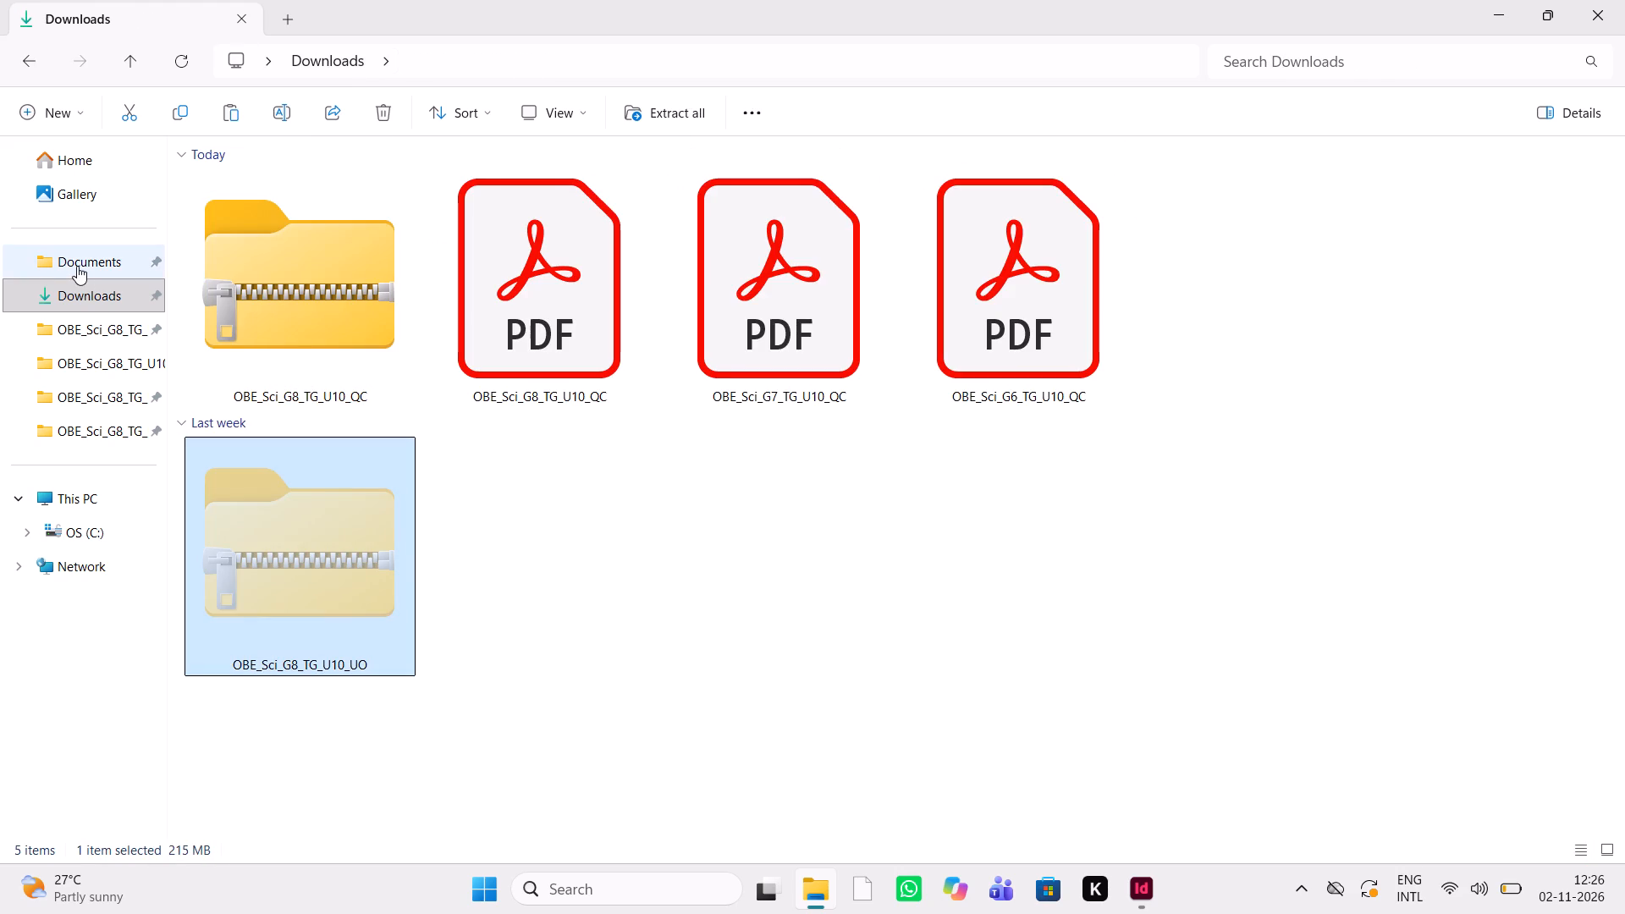
{"action": "double_click", "coordinate": [77, 266]}
{"action": "double_click", "coordinate": [88, 296]}
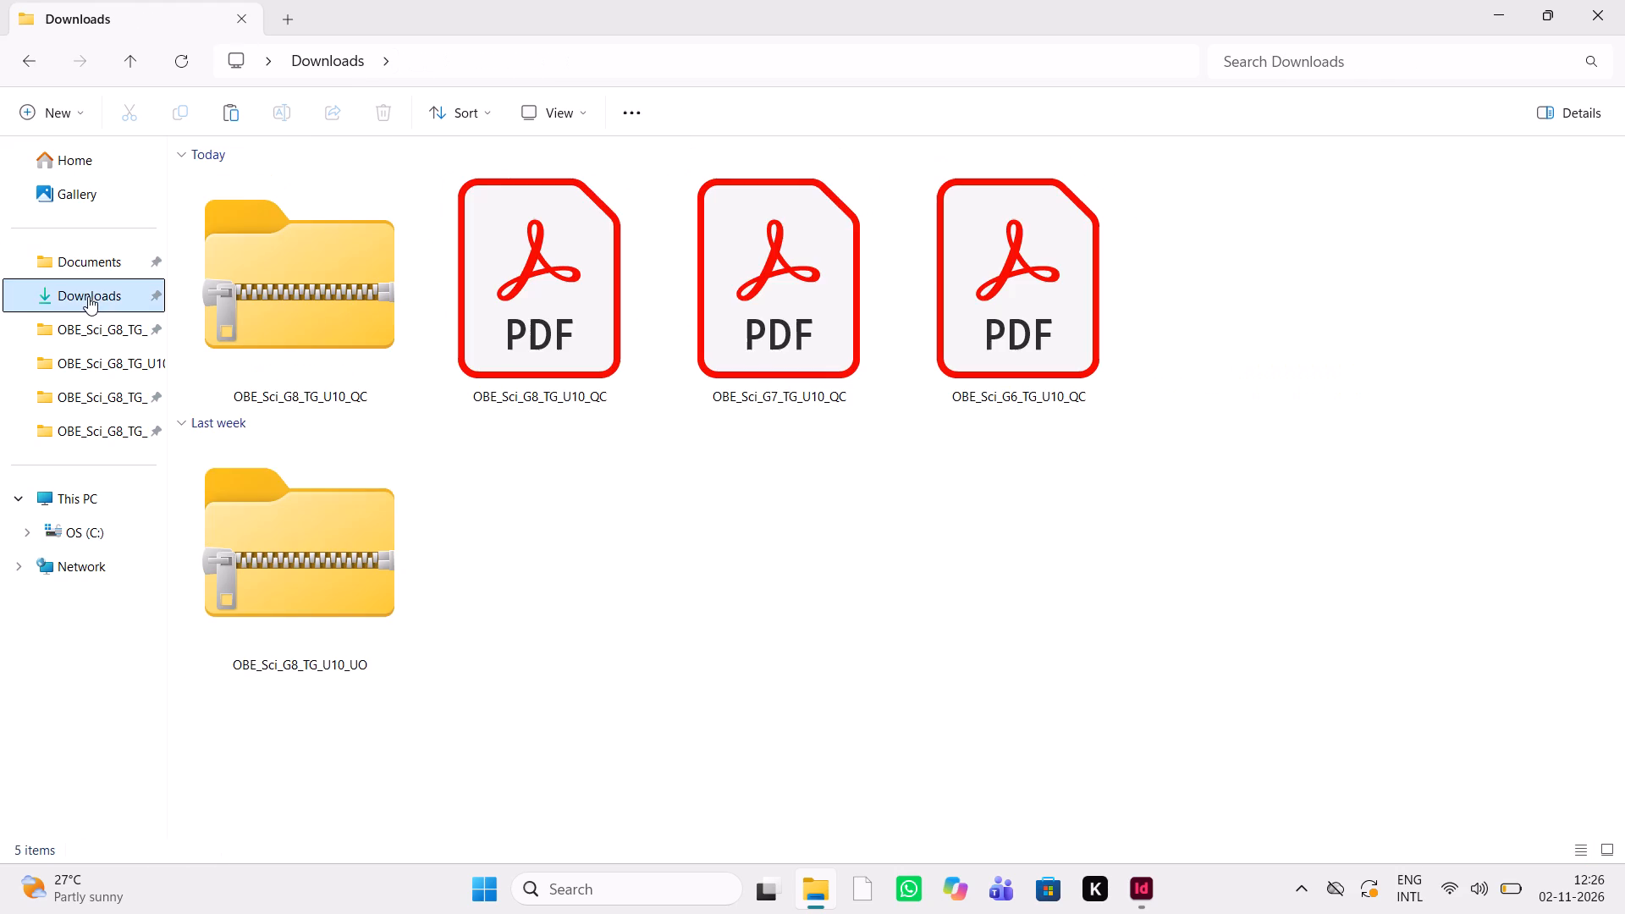
{"action": "double_click", "coordinate": [85, 258]}
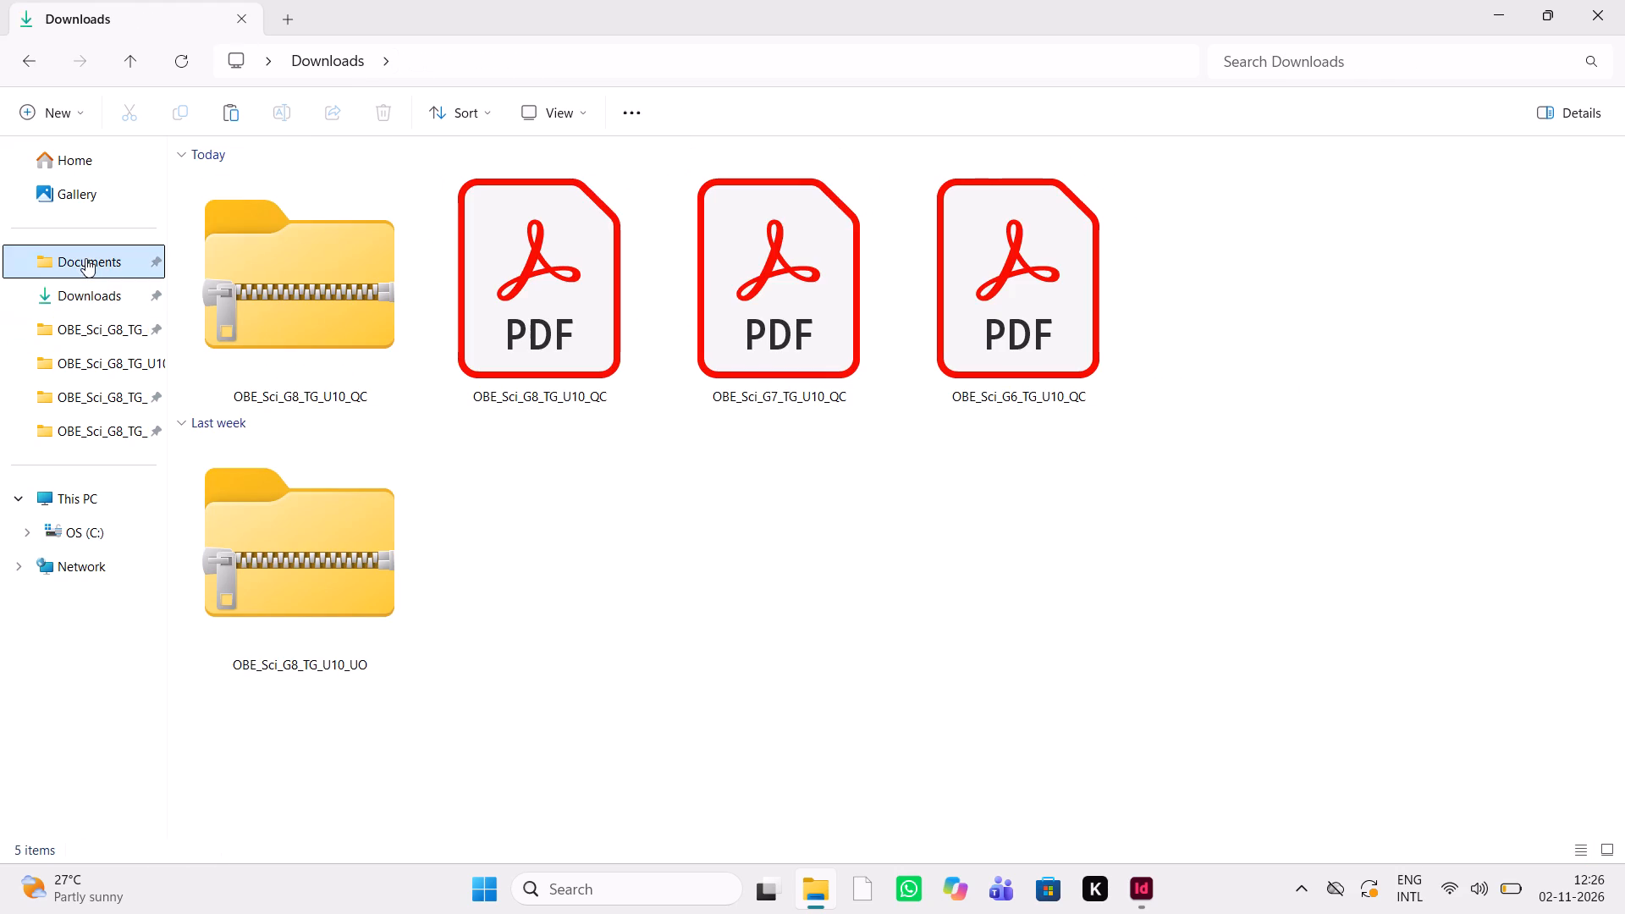
{"action": "double_click", "coordinate": [834, 249]}
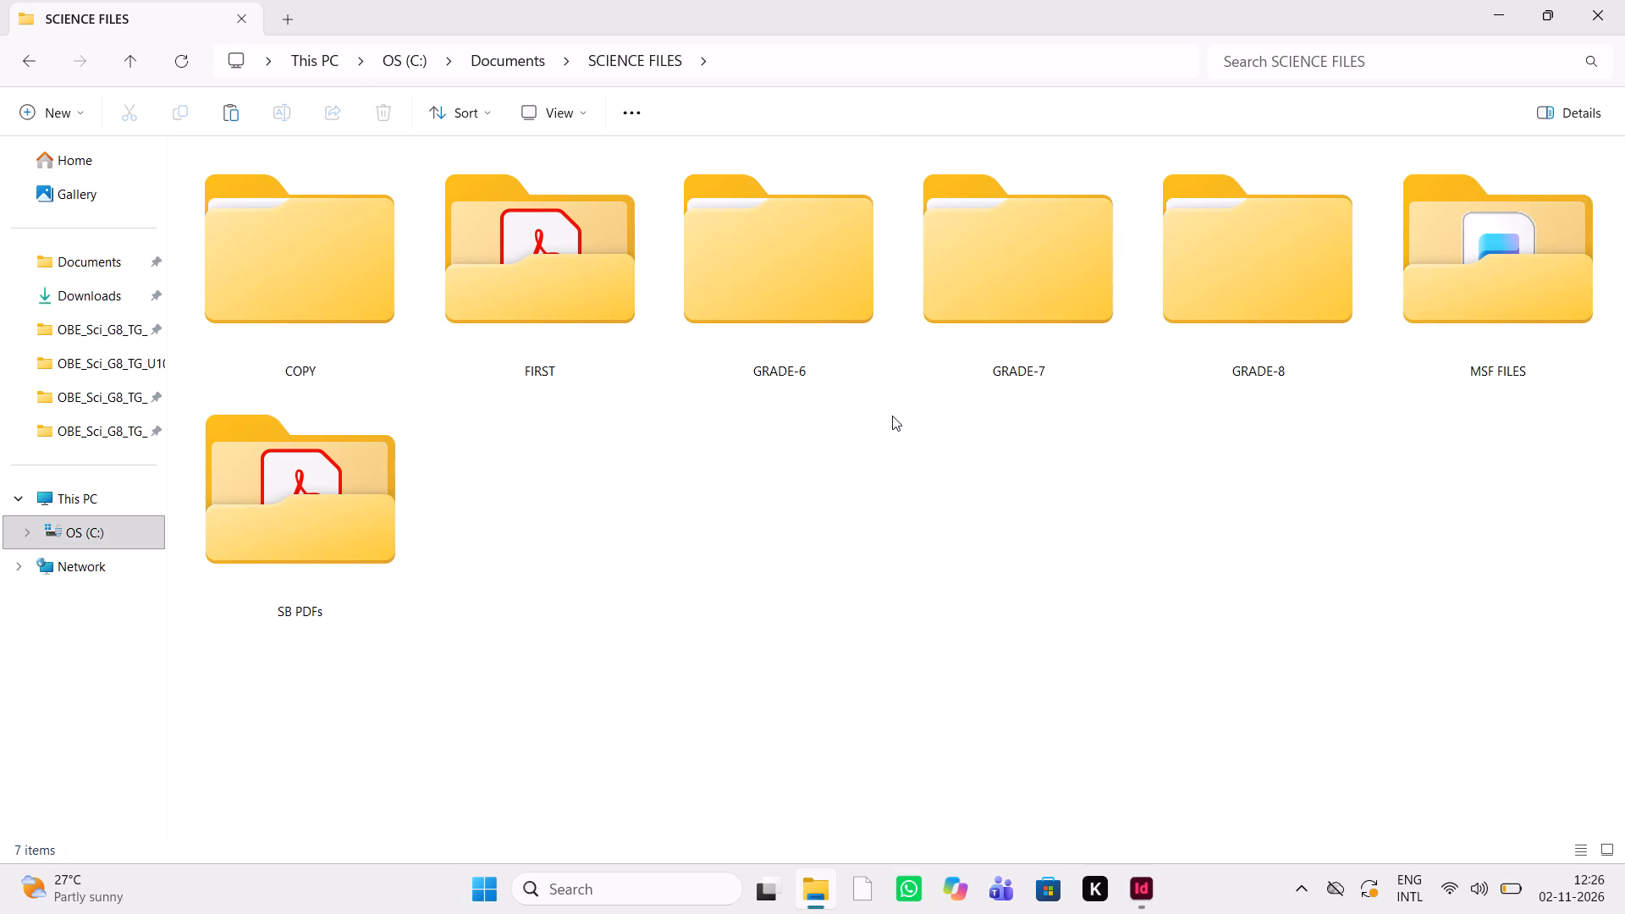
{"action": "triple_click", "coordinate": [1341, 296]}
{"action": "left_click", "coordinate": [657, 509]}
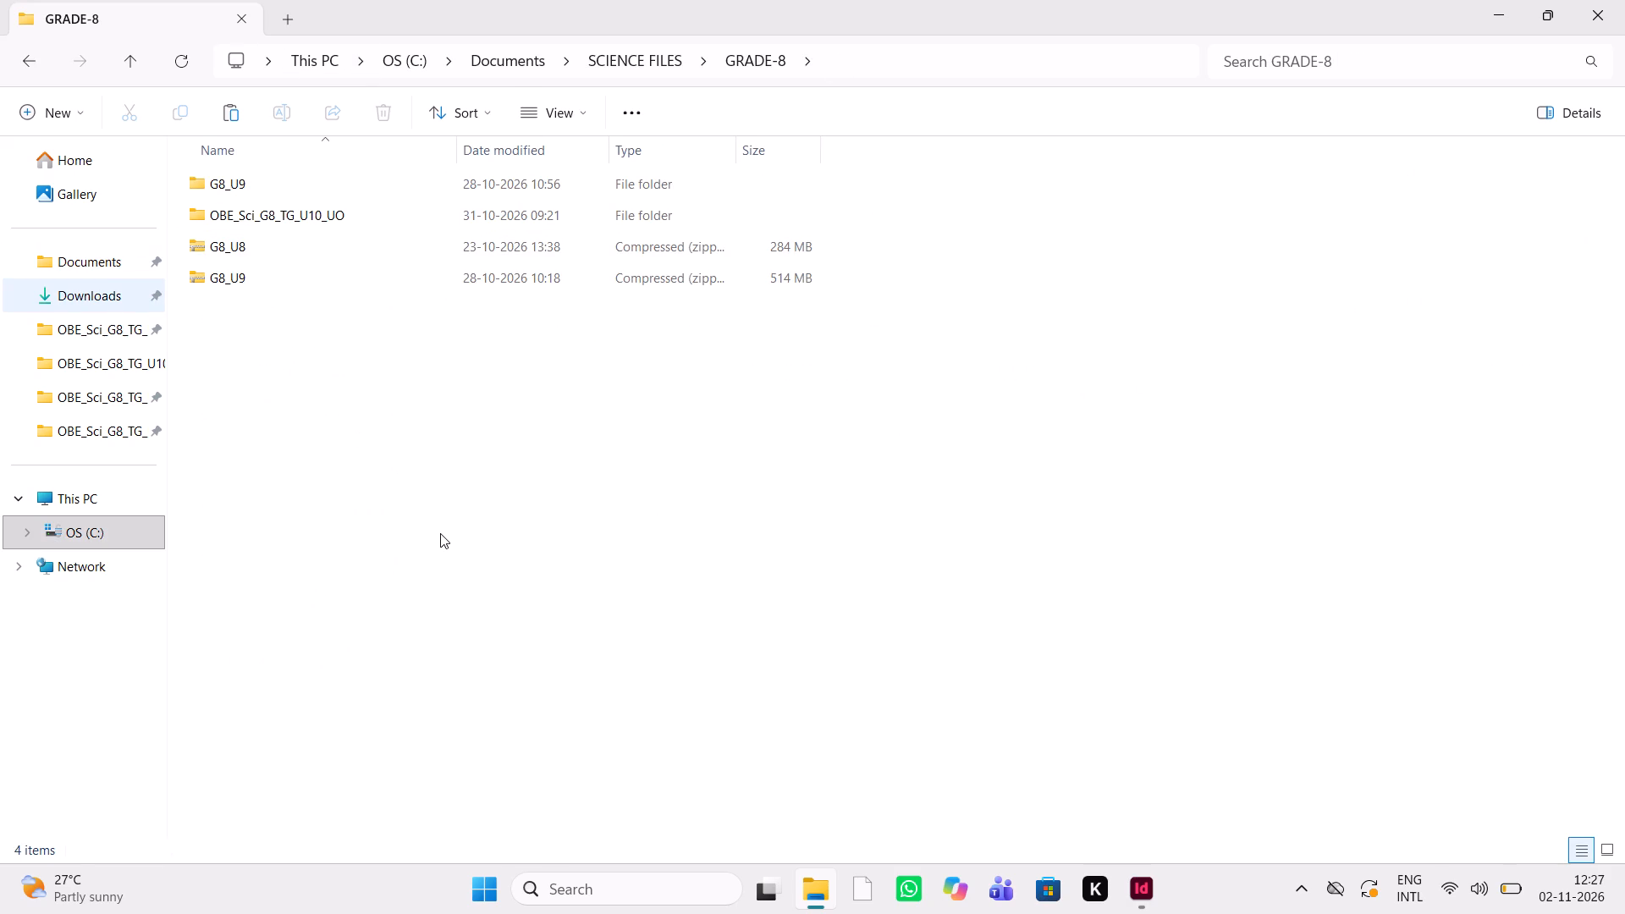
{"action": "key", "text": "ctrl+v"}
{"action": "left_click", "coordinate": [603, 522]}
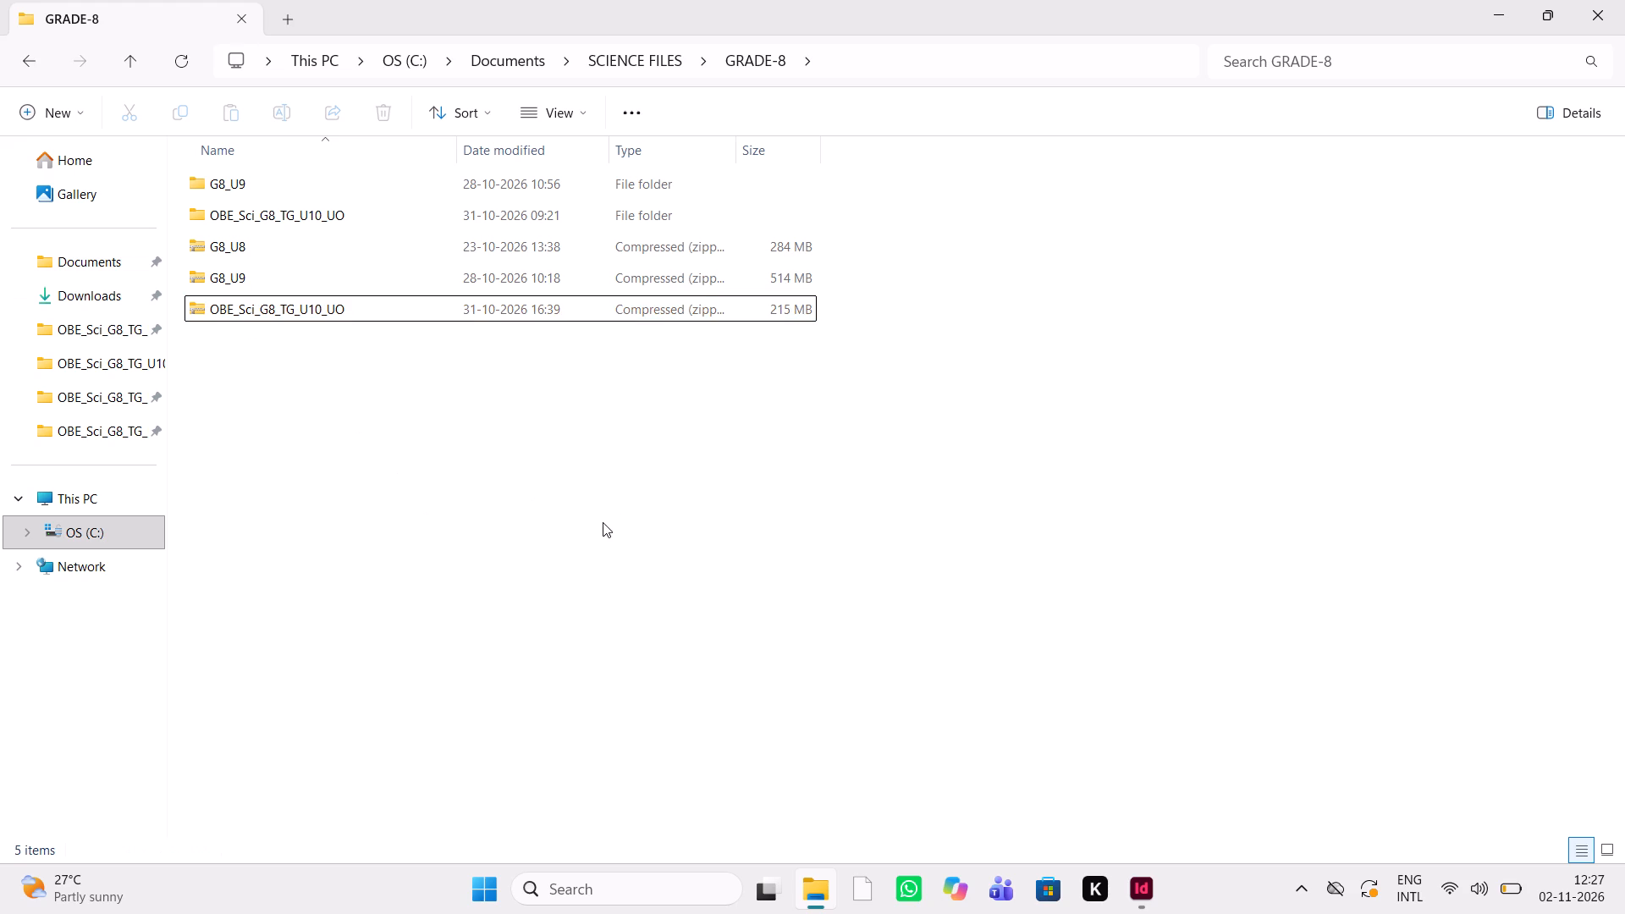
Open the OBE_Sci_G8_TG_U10_QC ZIP archive in Downloads to examine its contents.
{"action": "double_click", "coordinate": [94, 302]}
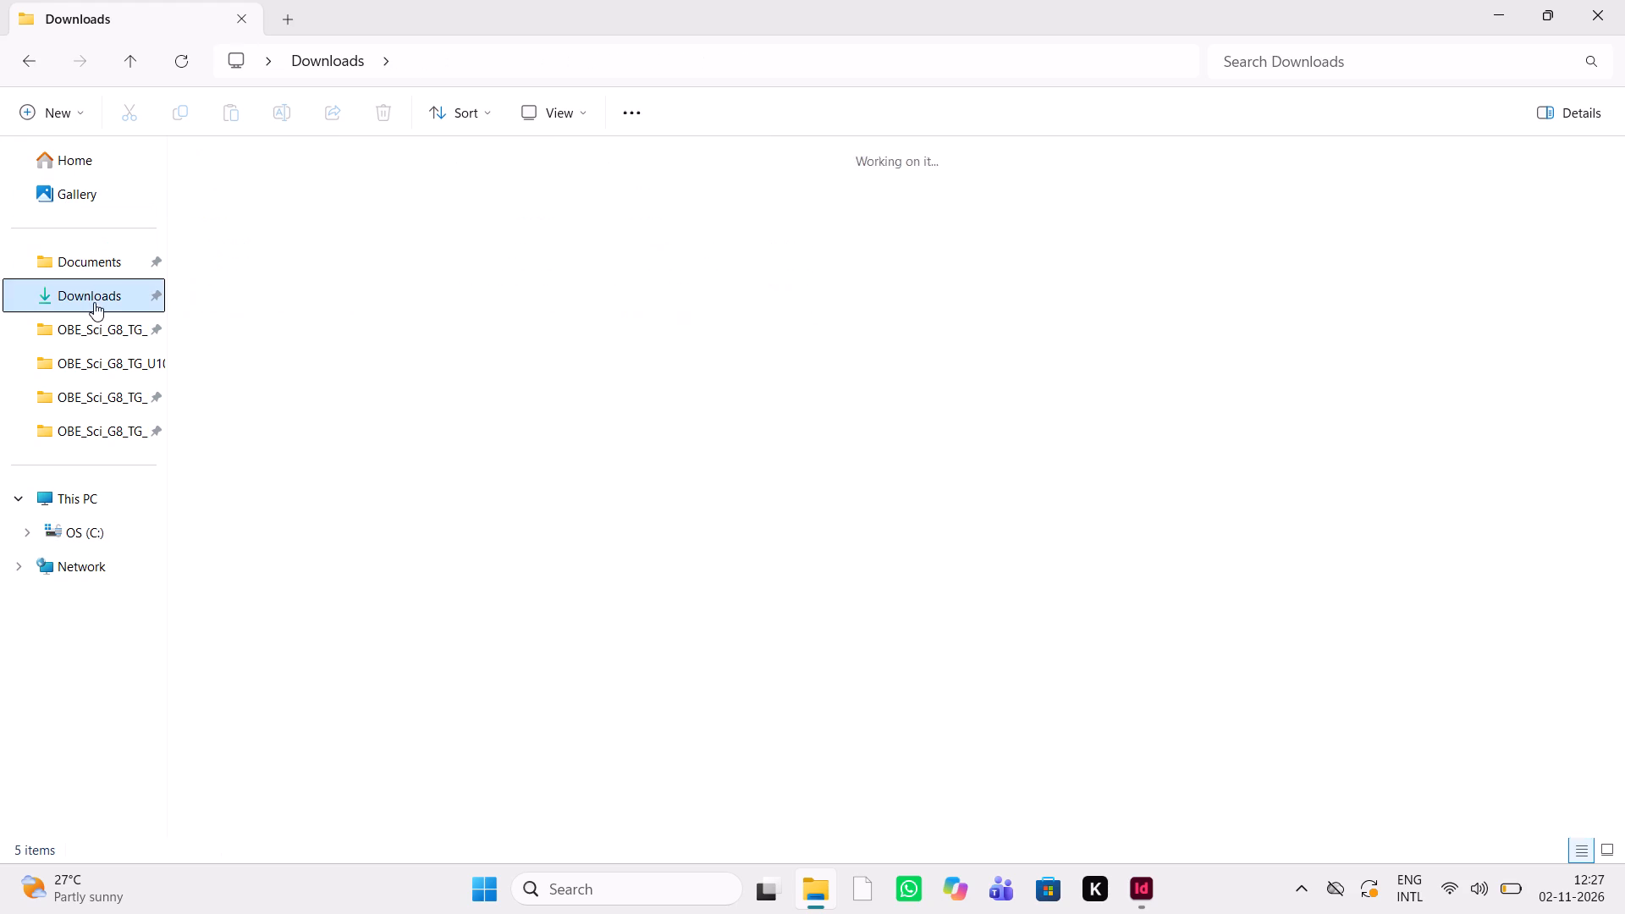
{"action": "double_click", "coordinate": [369, 383]}
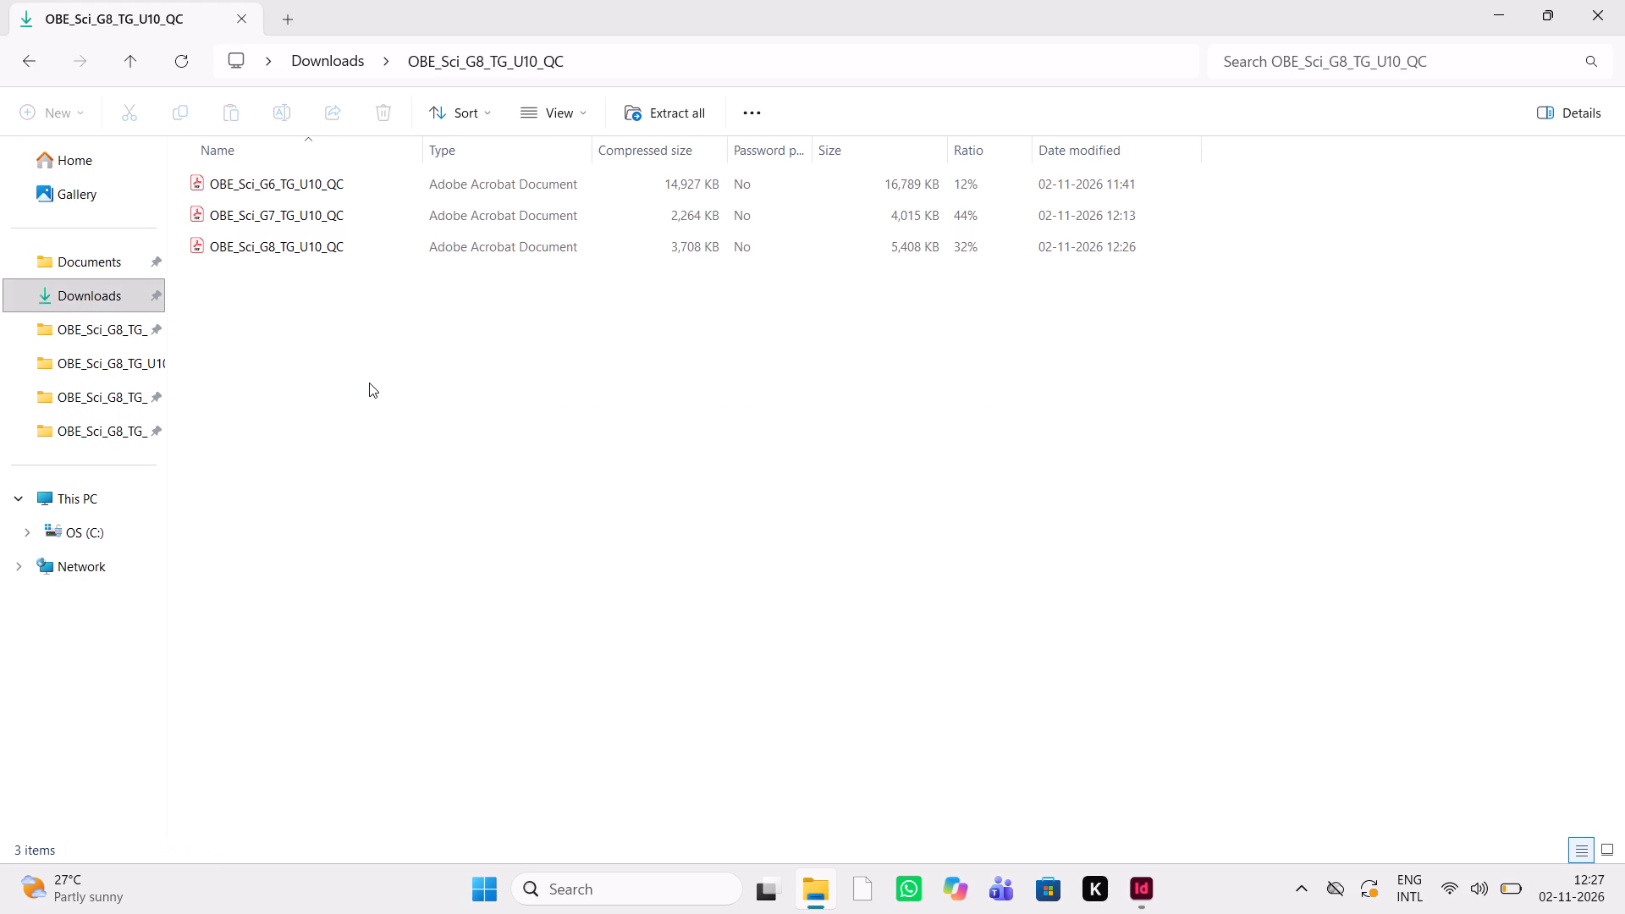
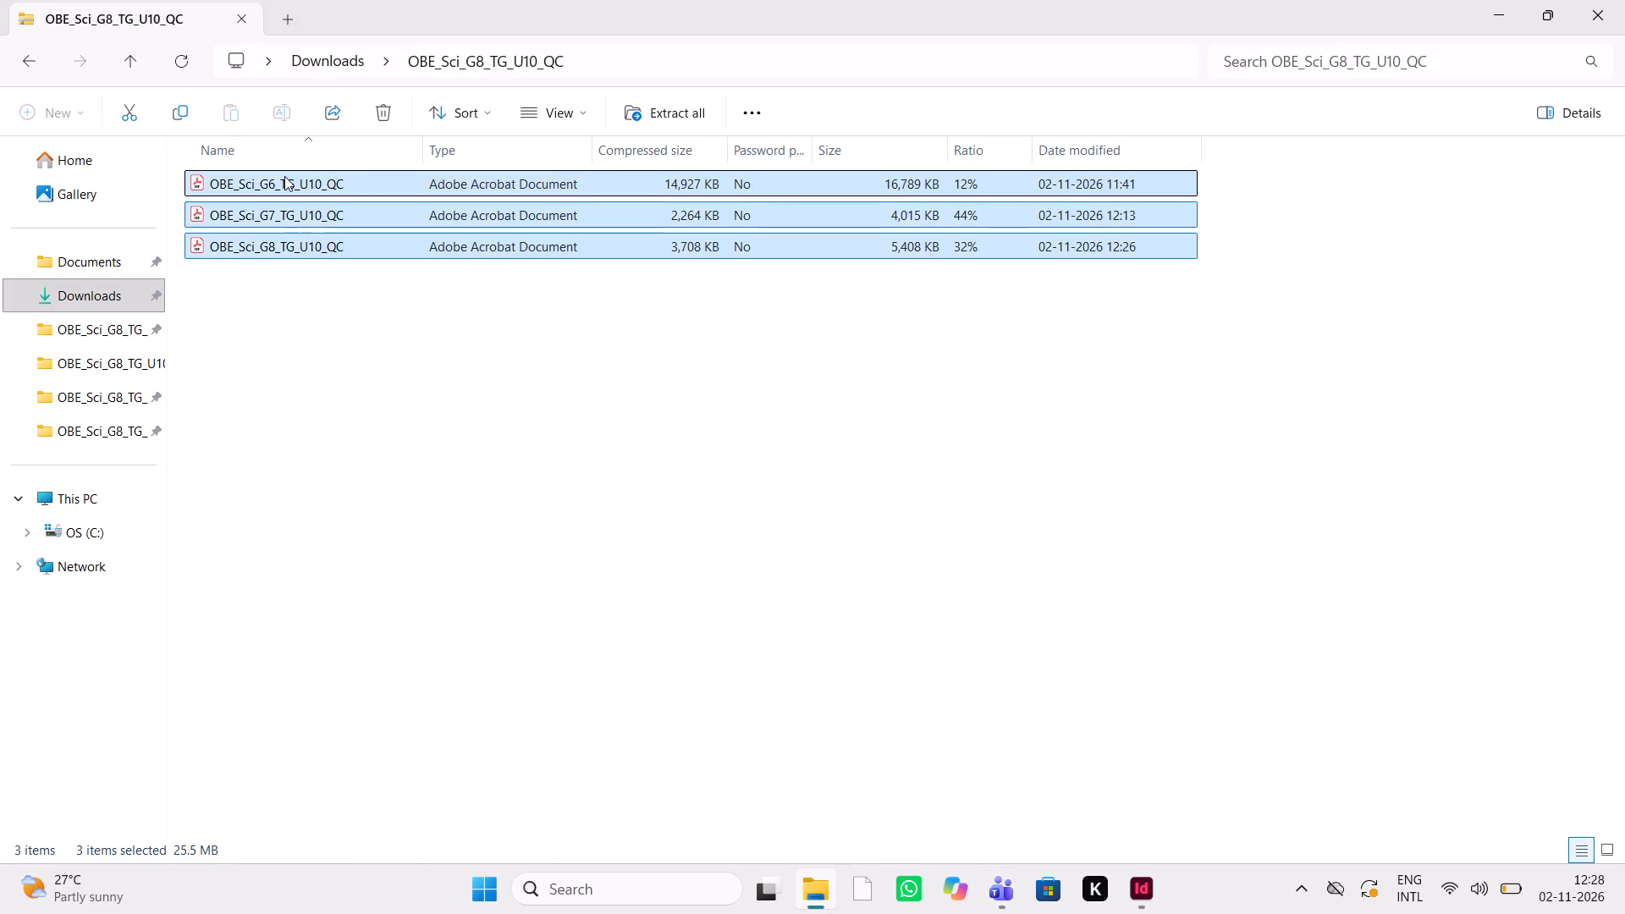
Move the Grade 6, 7 and 8 Unit 10 QC PDFs out of the ZIP into a new QC FILES folder under Documents, SCIENCE FILES.
{"action": "key", "text": "ctrl+x"}
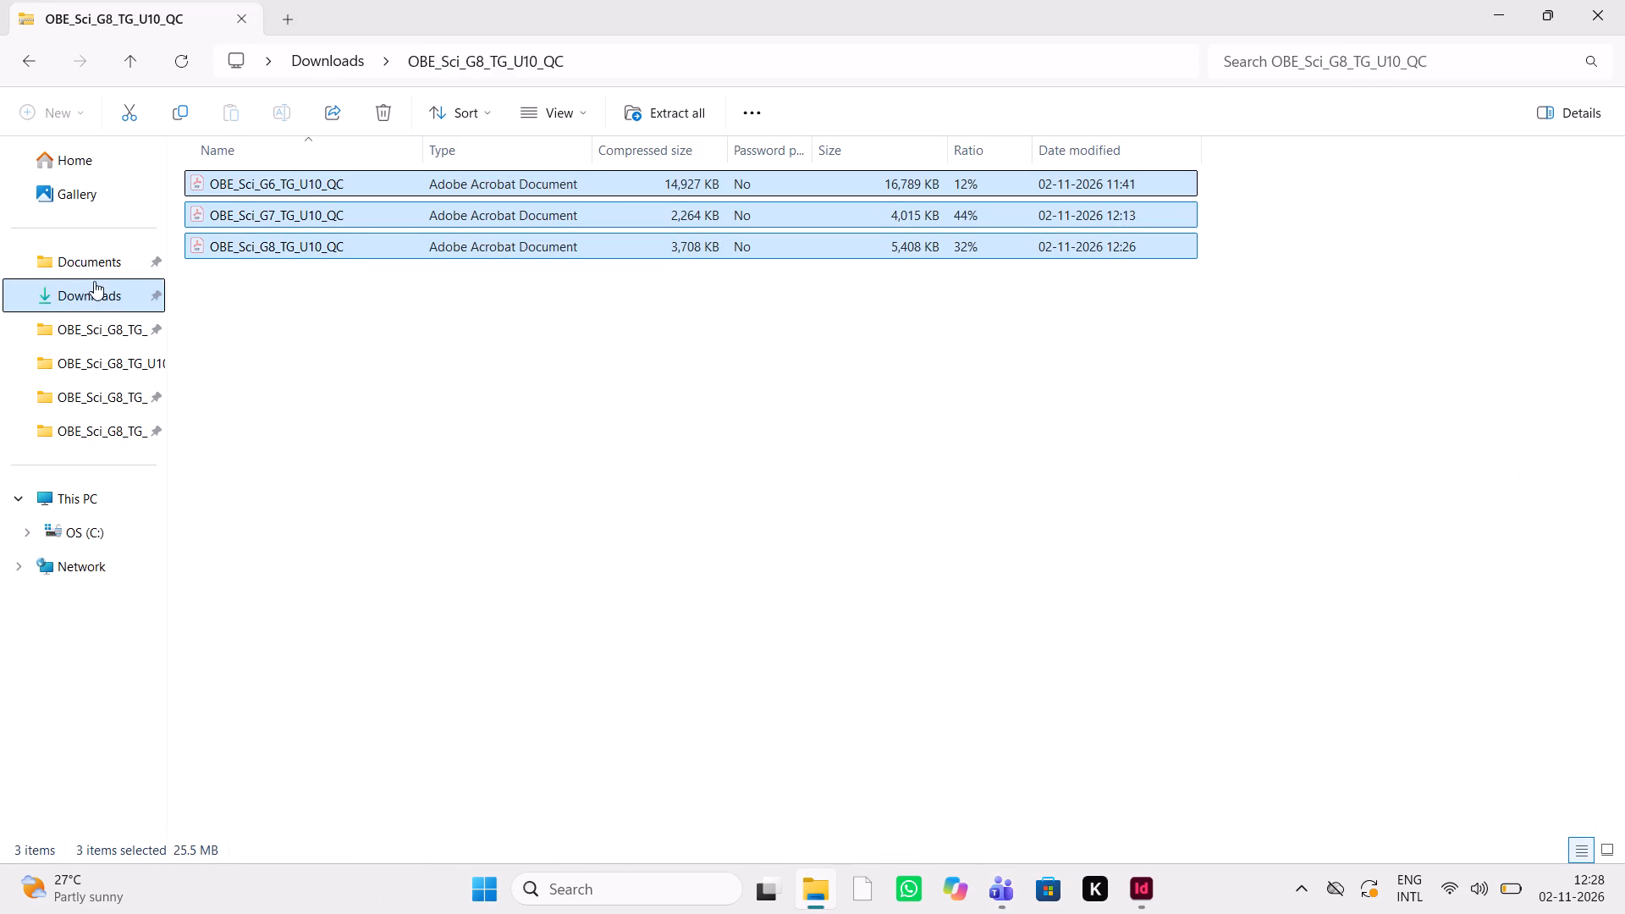
{"action": "double_click", "coordinate": [89, 260]}
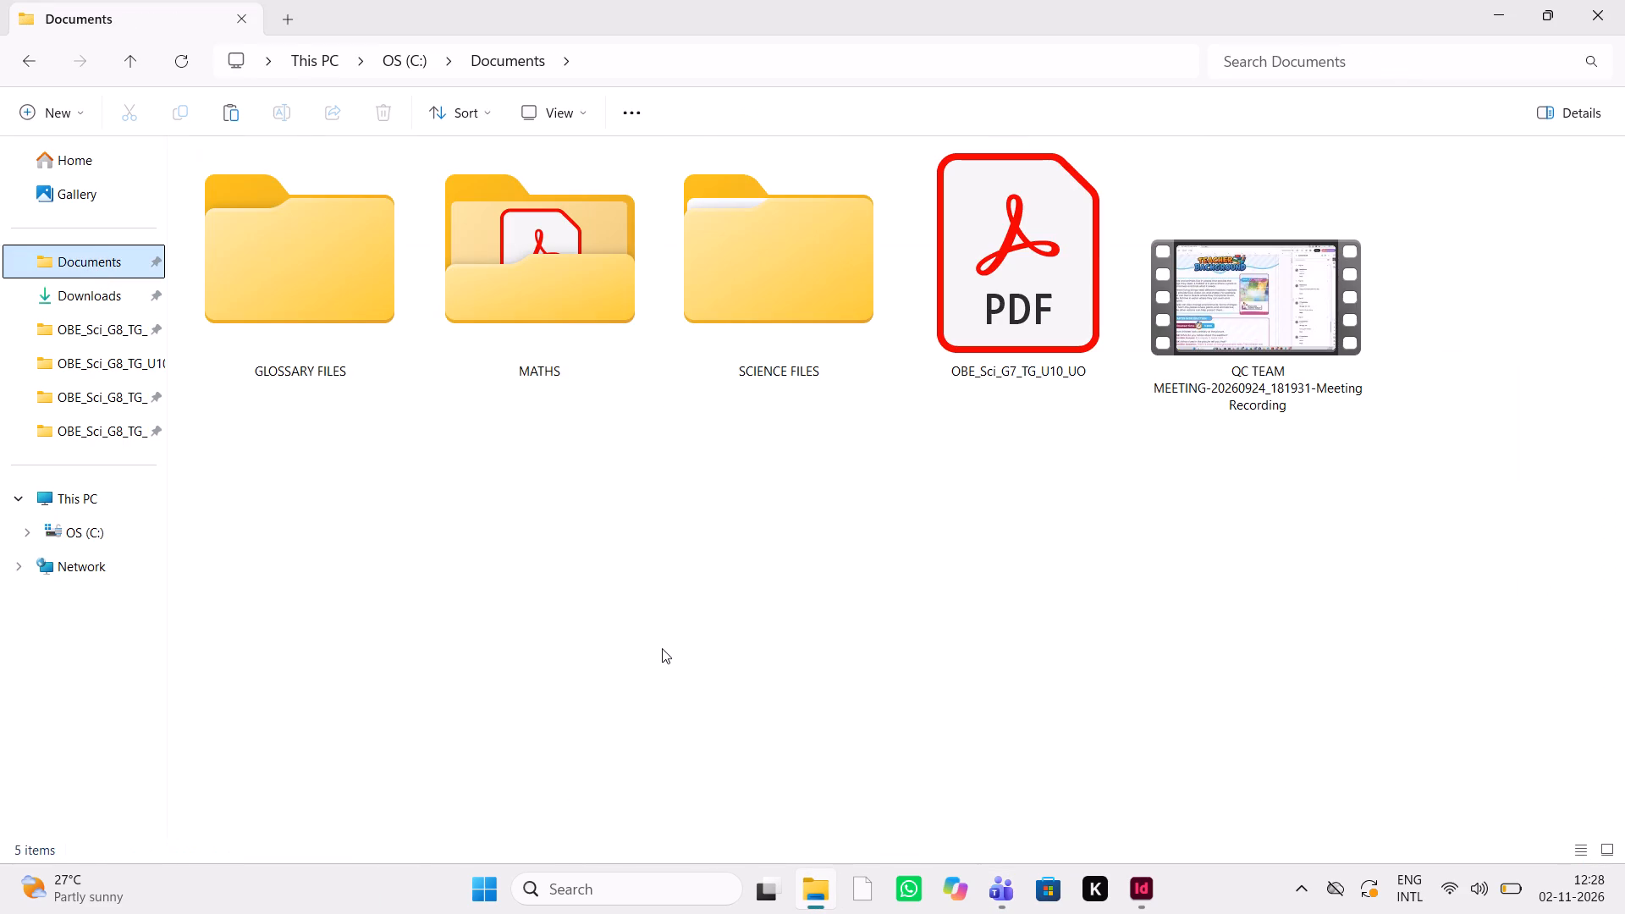
{"action": "double_click", "coordinate": [749, 318]}
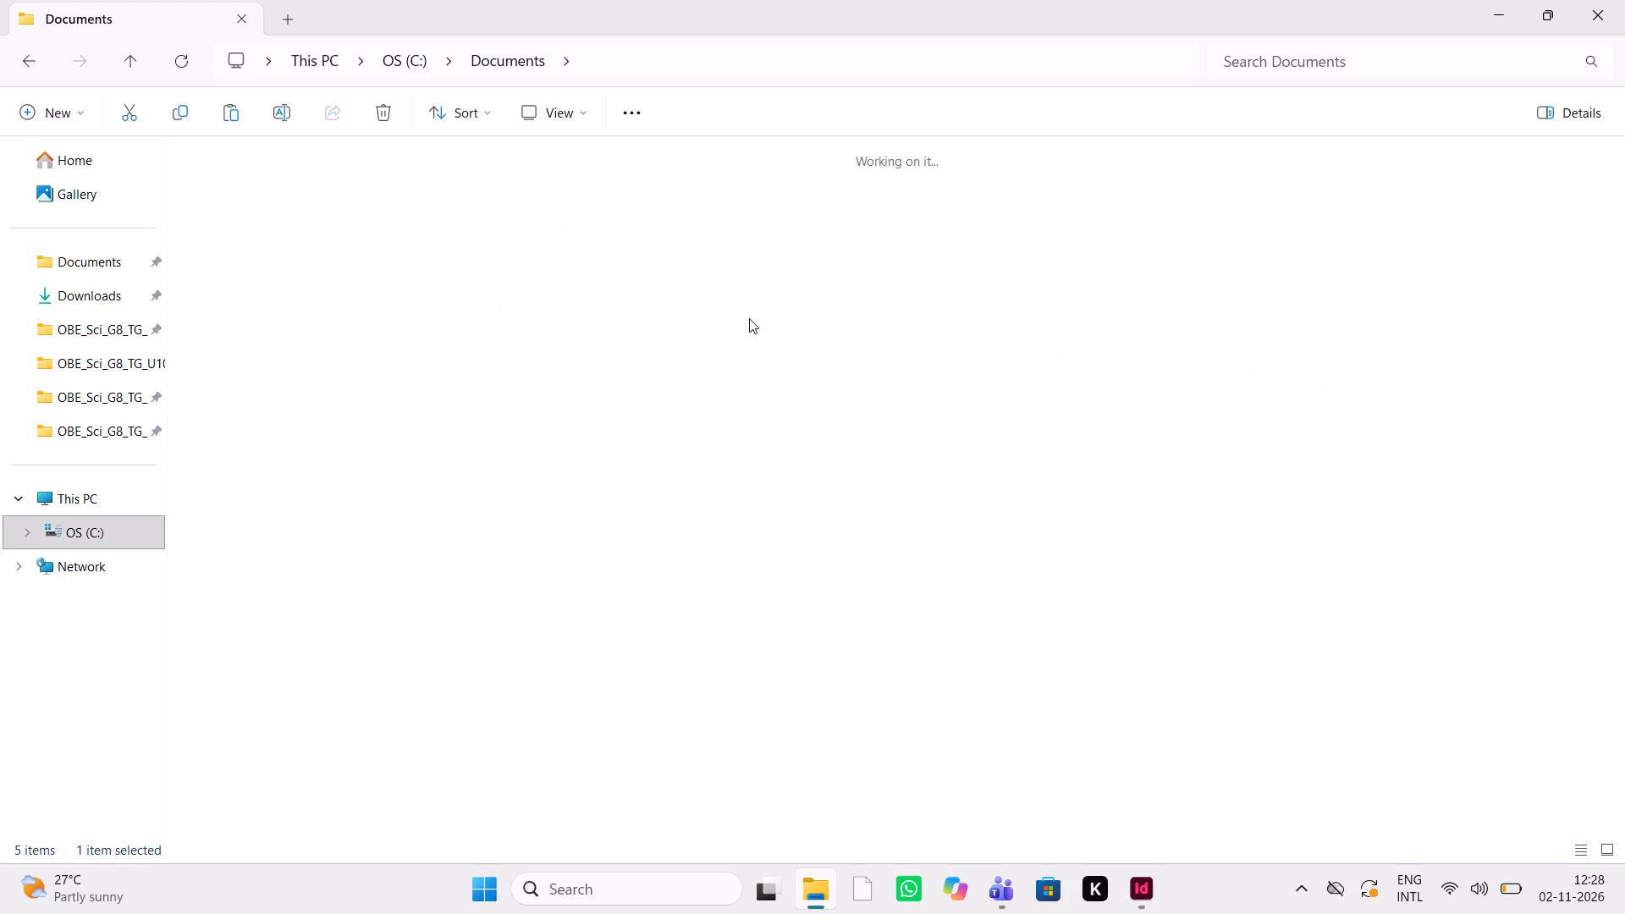
{"action": "key", "text": "ctrl+shift+n"}
{"action": "key", "text": "BackSpace"}
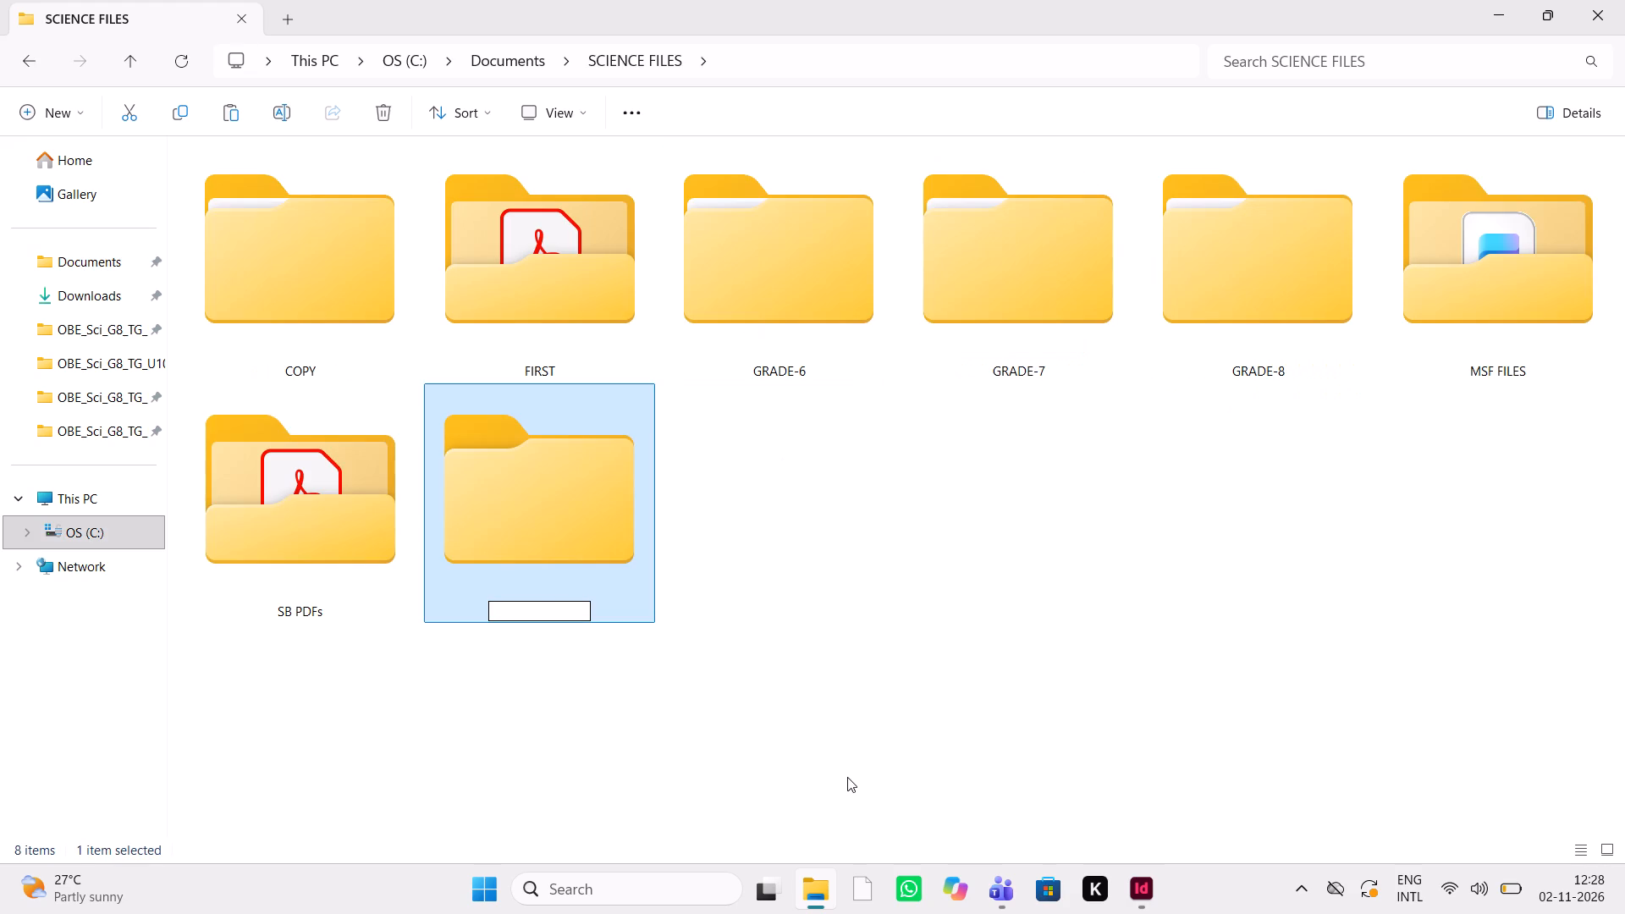
{"action": "type", "text": "QC"}
{"action": "key", "text": "space"}
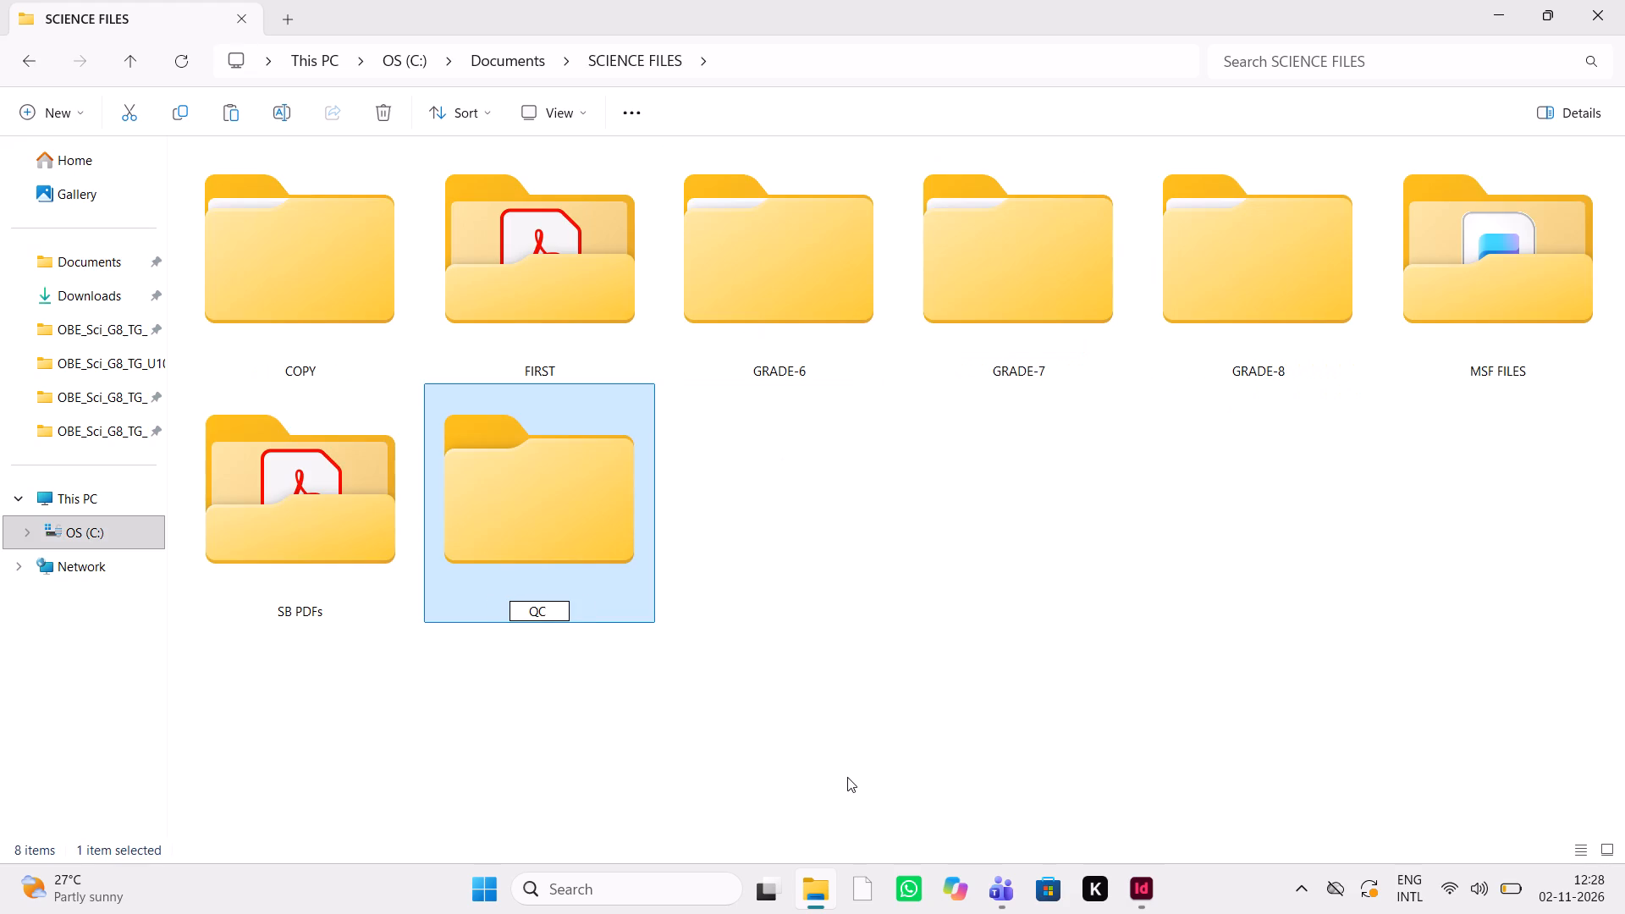
{"action": "type", "text": "FILED"}
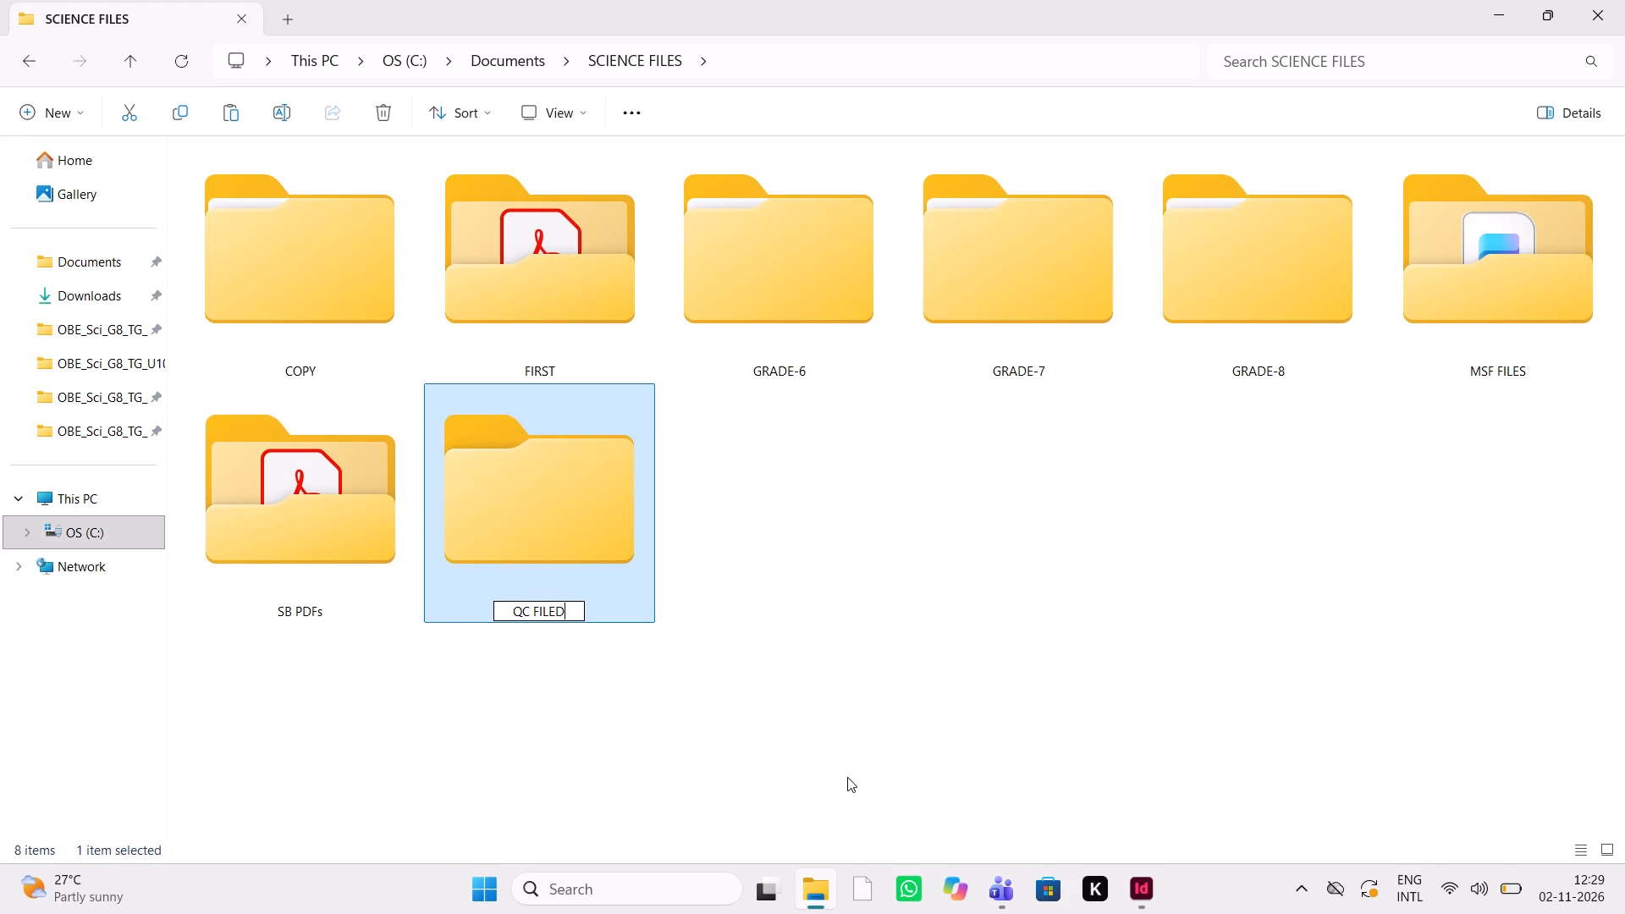
{"action": "key", "text": "BackSpace"}
{"action": "key", "text": "shift+s"}
{"action": "left_click", "coordinate": [889, 471]}
{"action": "double_click", "coordinate": [649, 511]}
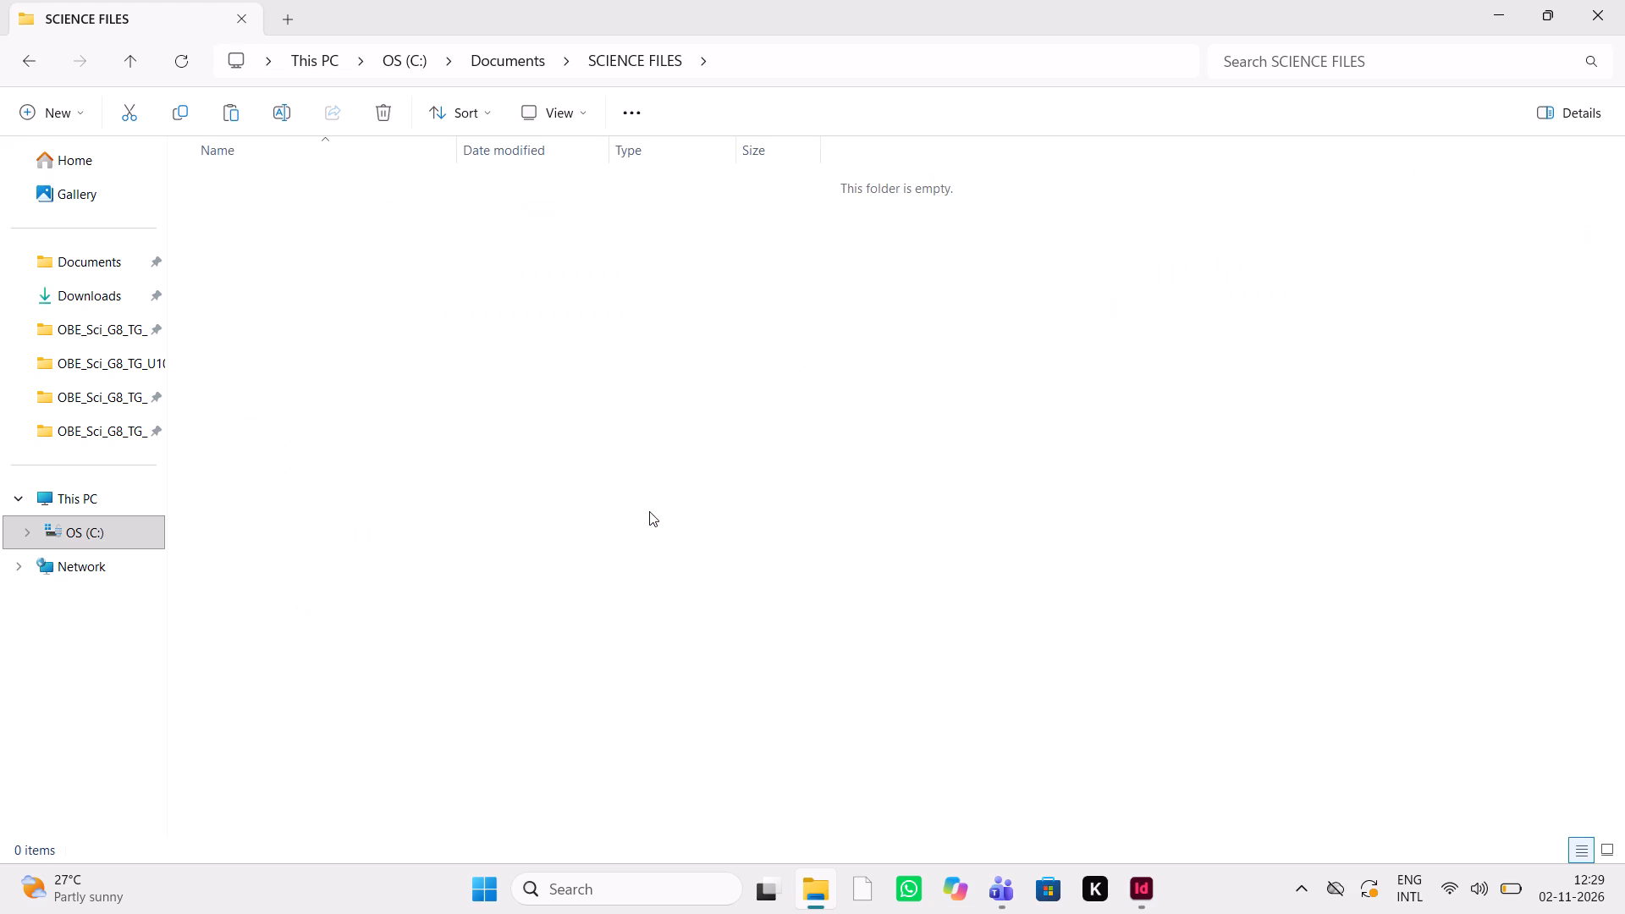
{"action": "key", "text": "ctrl+v"}
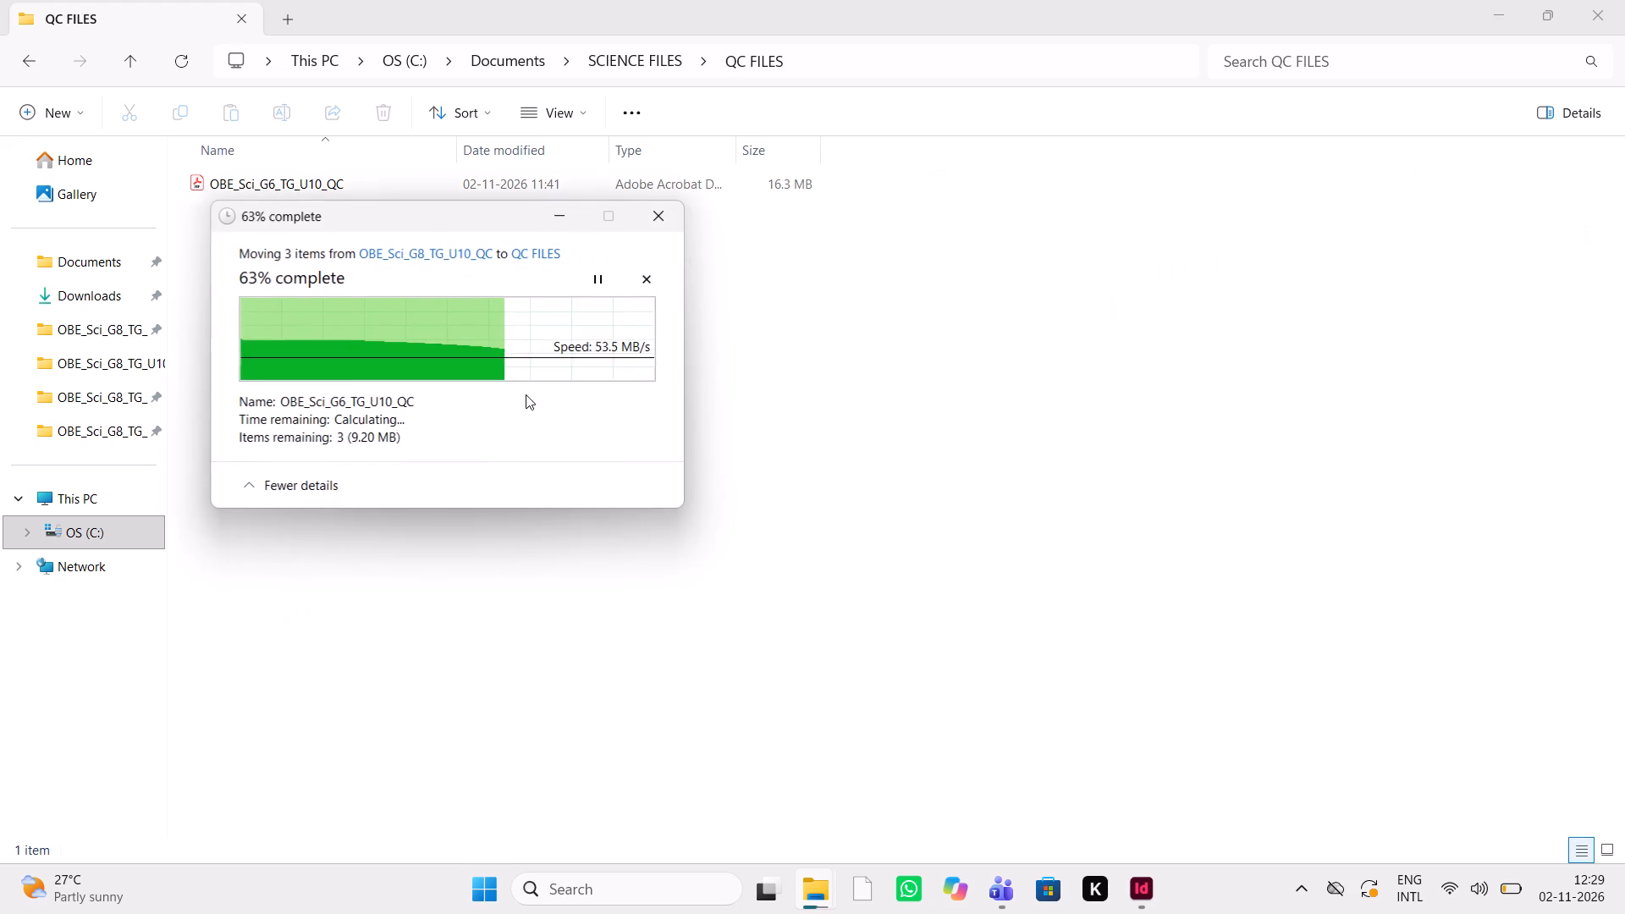
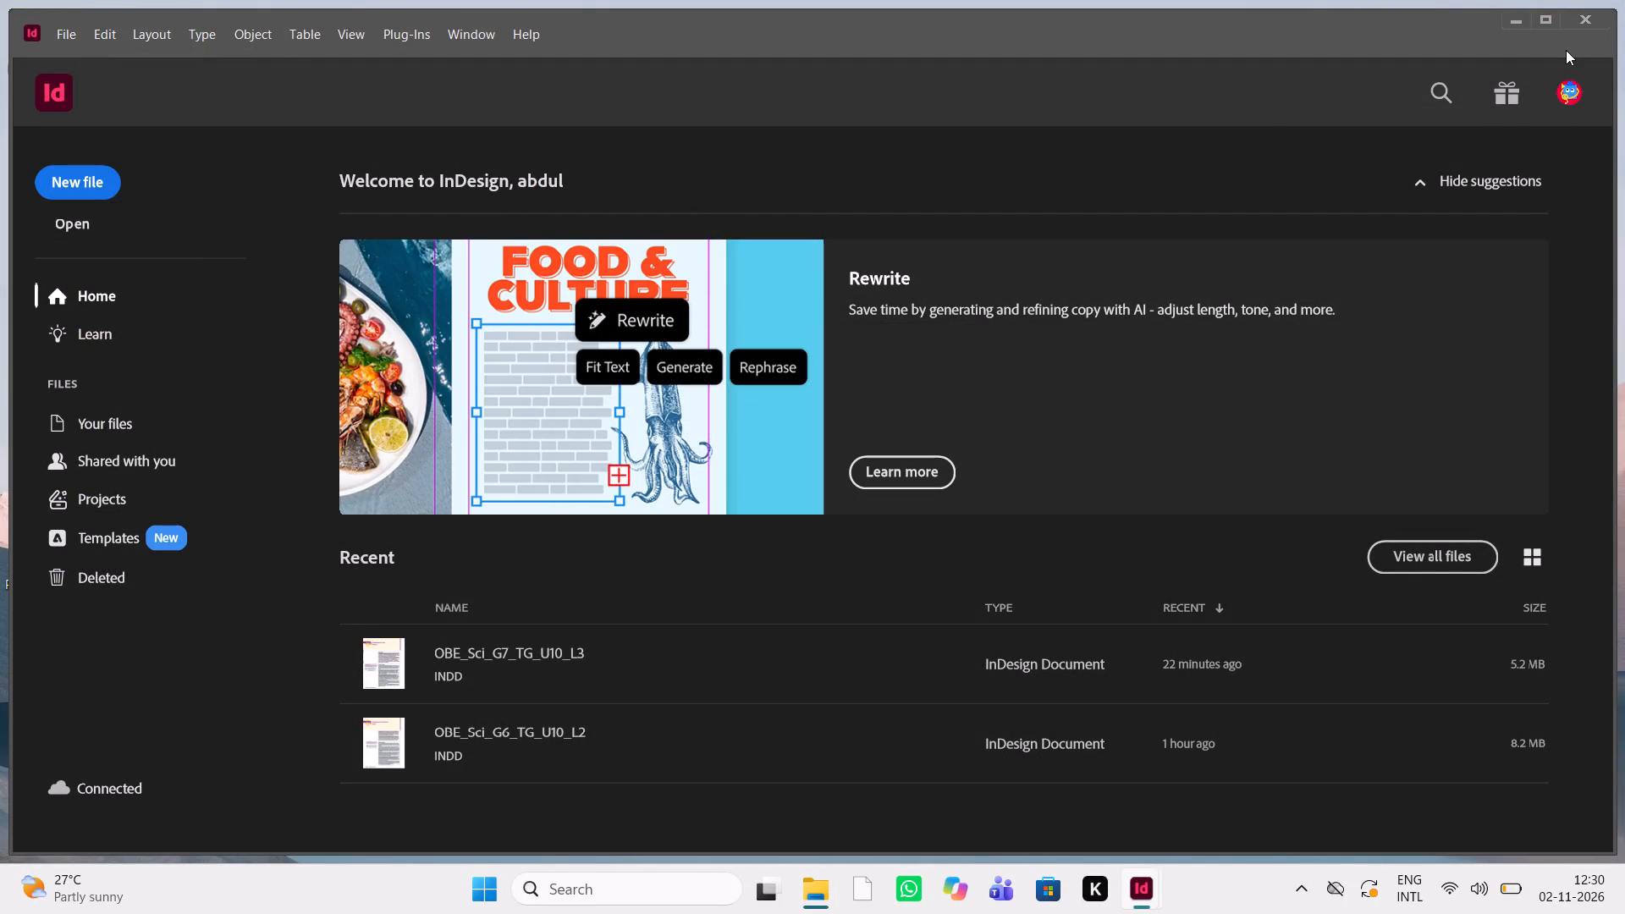
Close the remaining open windows and exit InDesign.
{"action": "key", "text": "alt+F4"}
{"action": "key", "text": "alt+F4"}
{"action": "key", "text": "alt+F4"}
{"action": "key", "text": "alt+F4"}
{"action": "key", "text": "alt+F4"}
{"action": "key", "text": "alt+F4"}
{"action": "key", "text": "alt+F4"}
{"action": "key", "text": "alt+F4"}
{"action": "key", "text": "alt+F4"}
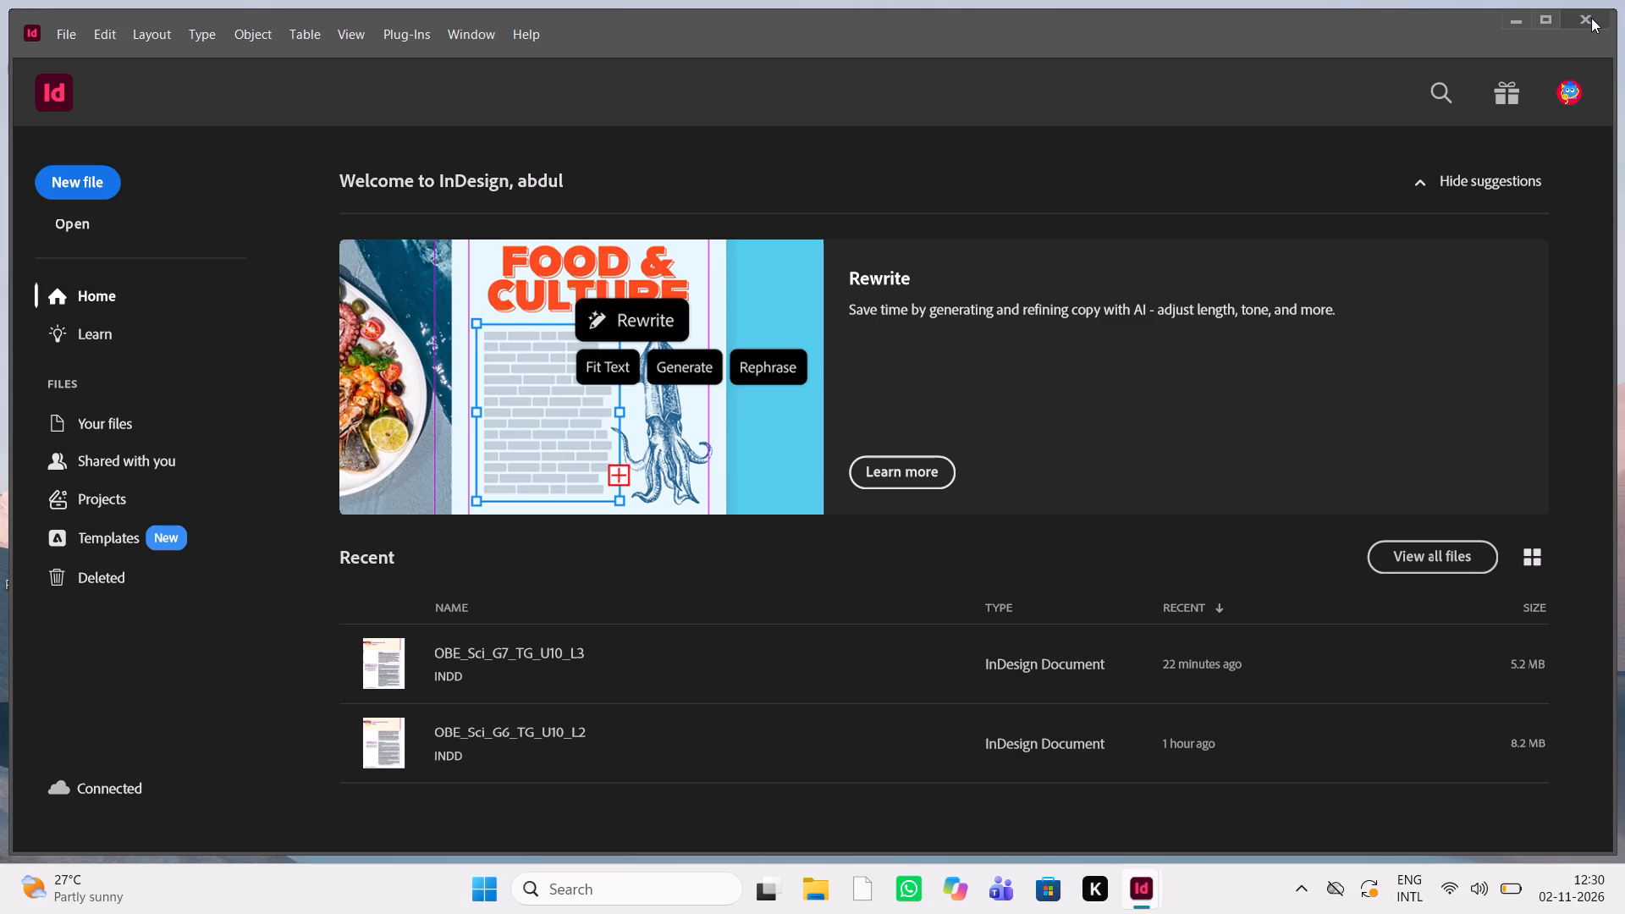
{"action": "left_click", "coordinate": [1591, 18]}
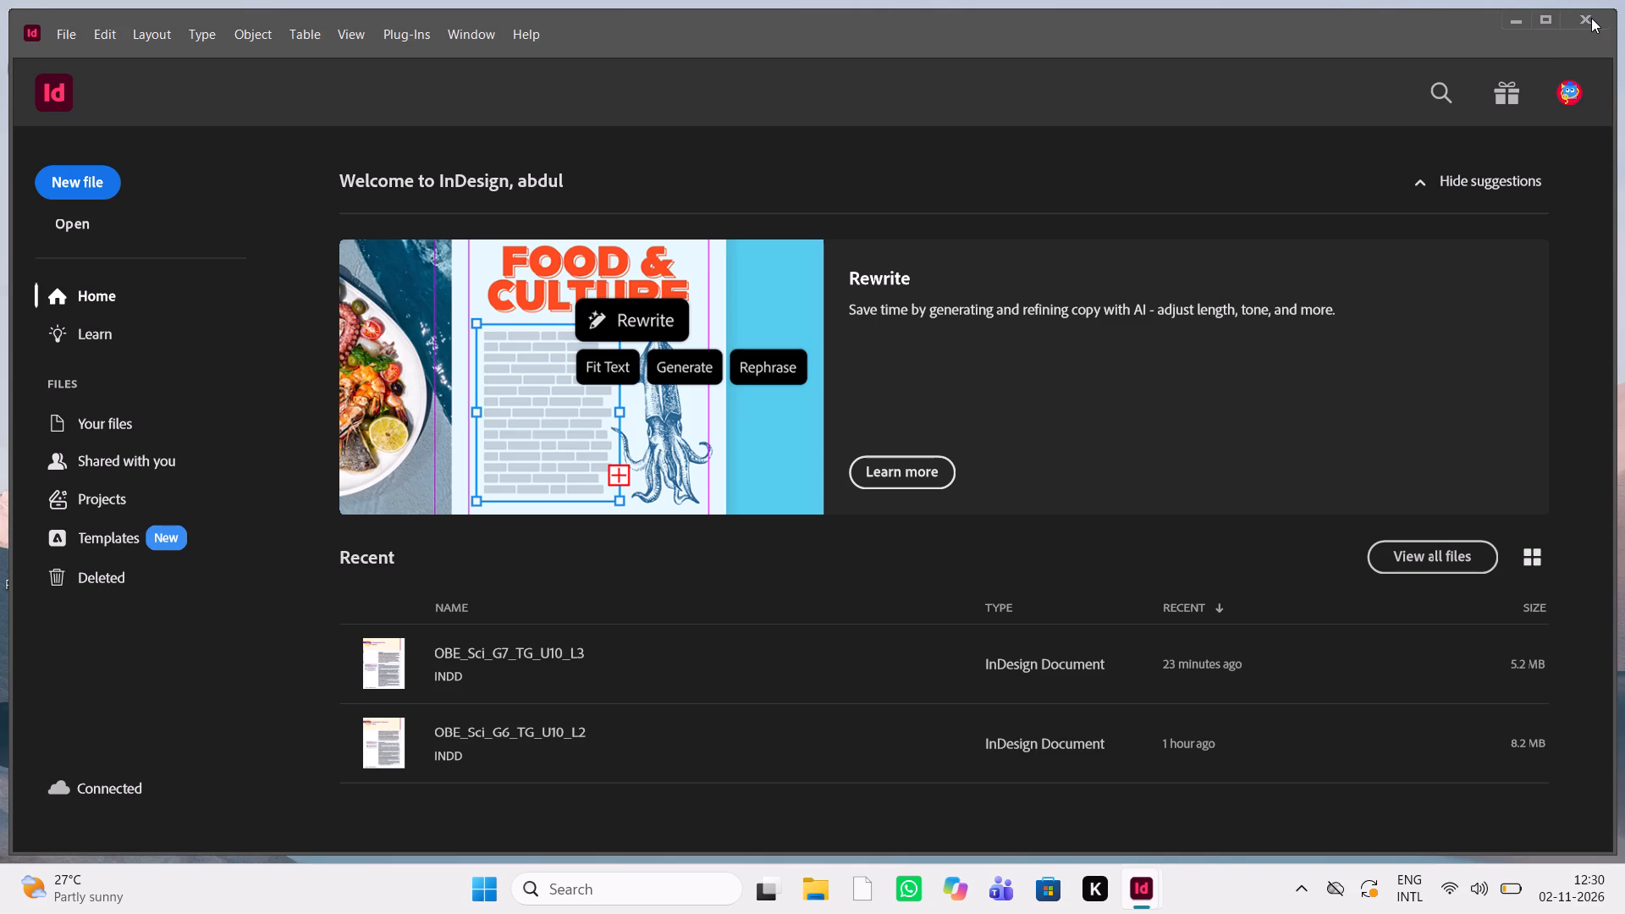